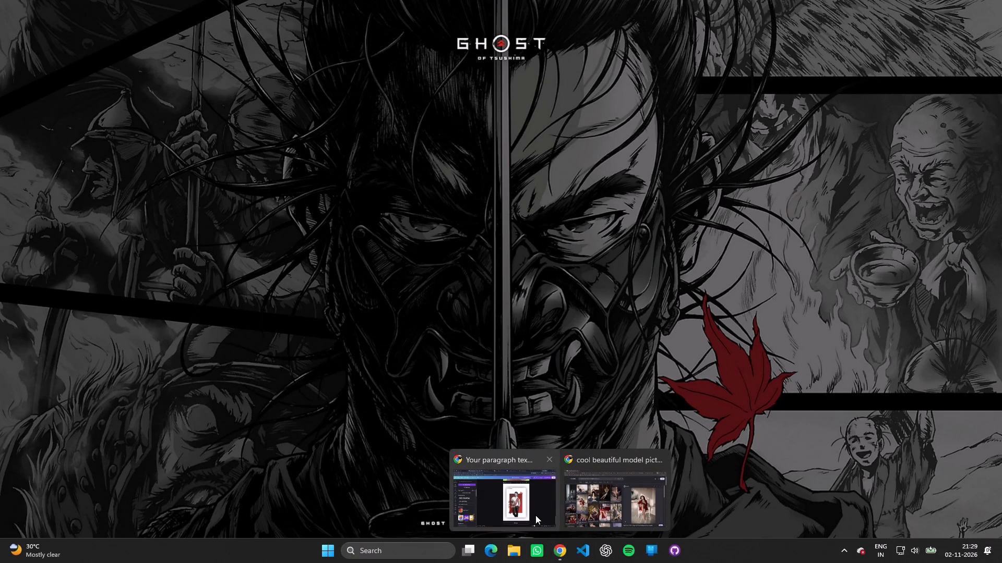
Switch to the Canva poster in Chrome and open the font choices for the INSTAGRAM text on page 6.
{"action": "left_click", "coordinate": [535, 515]}
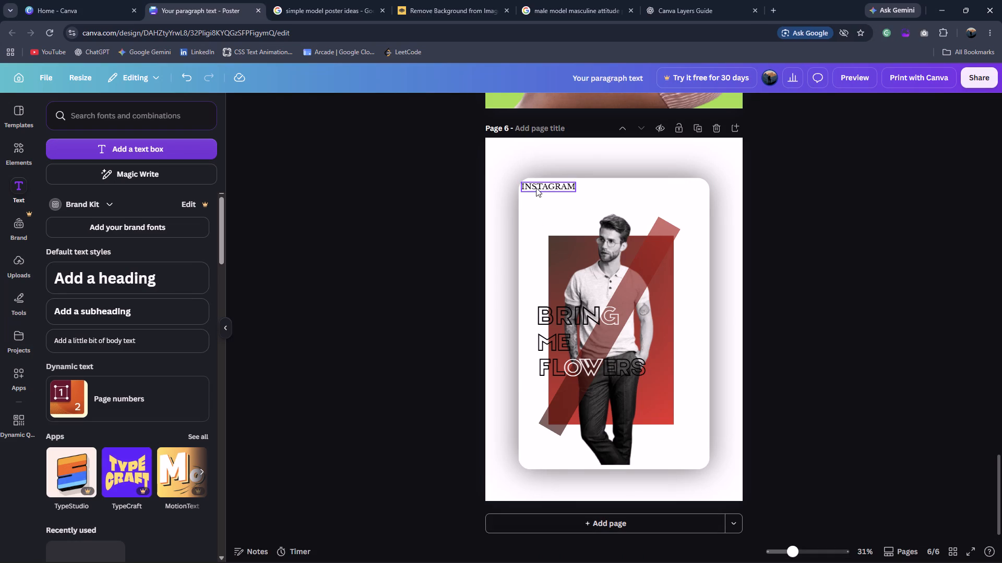
{"action": "left_click", "coordinate": [536, 187]}
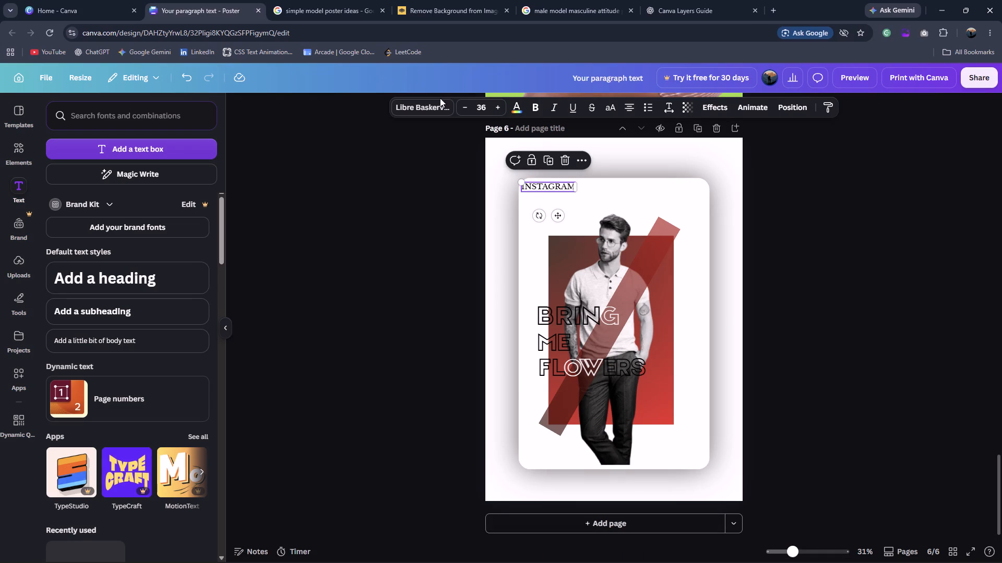
{"action": "left_click", "coordinate": [436, 103]}
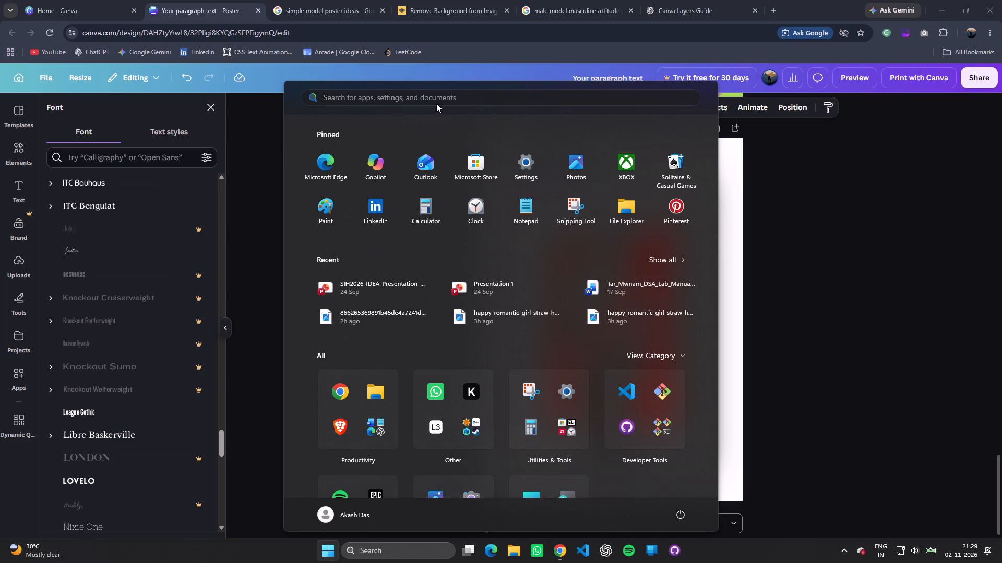
Search the computer for "kuro" and launch the Kuro app.
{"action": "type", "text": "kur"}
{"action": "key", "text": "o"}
{"action": "scroll", "coordinate": [436, 103], "scroll_direction": "up", "scroll_amount": 3}
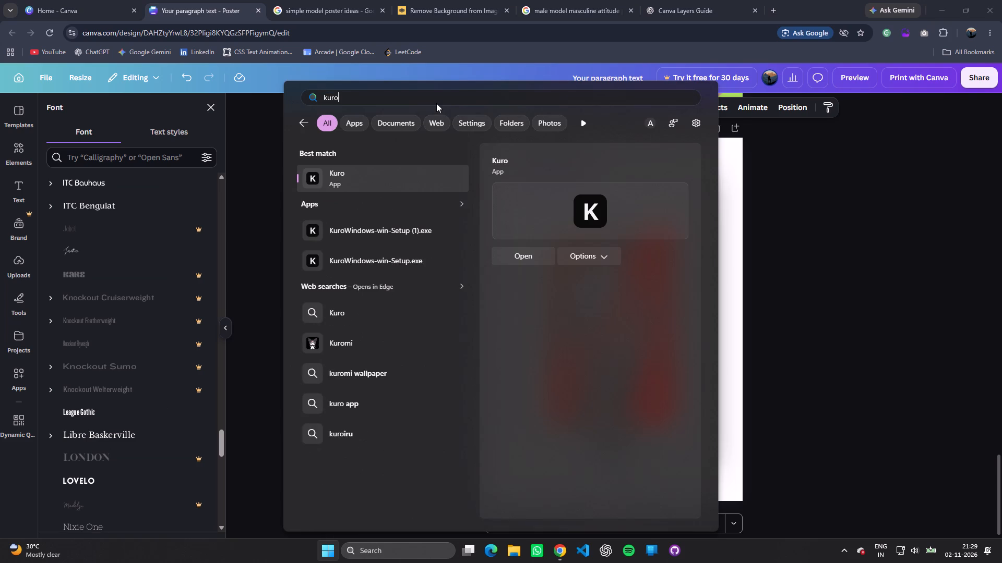
{"action": "scroll", "coordinate": [436, 103], "scroll_direction": "up", "scroll_amount": 3}
{"action": "key", "text": "Return"}
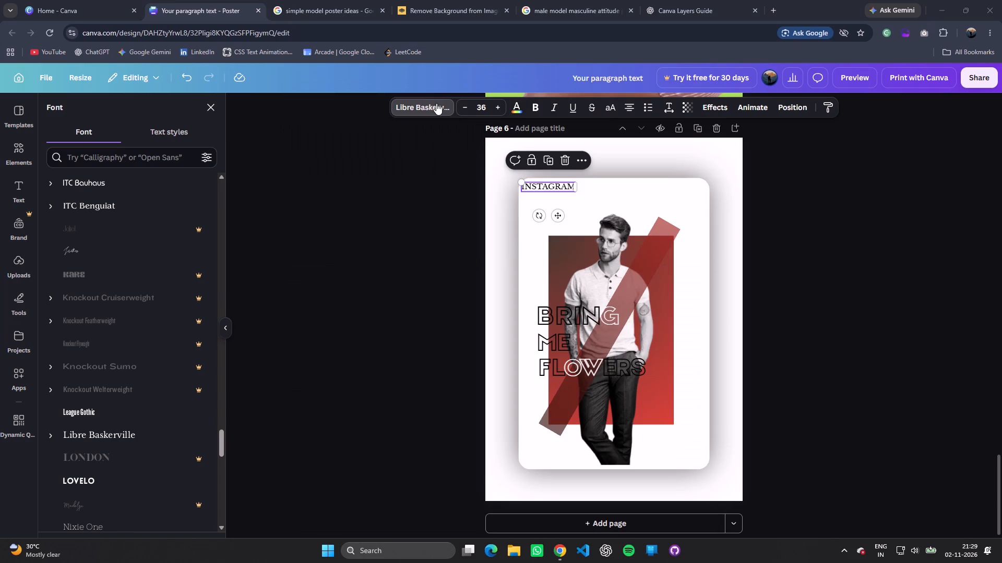
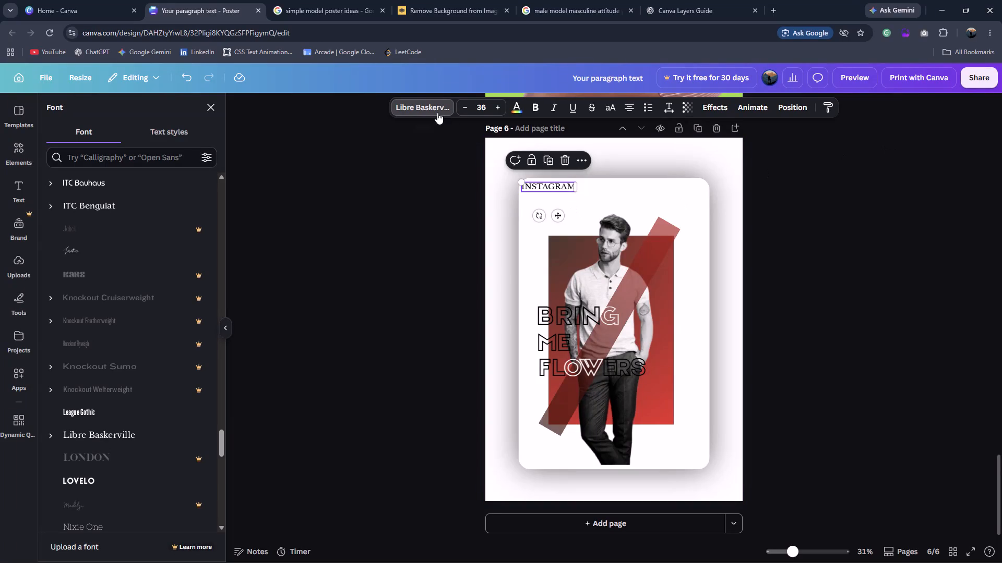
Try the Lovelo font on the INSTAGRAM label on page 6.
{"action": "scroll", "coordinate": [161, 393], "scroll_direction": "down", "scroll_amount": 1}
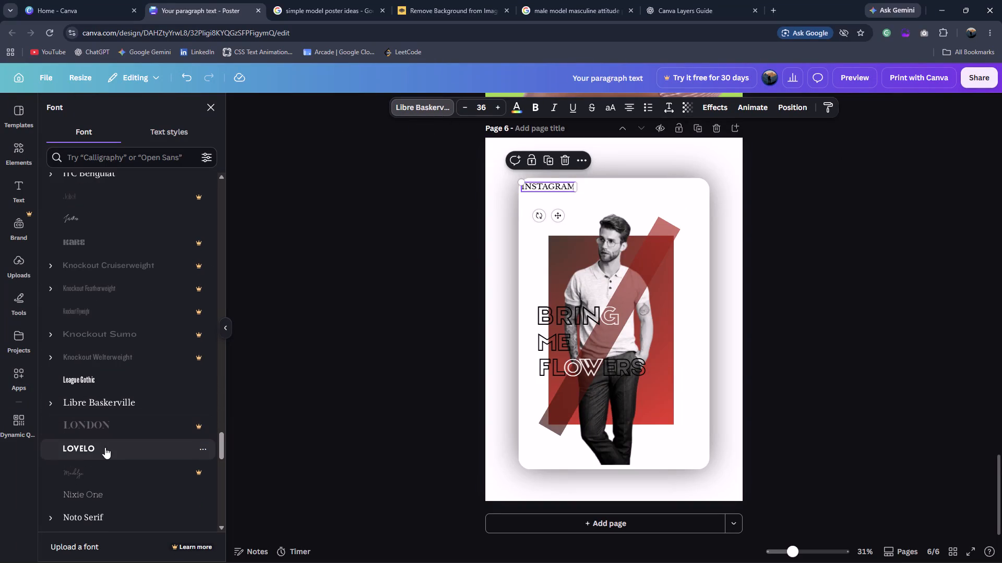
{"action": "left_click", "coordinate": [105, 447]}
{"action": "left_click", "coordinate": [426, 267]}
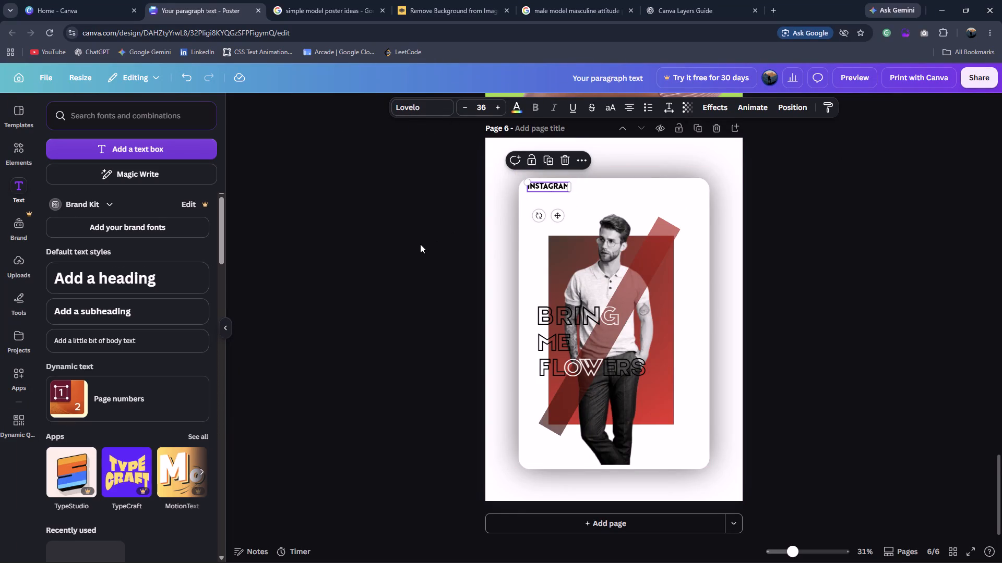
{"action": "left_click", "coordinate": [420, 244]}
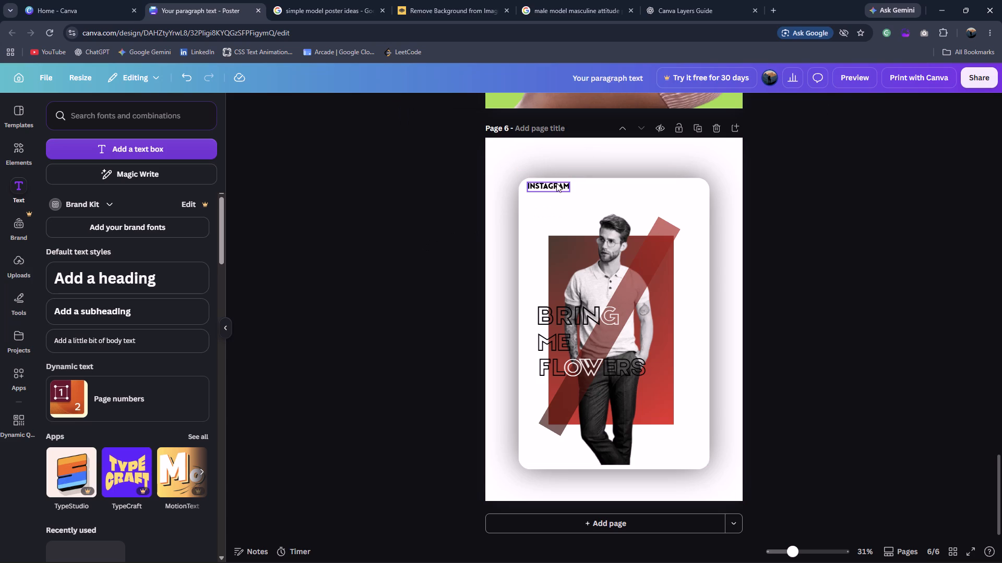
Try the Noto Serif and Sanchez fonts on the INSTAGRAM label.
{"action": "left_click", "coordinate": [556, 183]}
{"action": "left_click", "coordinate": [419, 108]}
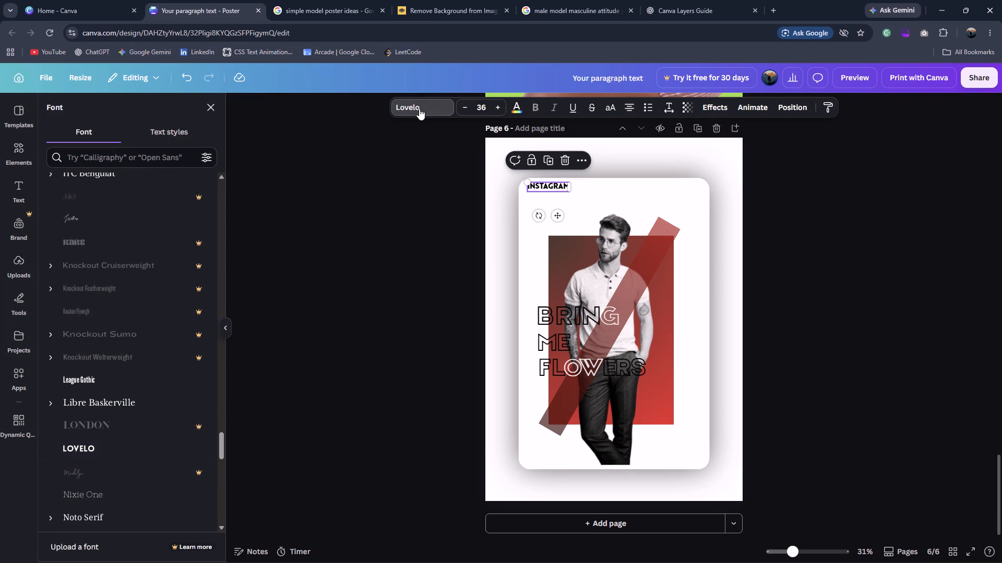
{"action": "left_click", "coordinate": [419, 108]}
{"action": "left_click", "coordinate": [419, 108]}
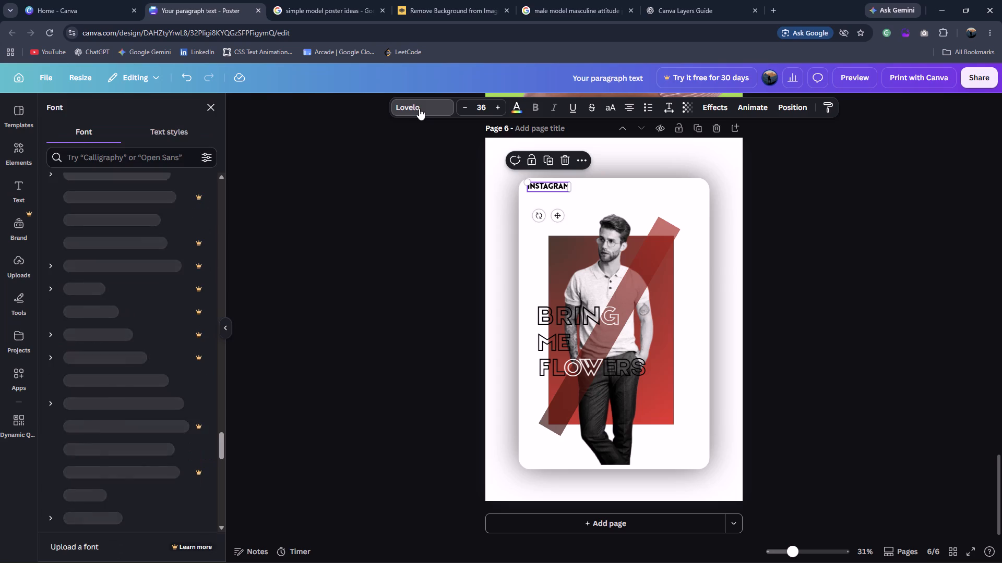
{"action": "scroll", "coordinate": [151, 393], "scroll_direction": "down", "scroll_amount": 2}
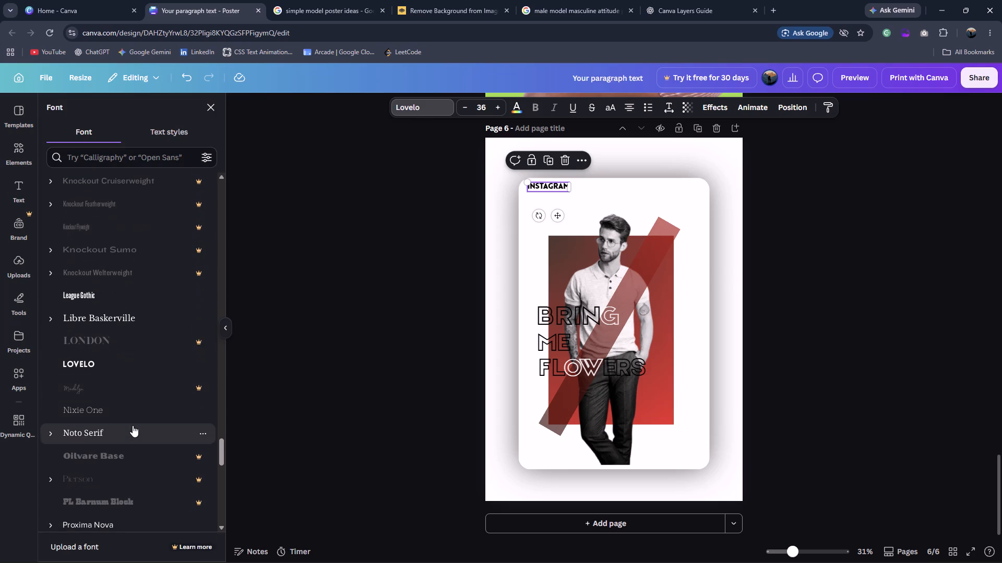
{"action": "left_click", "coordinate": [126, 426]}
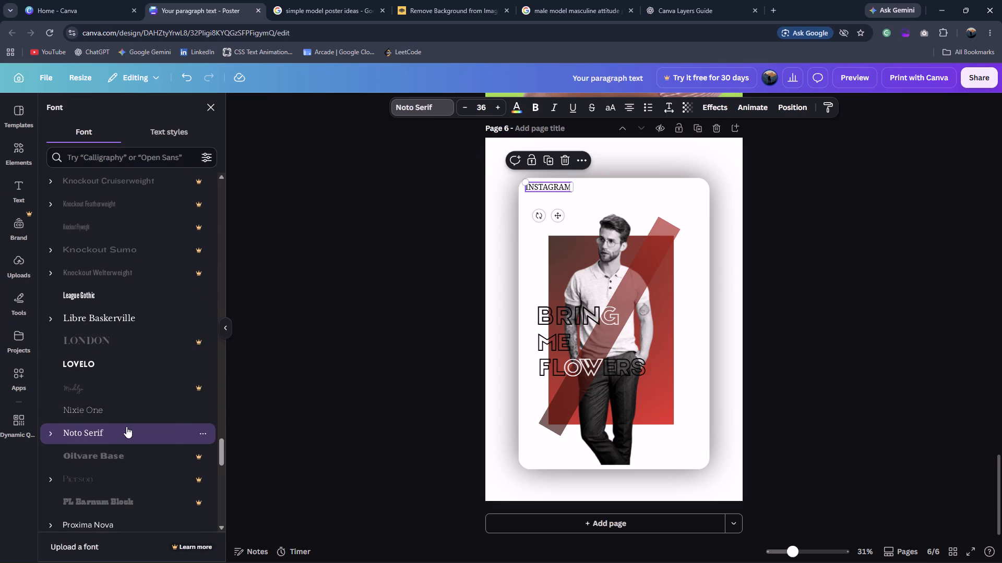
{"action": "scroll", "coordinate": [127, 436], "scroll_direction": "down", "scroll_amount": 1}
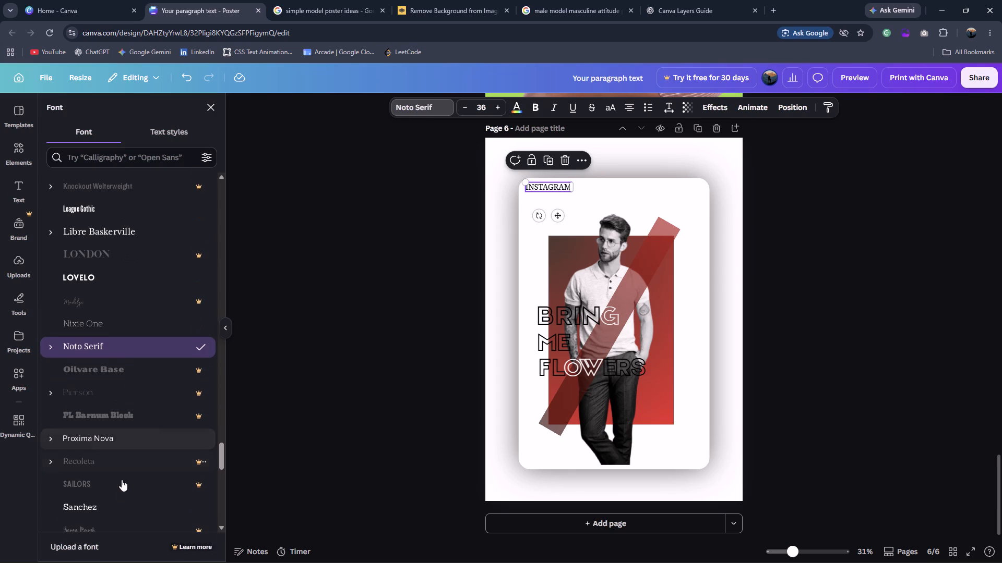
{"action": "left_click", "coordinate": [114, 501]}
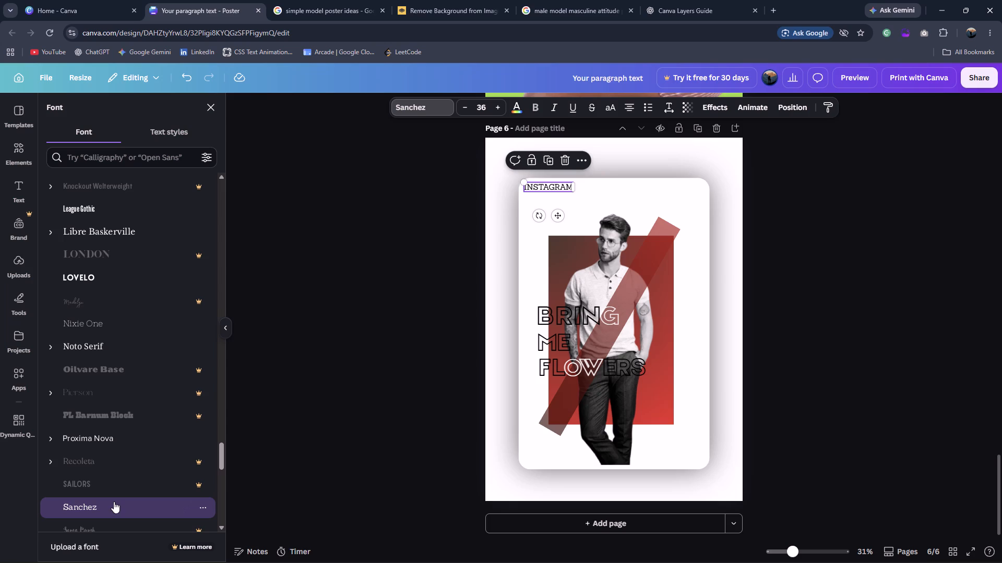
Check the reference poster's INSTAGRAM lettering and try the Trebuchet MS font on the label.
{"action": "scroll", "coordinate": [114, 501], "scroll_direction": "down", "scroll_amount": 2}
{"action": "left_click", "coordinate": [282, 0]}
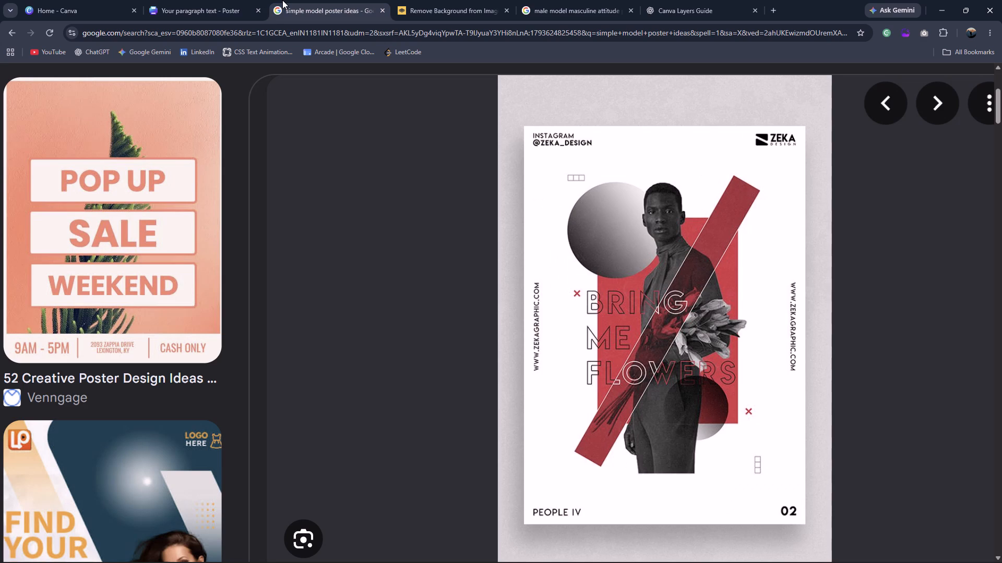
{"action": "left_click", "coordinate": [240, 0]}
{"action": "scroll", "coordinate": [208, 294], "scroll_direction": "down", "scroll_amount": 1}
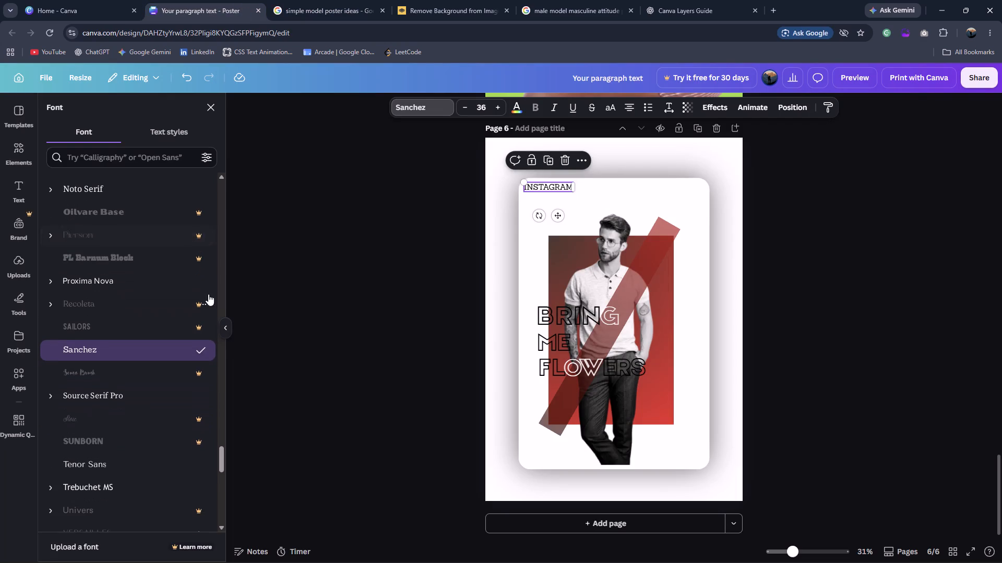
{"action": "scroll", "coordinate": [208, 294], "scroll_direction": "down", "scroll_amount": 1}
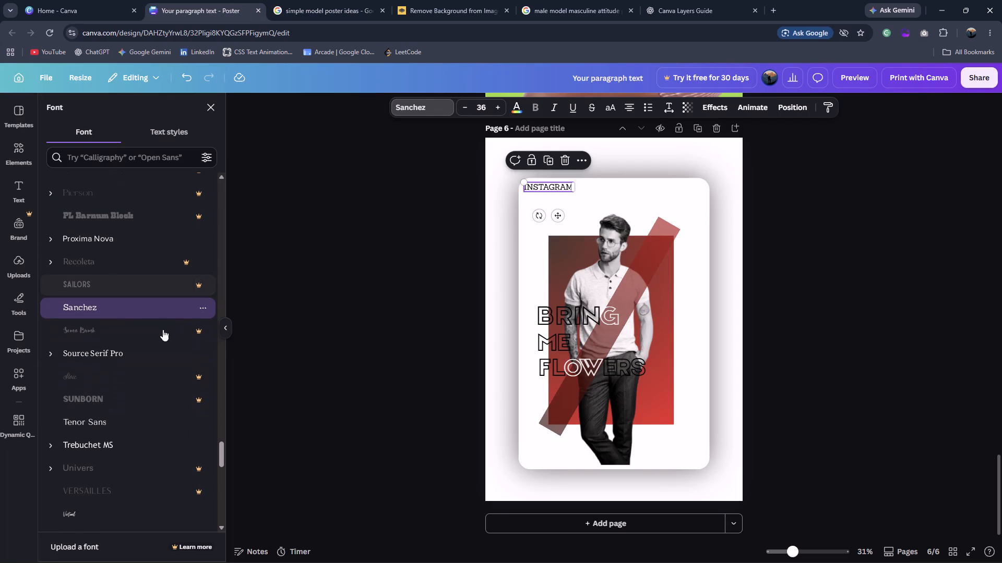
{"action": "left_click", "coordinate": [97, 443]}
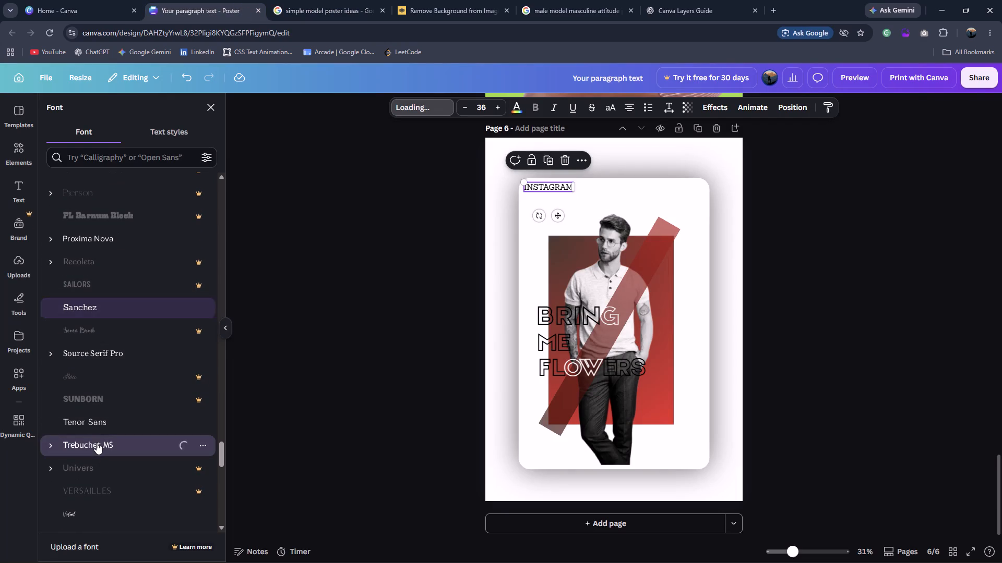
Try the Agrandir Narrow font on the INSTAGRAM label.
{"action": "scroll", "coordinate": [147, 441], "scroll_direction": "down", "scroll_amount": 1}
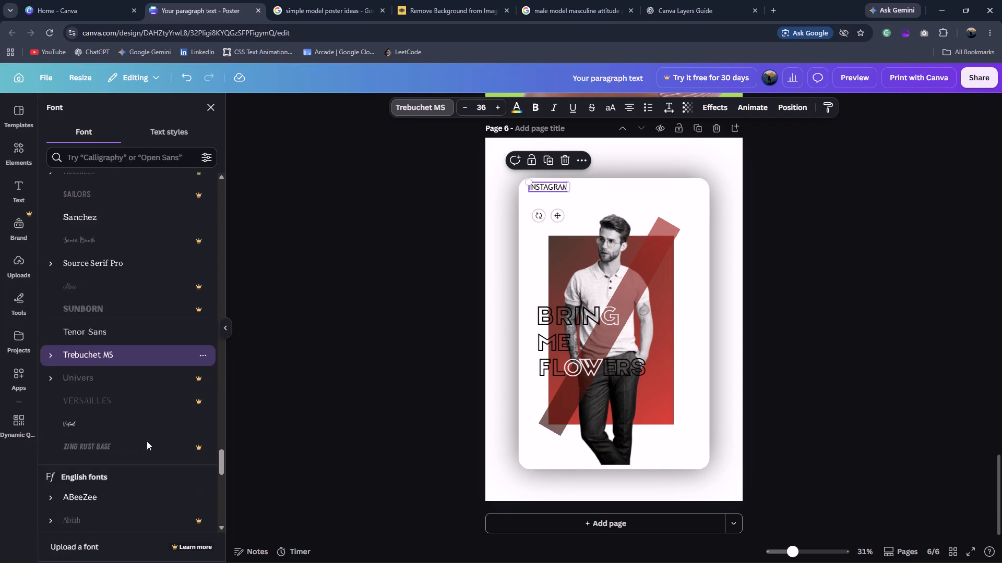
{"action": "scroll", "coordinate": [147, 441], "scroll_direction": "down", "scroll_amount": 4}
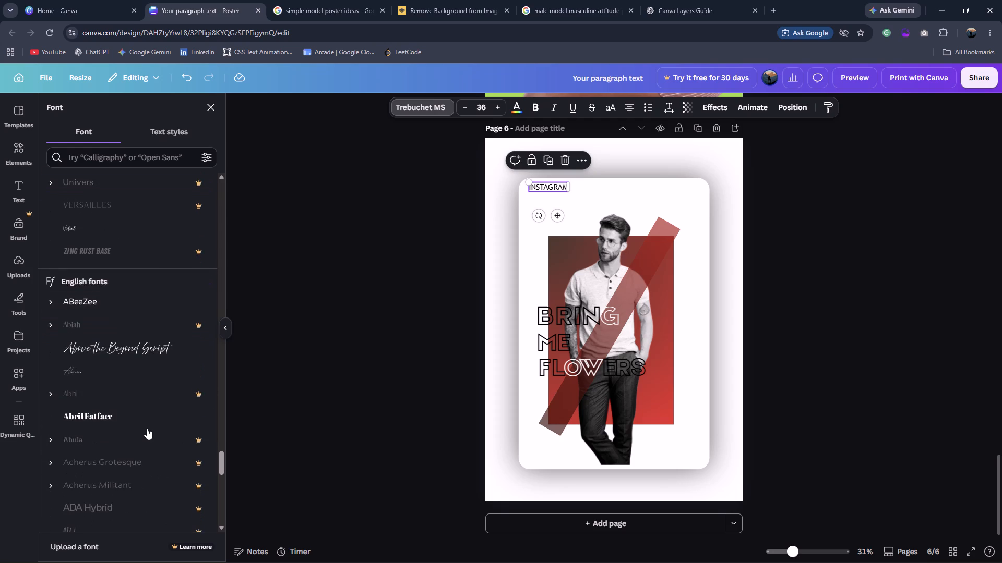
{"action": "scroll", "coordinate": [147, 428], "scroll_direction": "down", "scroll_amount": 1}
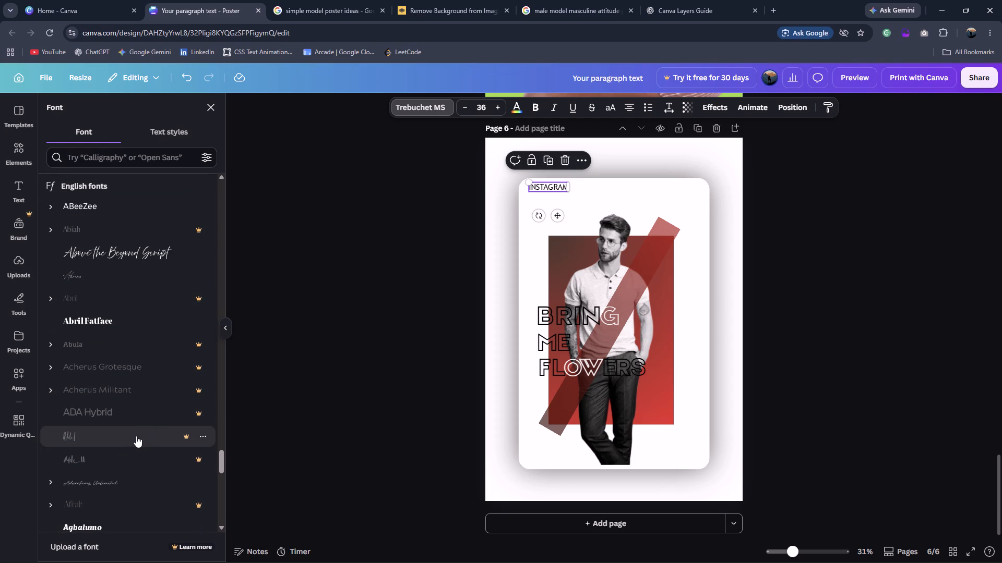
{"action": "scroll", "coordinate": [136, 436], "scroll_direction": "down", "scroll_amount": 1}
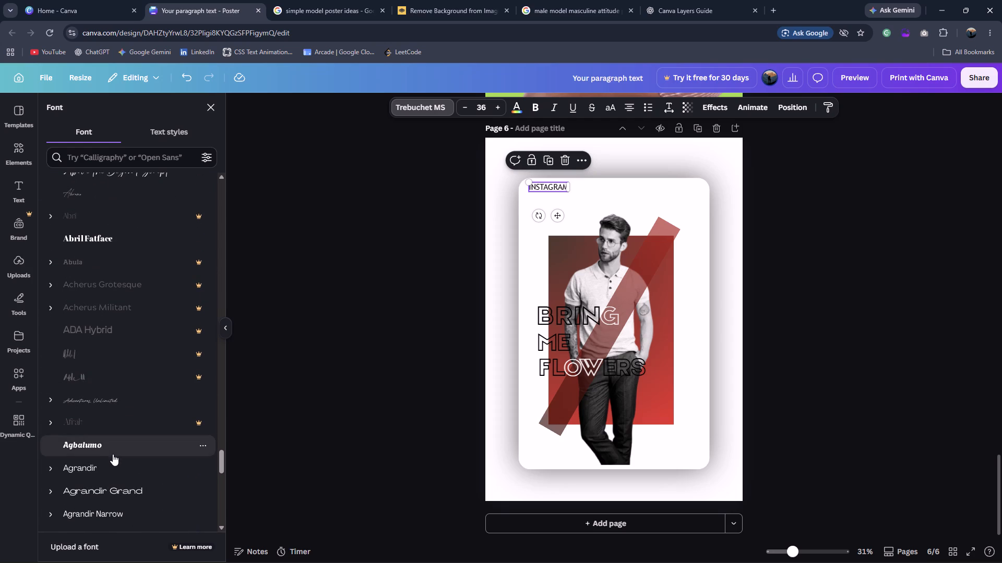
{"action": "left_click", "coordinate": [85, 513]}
Set the INSTAGRAM label's font to Alata.
{"action": "scroll", "coordinate": [85, 513], "scroll_direction": "down", "scroll_amount": 3}
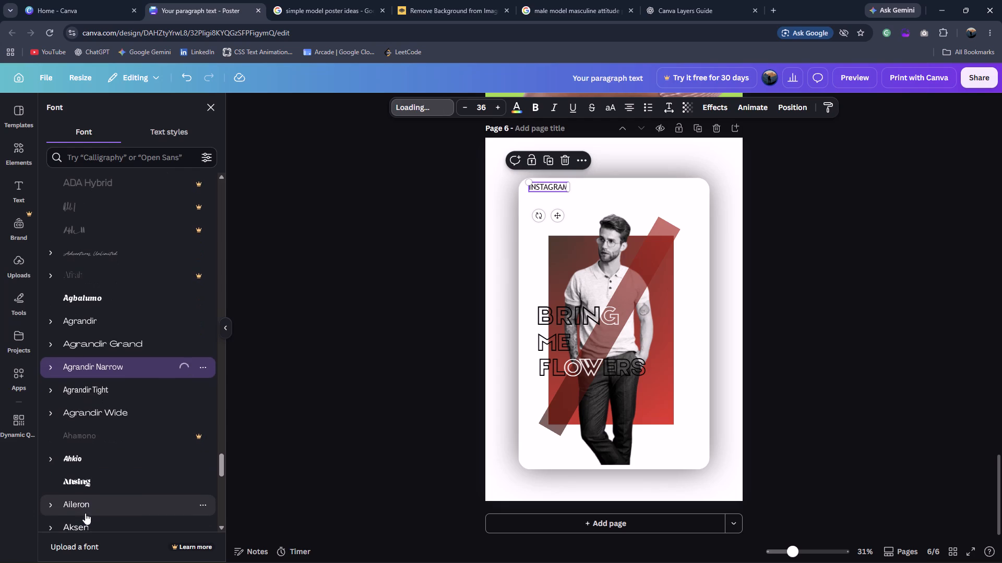
{"action": "scroll", "coordinate": [85, 513], "scroll_direction": "down", "scroll_amount": 1}
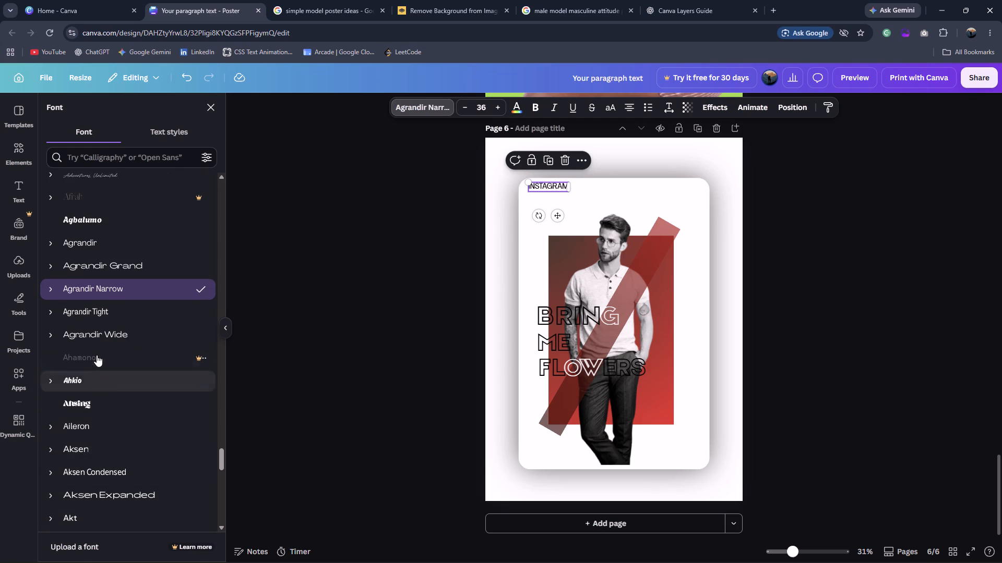
{"action": "scroll", "coordinate": [107, 484], "scroll_direction": "down", "scroll_amount": 2}
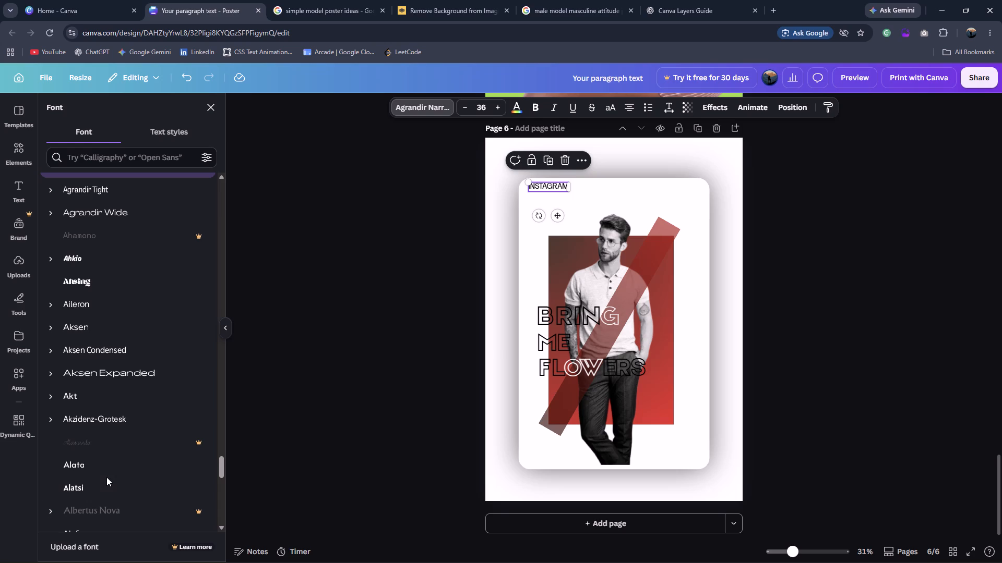
{"action": "left_click", "coordinate": [97, 459]}
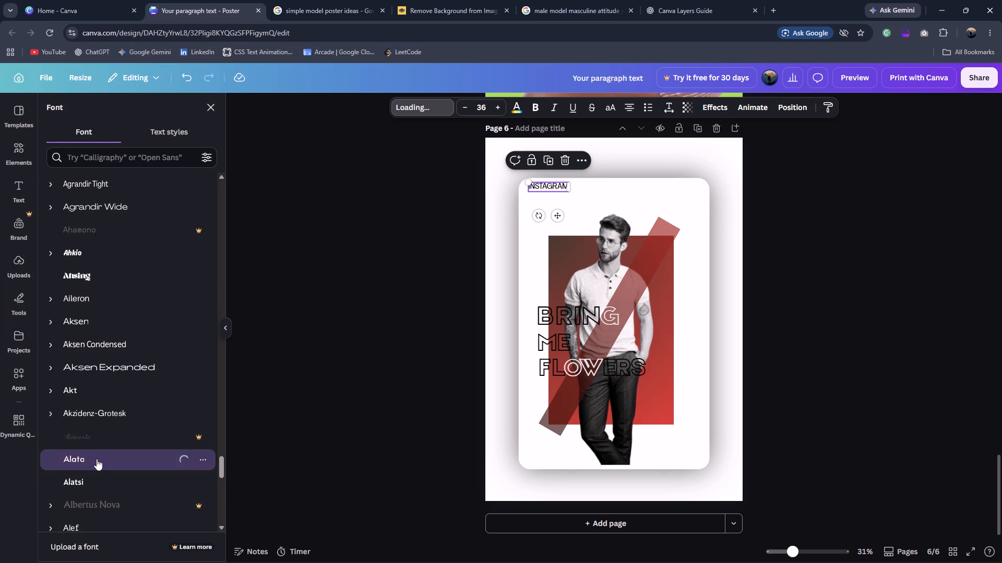
{"action": "left_click", "coordinate": [312, 339]}
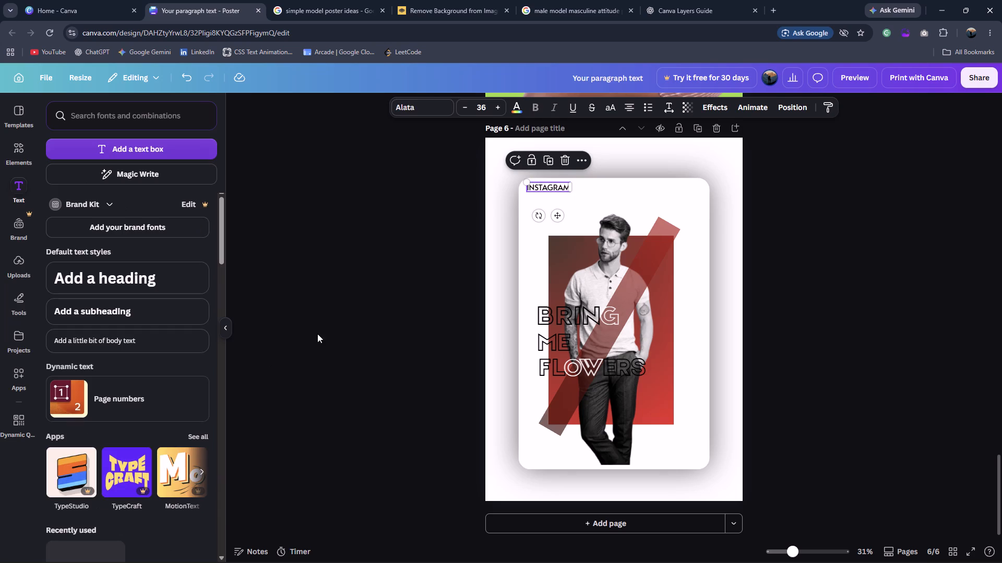
{"action": "left_click", "coordinate": [422, 217]}
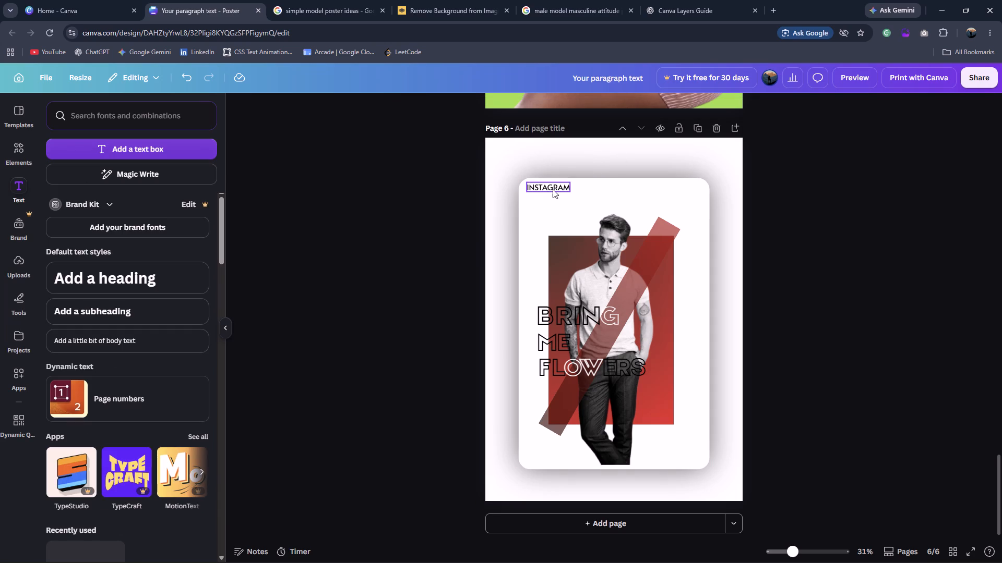
Shrink the INSTAGRAM label to a font size of about 29.5 and move it close to the white card's left edge.
{"action": "left_click", "coordinate": [553, 189]}
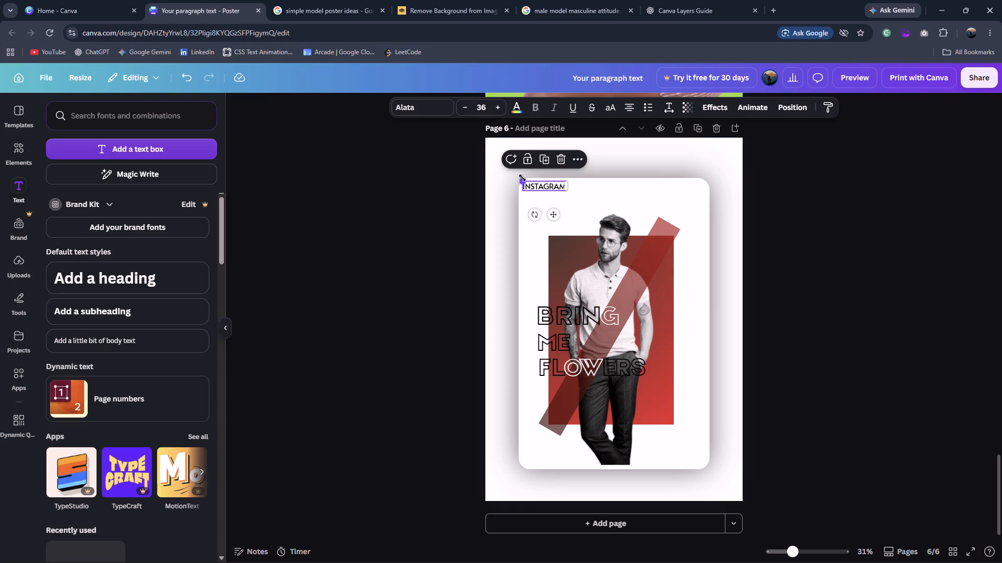
{"action": "left_click_drag", "start_coordinate": [524, 178], "coordinate": [531, 182]}
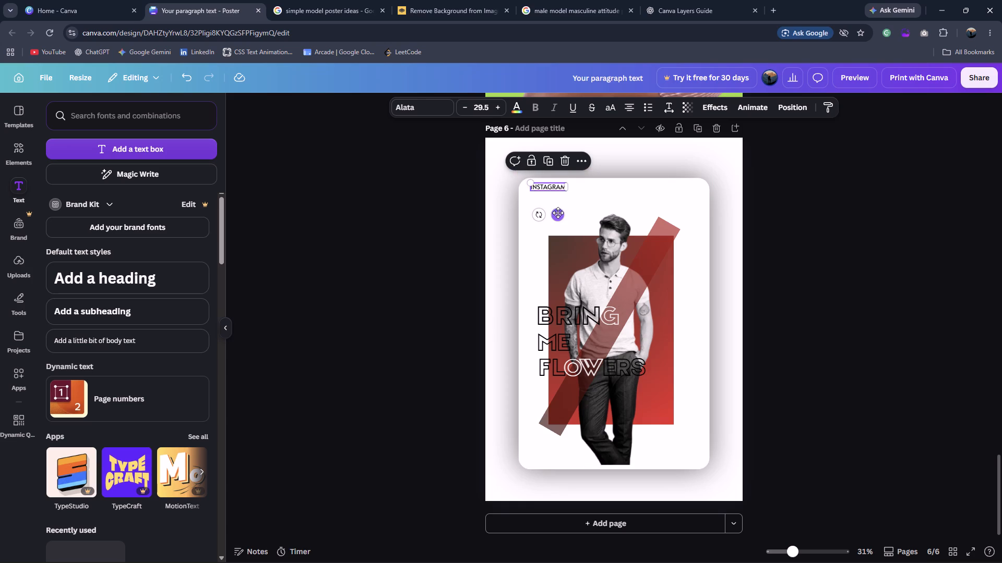
{"action": "left_click_drag", "start_coordinate": [558, 213], "coordinate": [552, 213]}
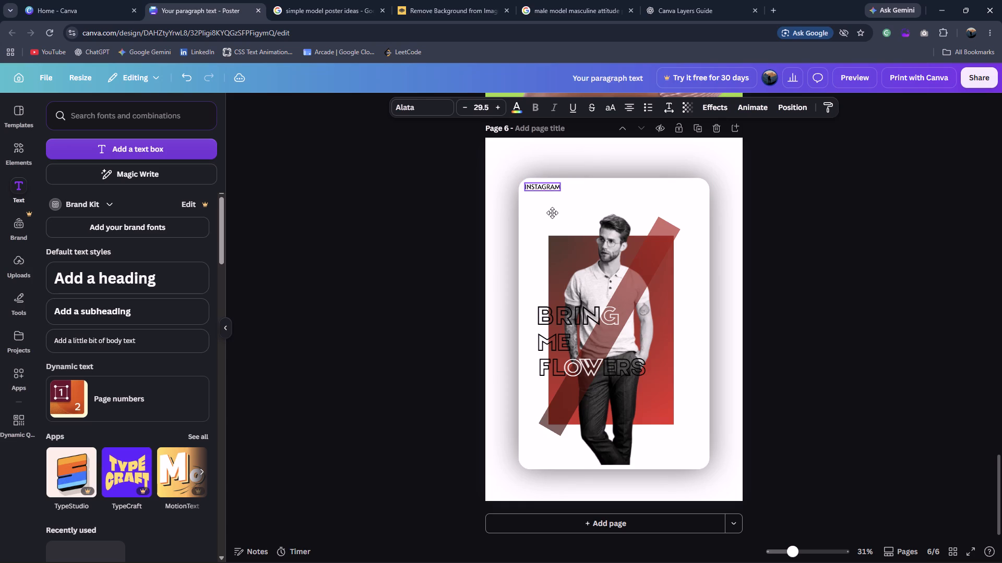
{"action": "left_click_drag", "start_coordinate": [552, 213], "coordinate": [551, 213]}
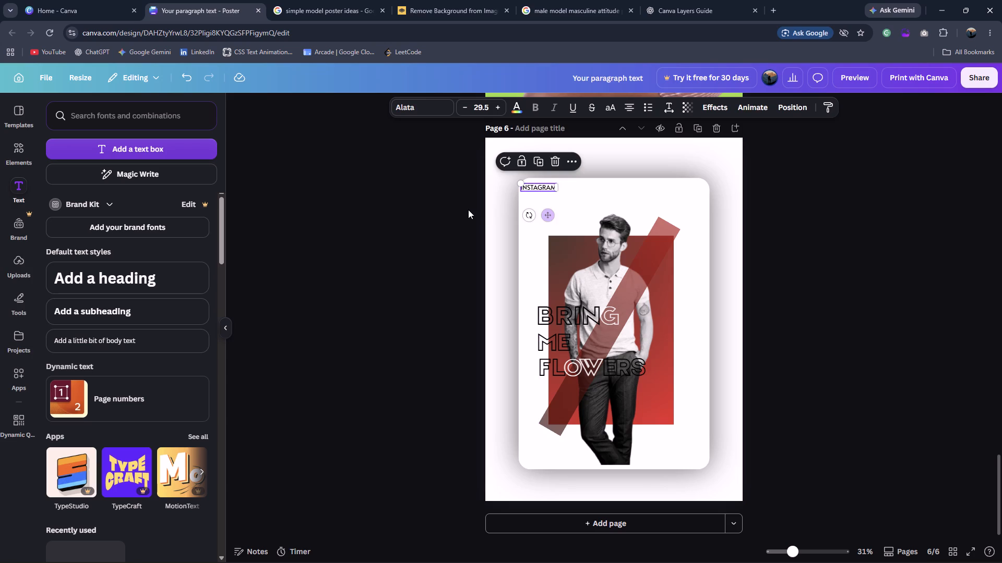
{"action": "left_click", "coordinate": [468, 210]}
Compare with the reference poster and nudge the INSTAGRAM label slightly up towards the white card's top edge.
{"action": "left_click", "coordinate": [373, 0]}
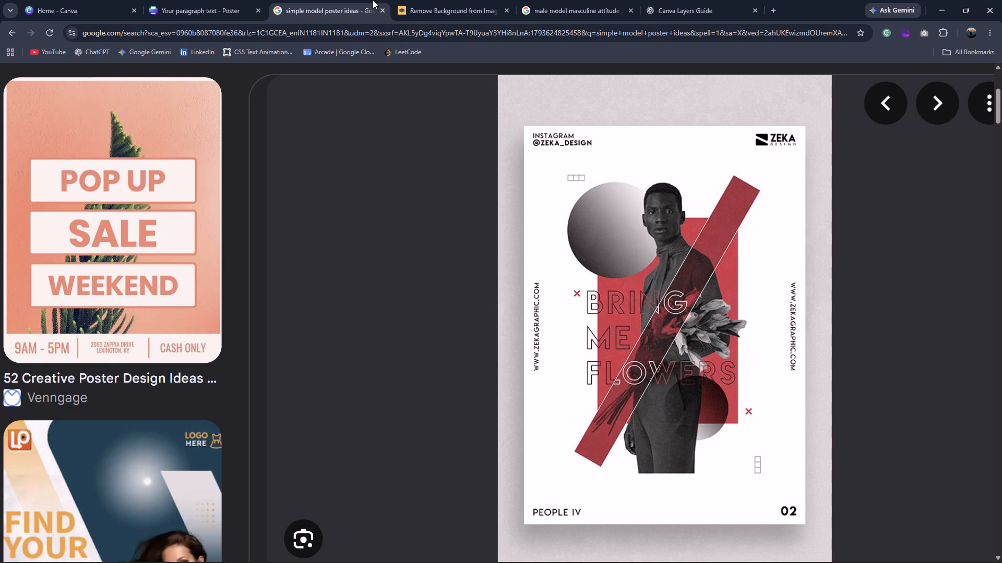
{"action": "left_click", "coordinate": [179, 0]}
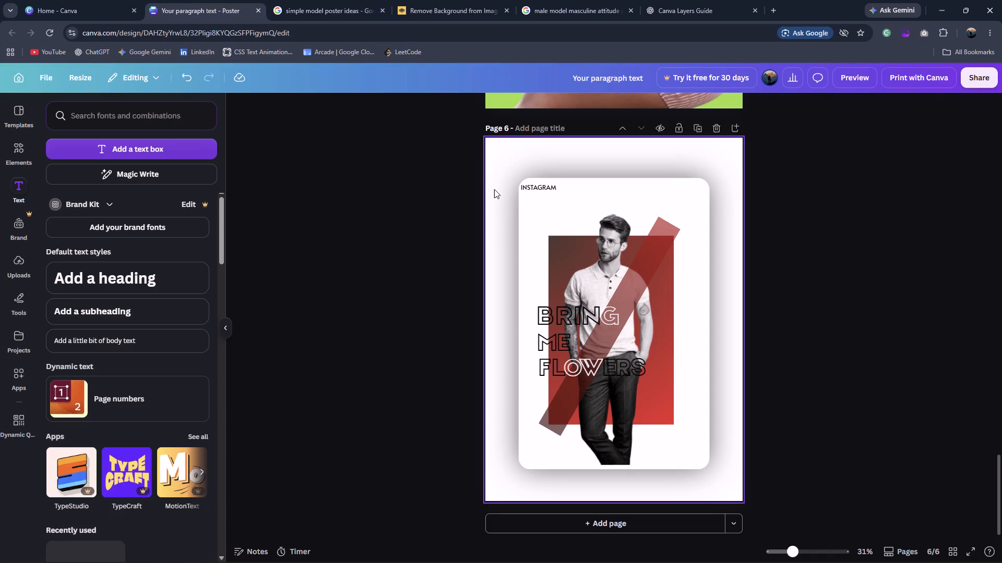
{"action": "left_click", "coordinate": [531, 184]}
{"action": "left_click", "coordinate": [543, 214]}
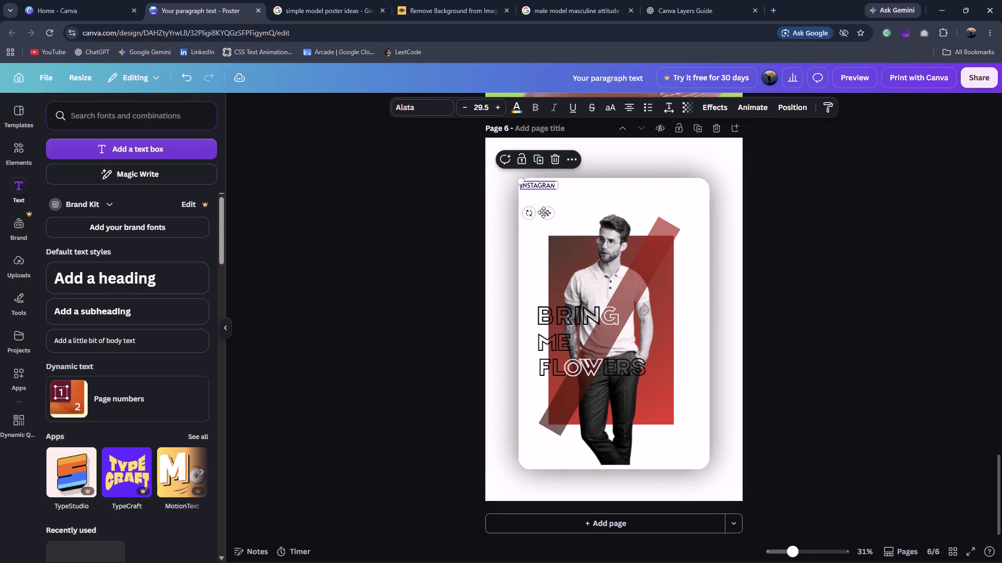
{"action": "left_click", "coordinate": [360, 213]}
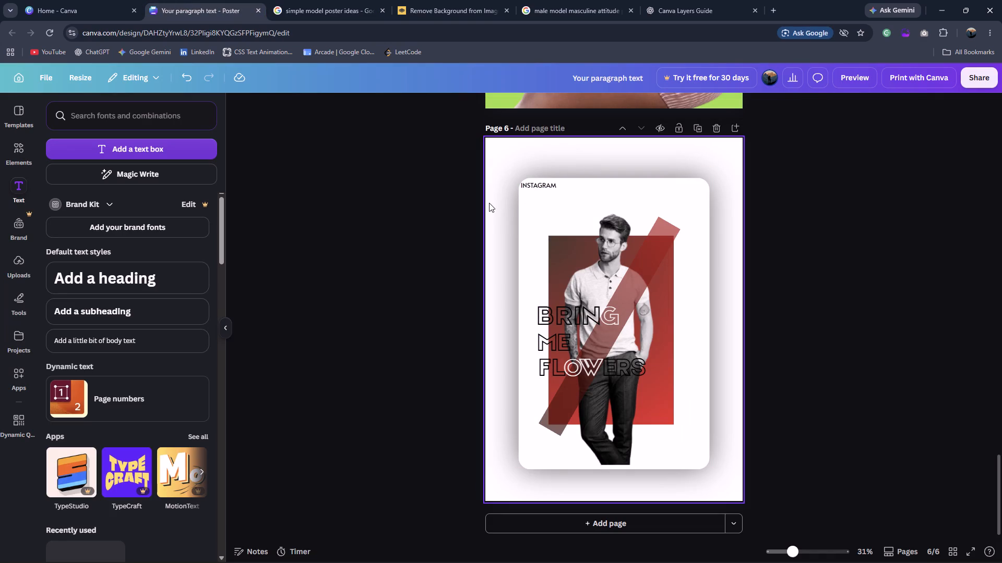
Enlarge the INSTAGRAM label to a font size of about 31.3 and fine-tune its position in the card's upper-left corner.
{"action": "left_click", "coordinate": [545, 185]}
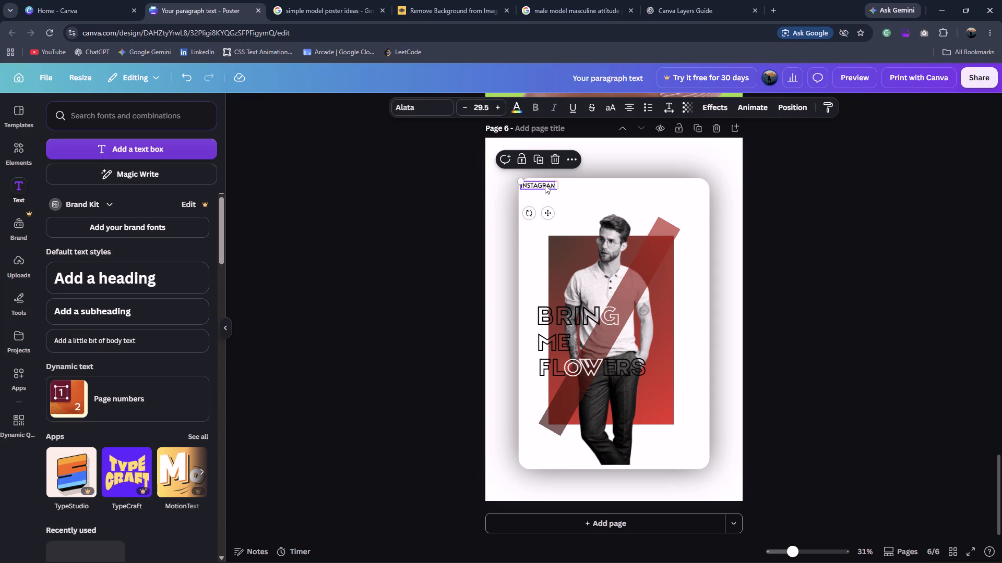
{"action": "left_click", "coordinate": [521, 180]}
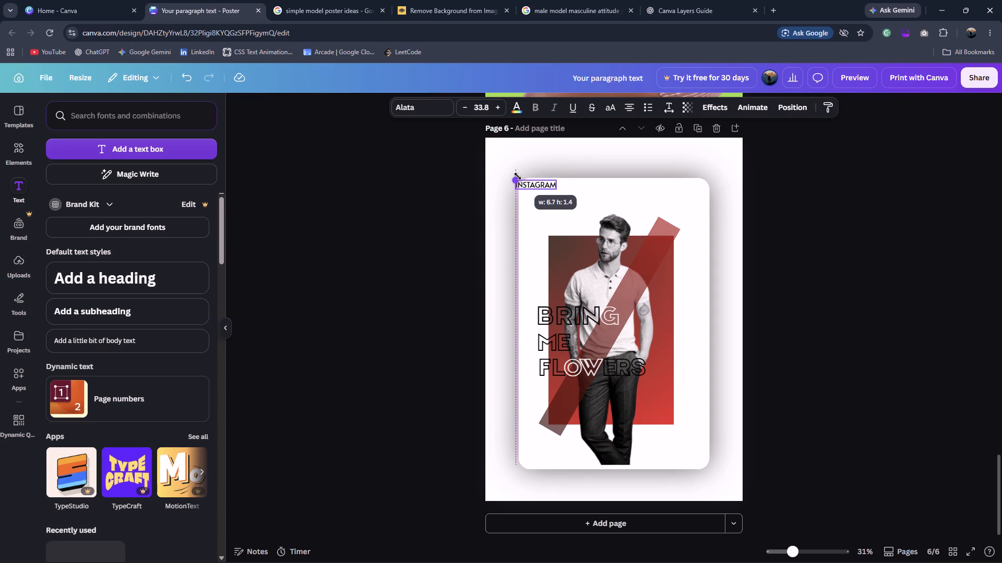
{"action": "left_click", "coordinate": [546, 212]}
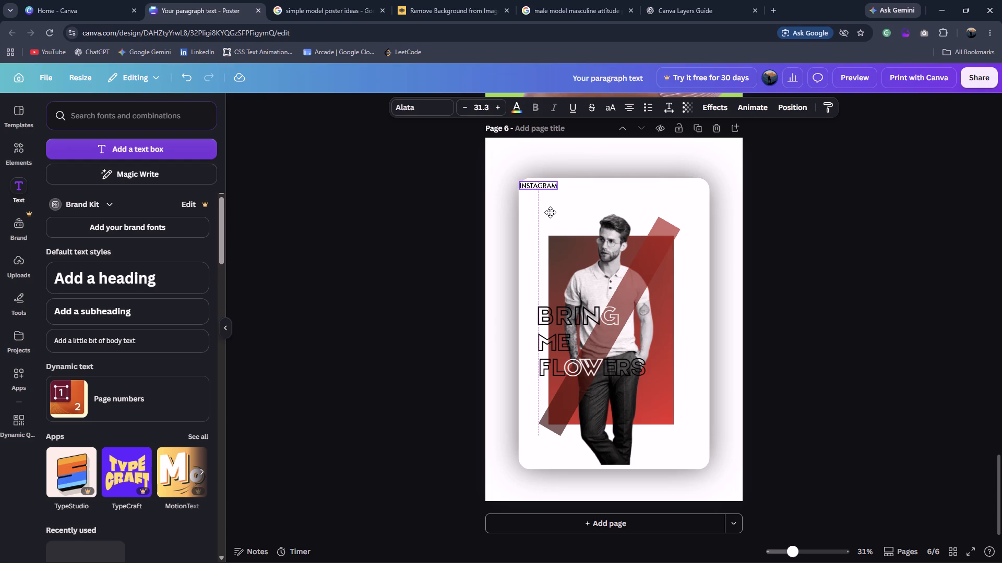
{"action": "left_click", "coordinate": [441, 236]}
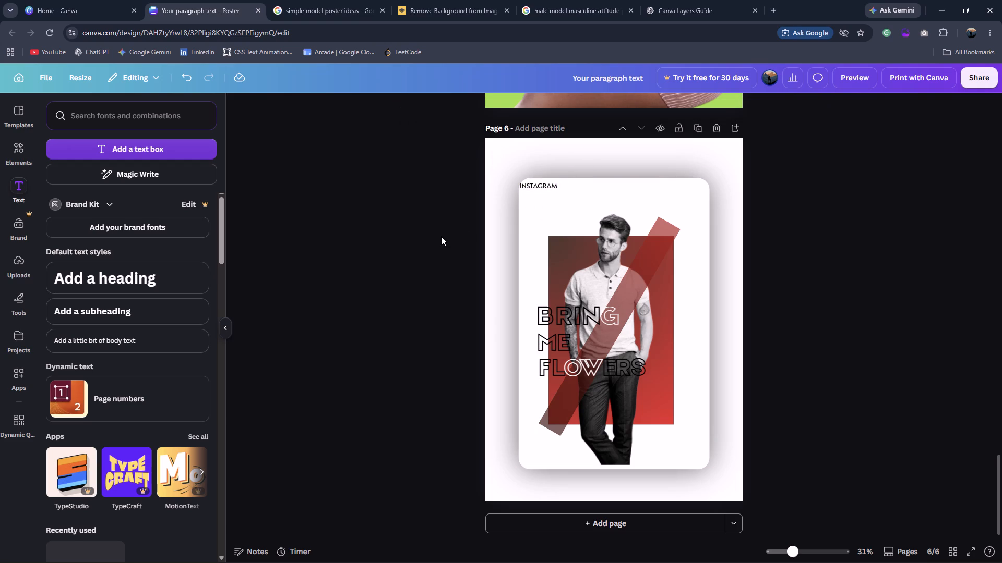
{"action": "left_click", "coordinate": [542, 188]}
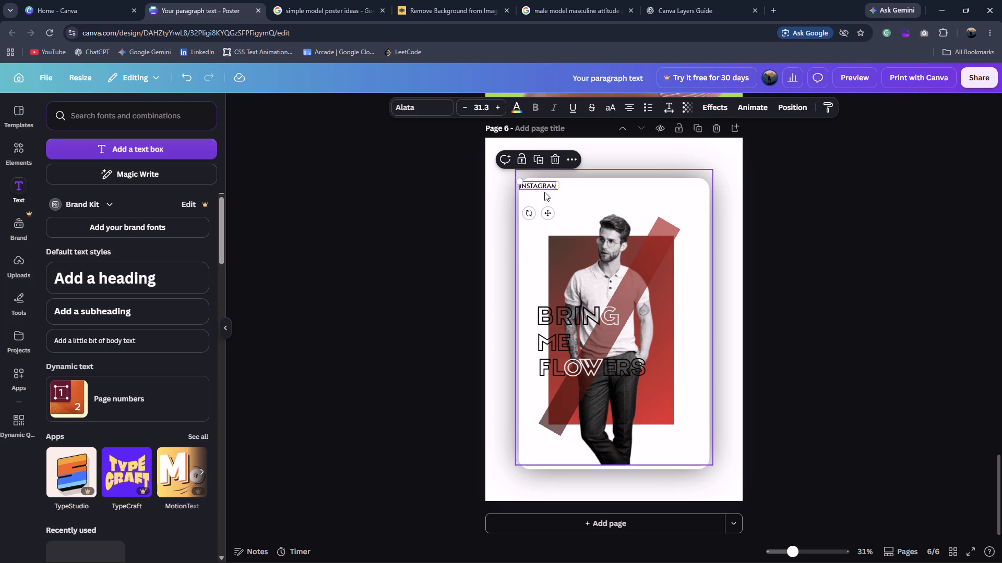
{"action": "left_click", "coordinate": [548, 214]}
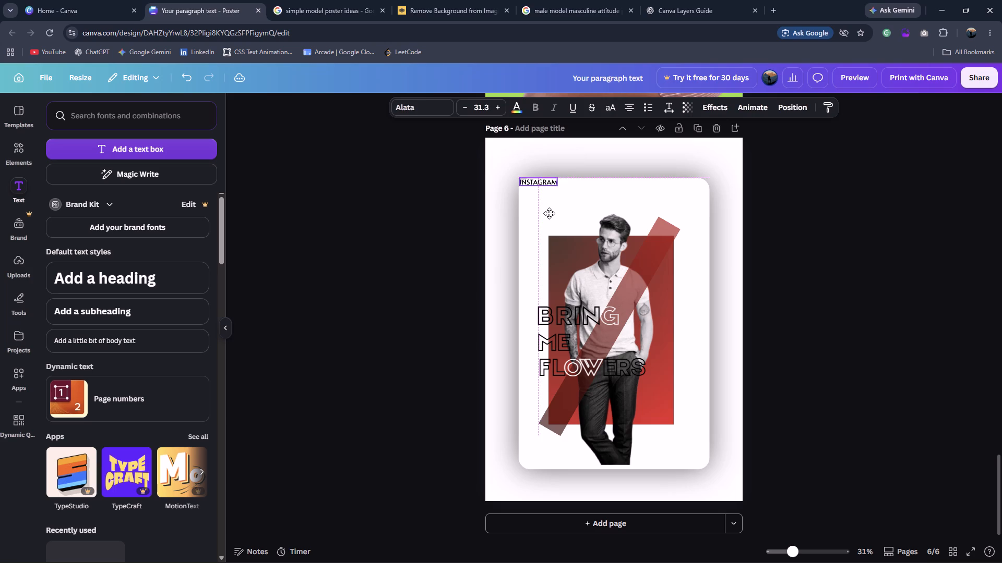
{"action": "left_click", "coordinate": [483, 214]}
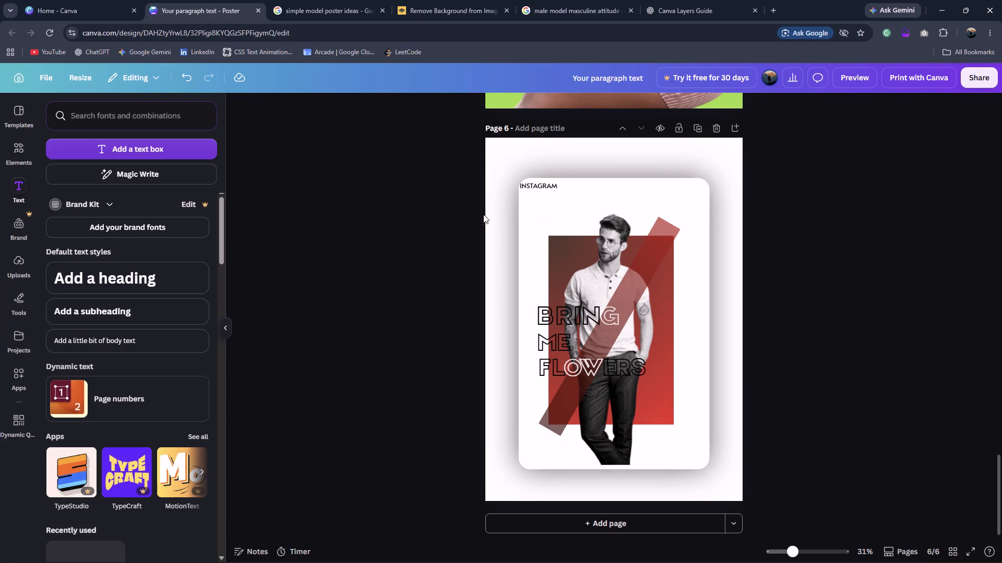
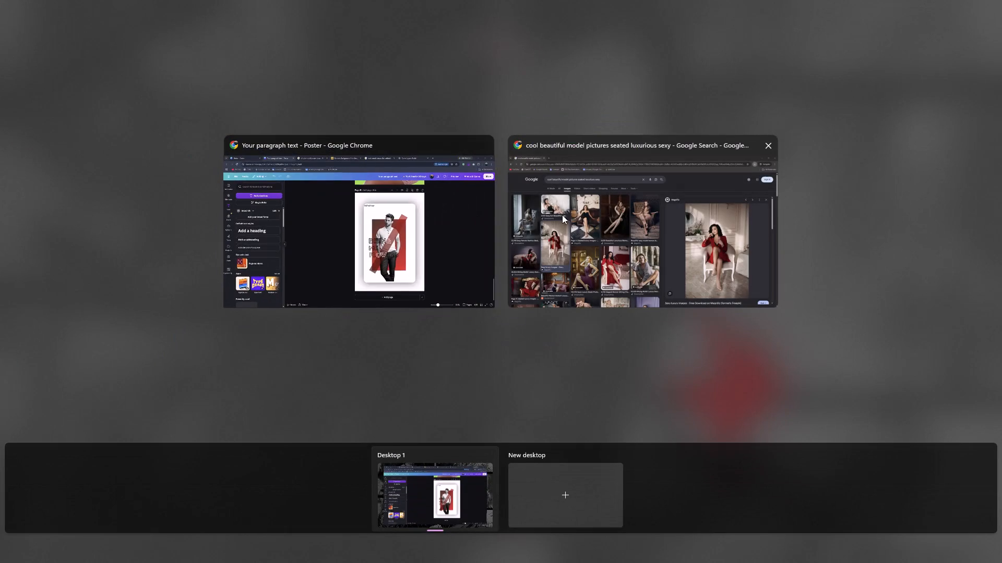
Search the computer's apps for "kuro" and launch the matching app.
{"action": "left_click", "coordinate": [442, 246]}
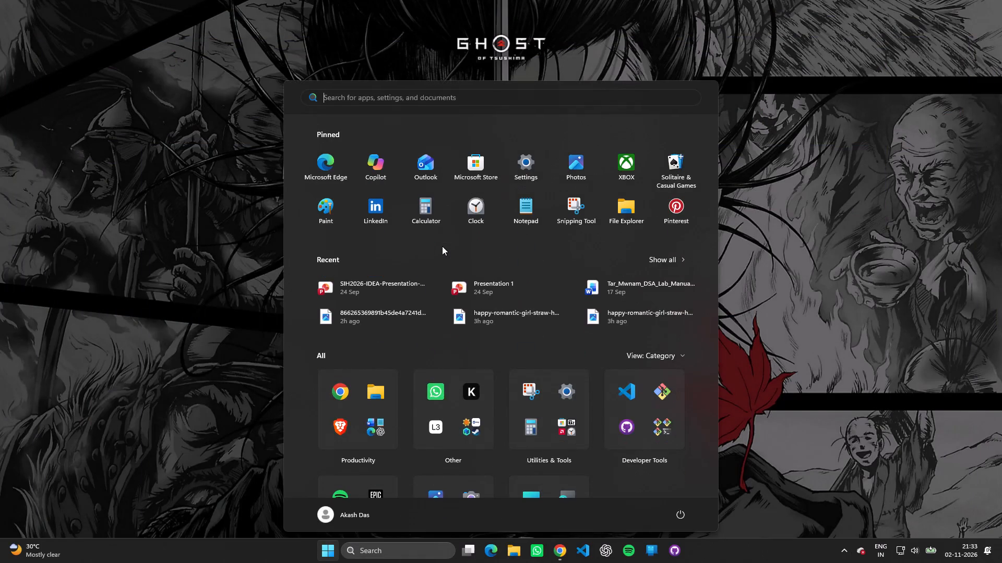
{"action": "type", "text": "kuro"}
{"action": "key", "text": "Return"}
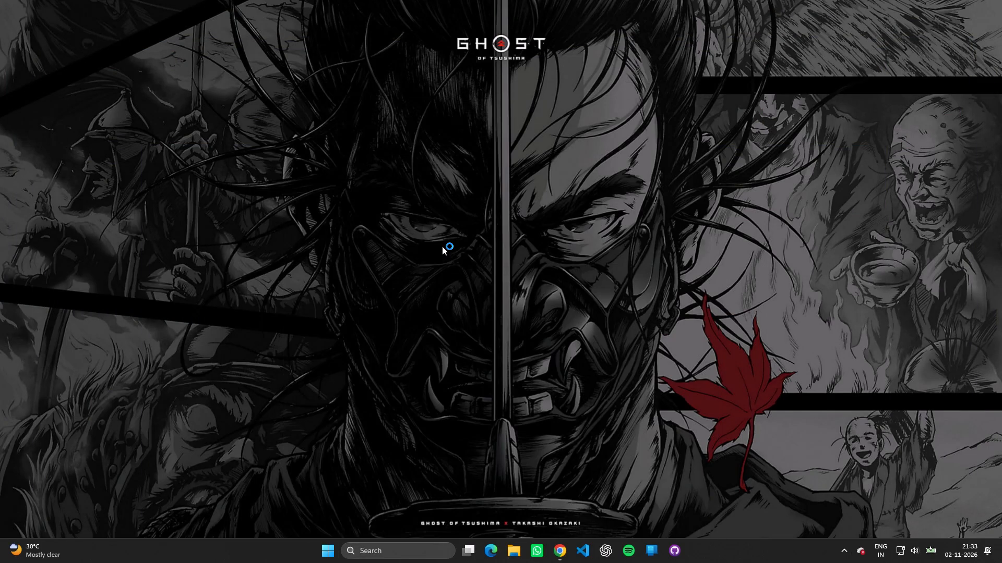
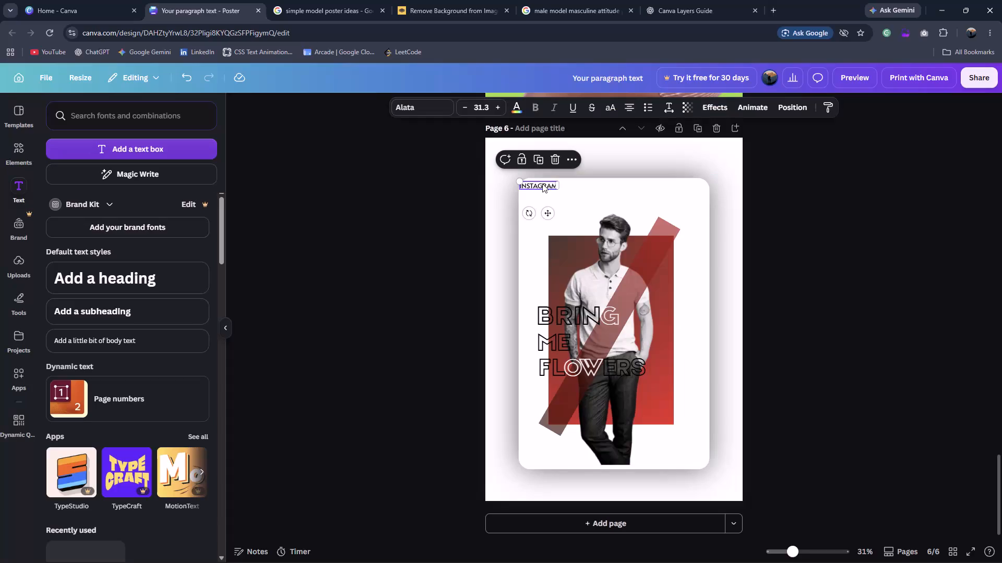
Duplicate the INSTAGRAM label and place the copy directly beneath the original in the white card's upper-left corner.
{"action": "key", "text": "ctrl+d"}
{"action": "left_click_drag", "start_coordinate": [542, 186], "coordinate": [539, 193]}
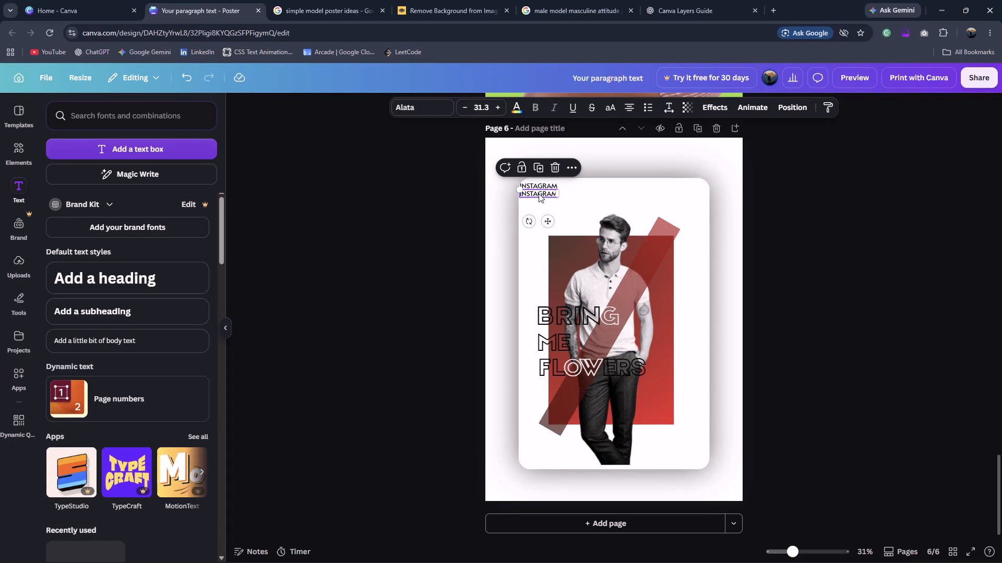
Check the reference poster's handle line and replace the lower INSTAGRAM copy's text with a handle starting with "@".
{"action": "double_click", "coordinate": [539, 193]}
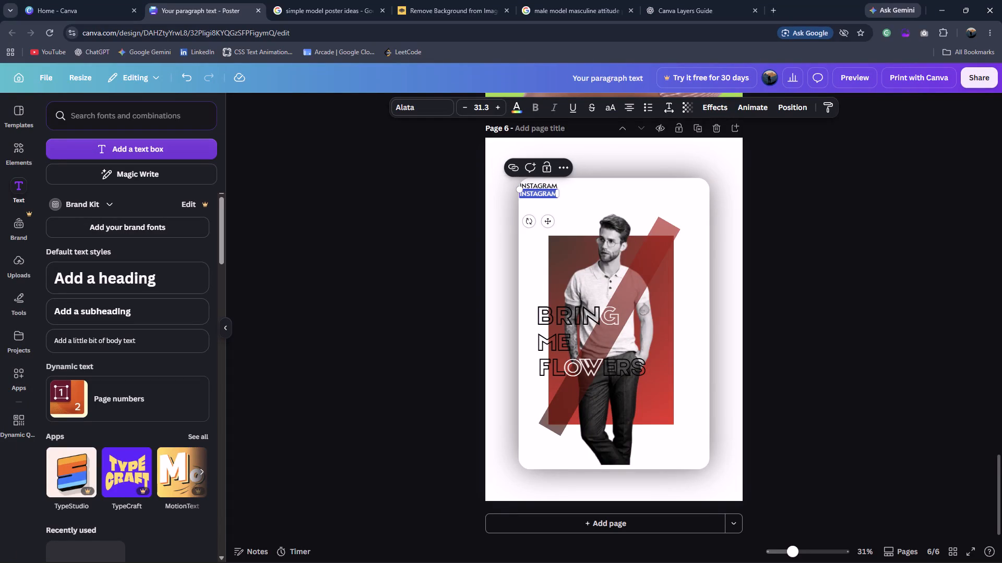
{"action": "left_click", "coordinate": [313, 0]}
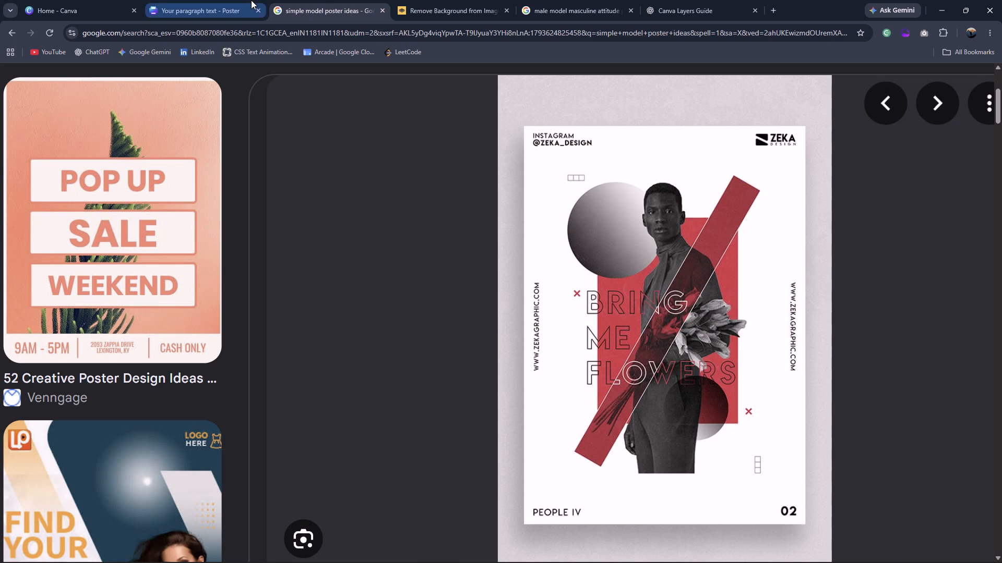
{"action": "left_click", "coordinate": [251, 0]}
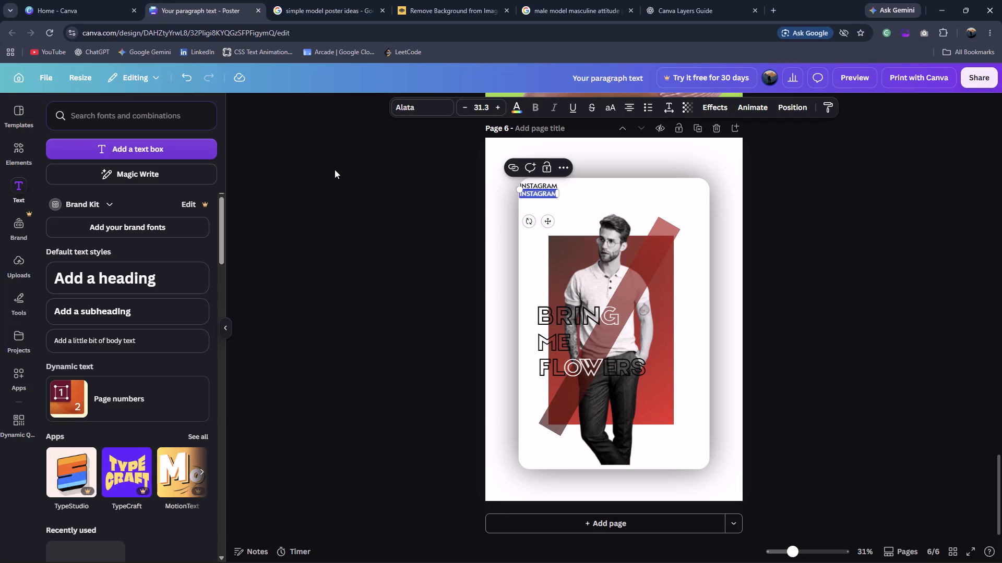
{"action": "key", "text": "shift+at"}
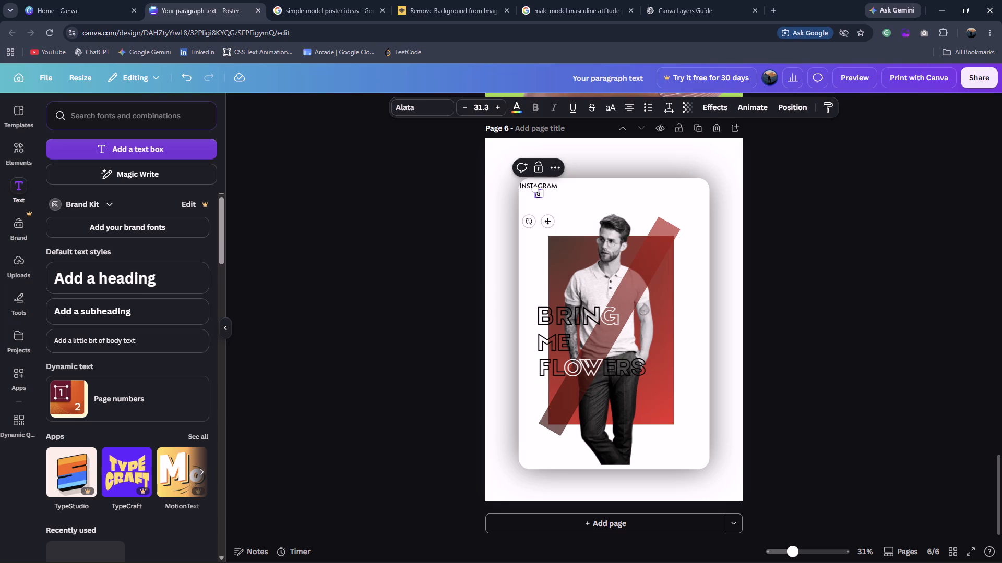
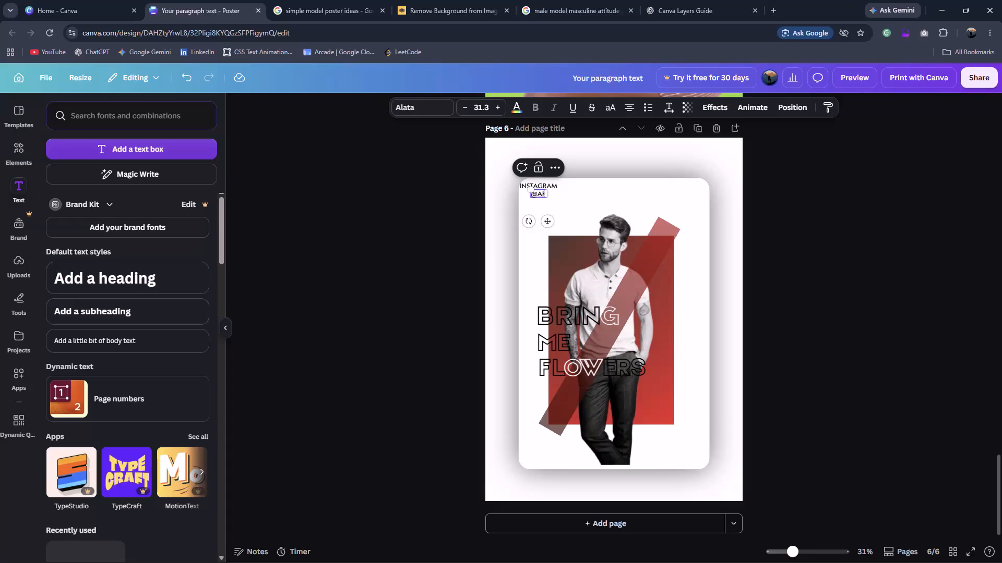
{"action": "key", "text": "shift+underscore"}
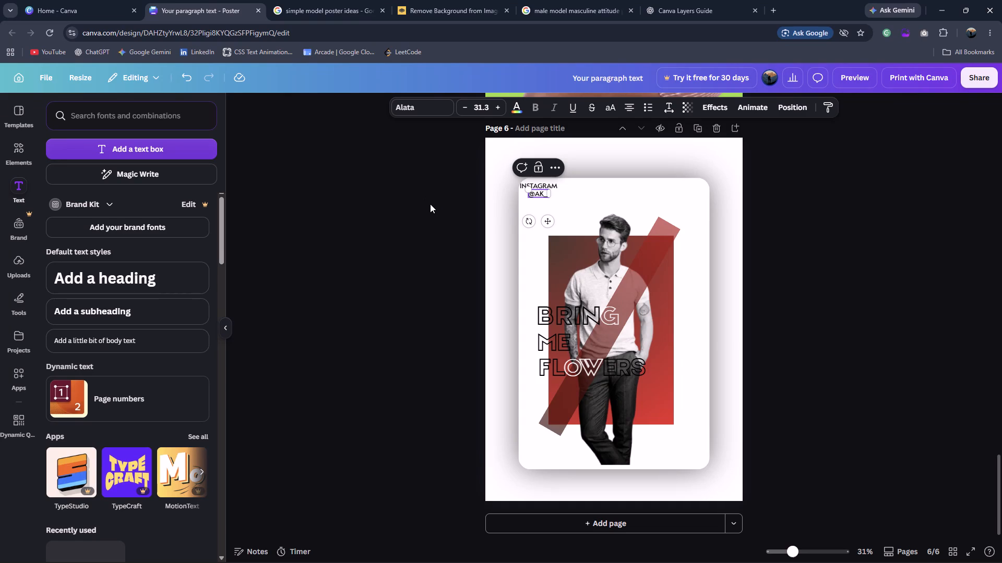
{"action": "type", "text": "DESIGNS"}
{"action": "left_click_drag", "start_coordinate": [515, 191], "coordinate": [508, 189]}
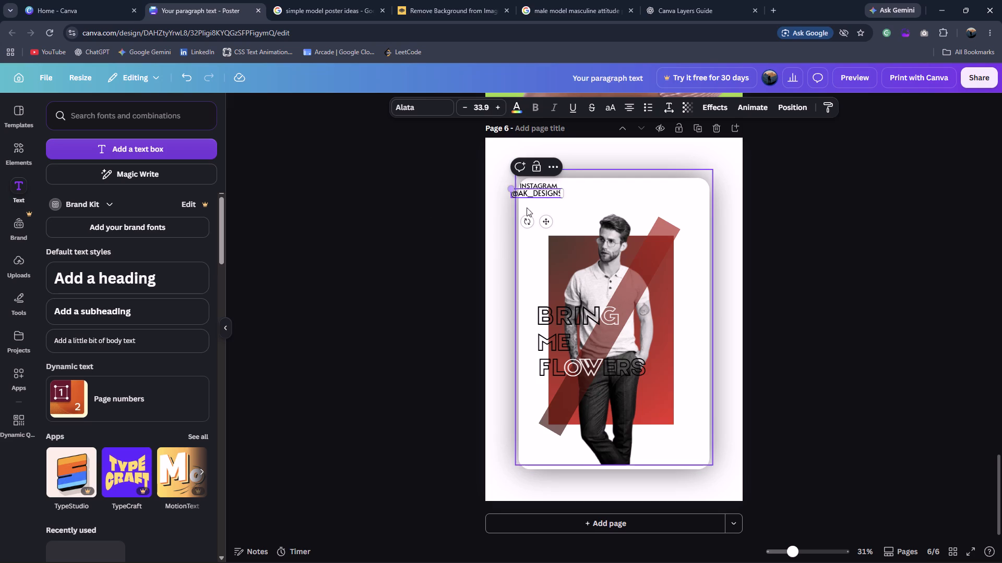
{"action": "left_click_drag", "start_coordinate": [540, 219], "coordinate": [550, 220]}
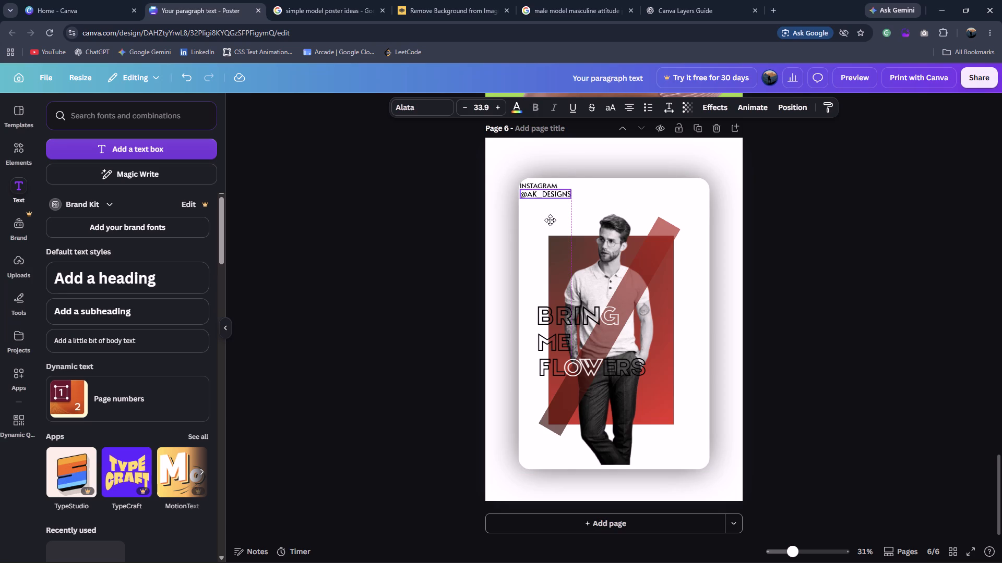
{"action": "left_click_drag", "start_coordinate": [550, 220], "coordinate": [550, 221]}
{"action": "left_click", "coordinate": [440, 107]}
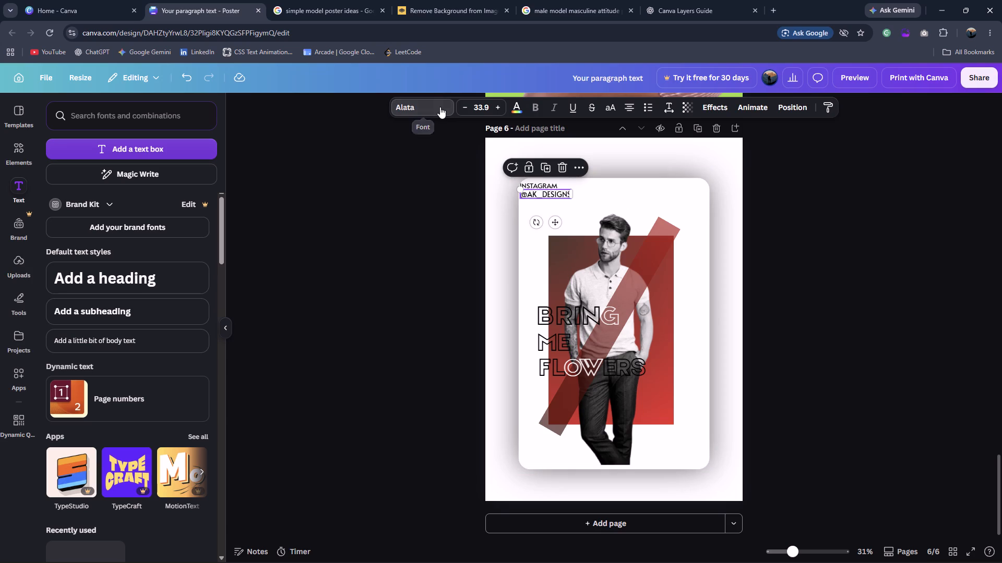
{"action": "scroll", "coordinate": [135, 379], "scroll_direction": "down", "scroll_amount": 1}
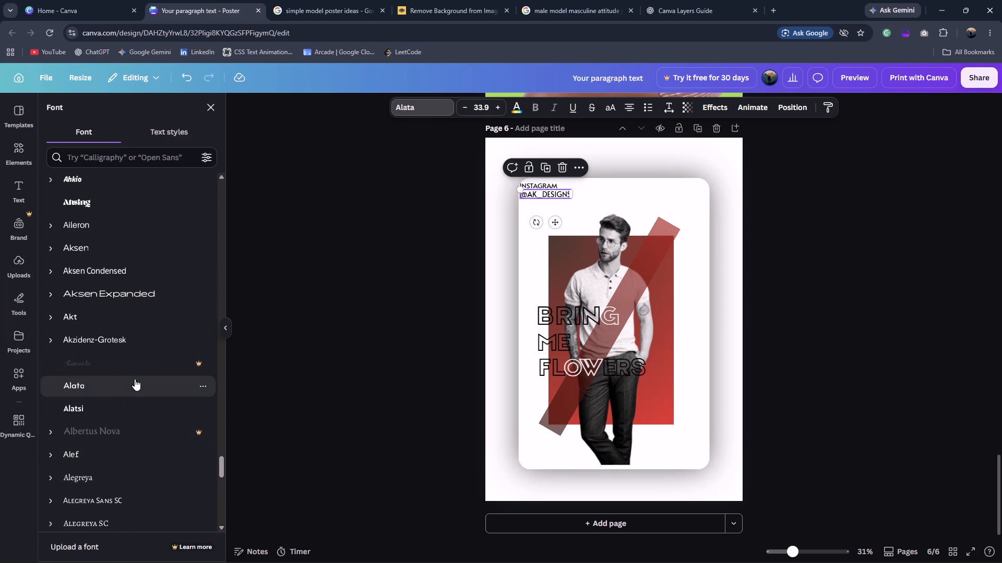
{"action": "left_click", "coordinate": [117, 403]}
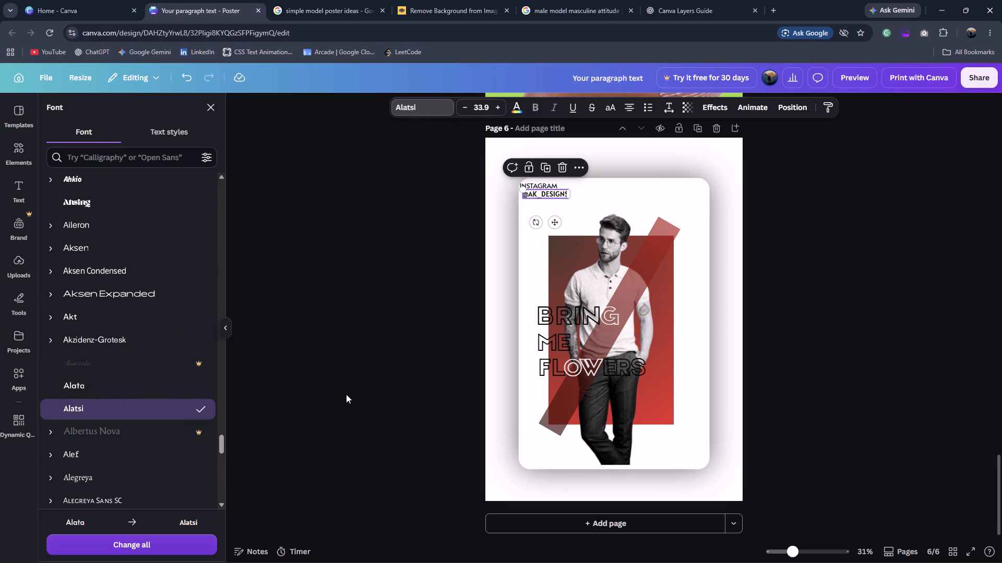
{"action": "left_click", "coordinate": [436, 259]}
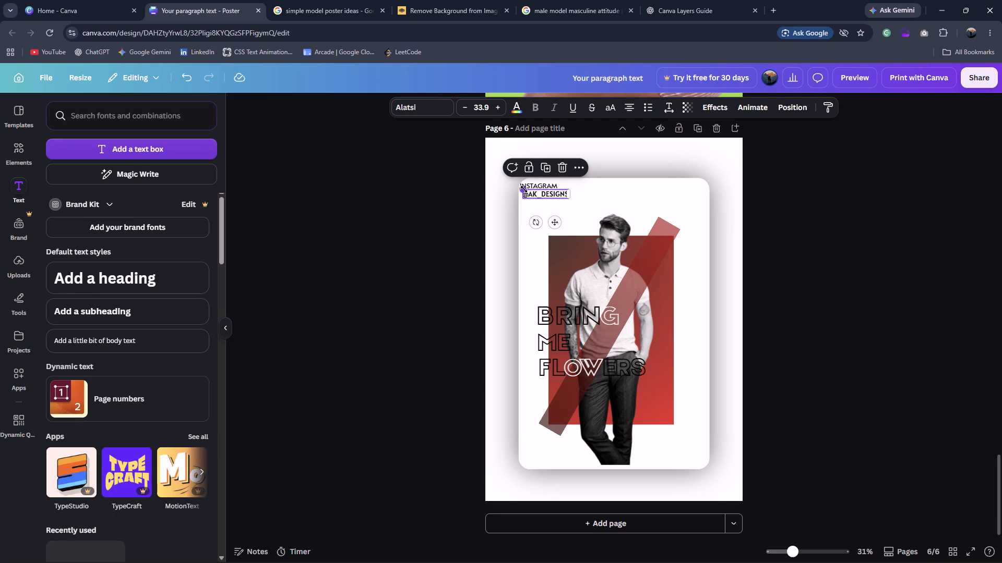
{"action": "left_click", "coordinate": [523, 189]}
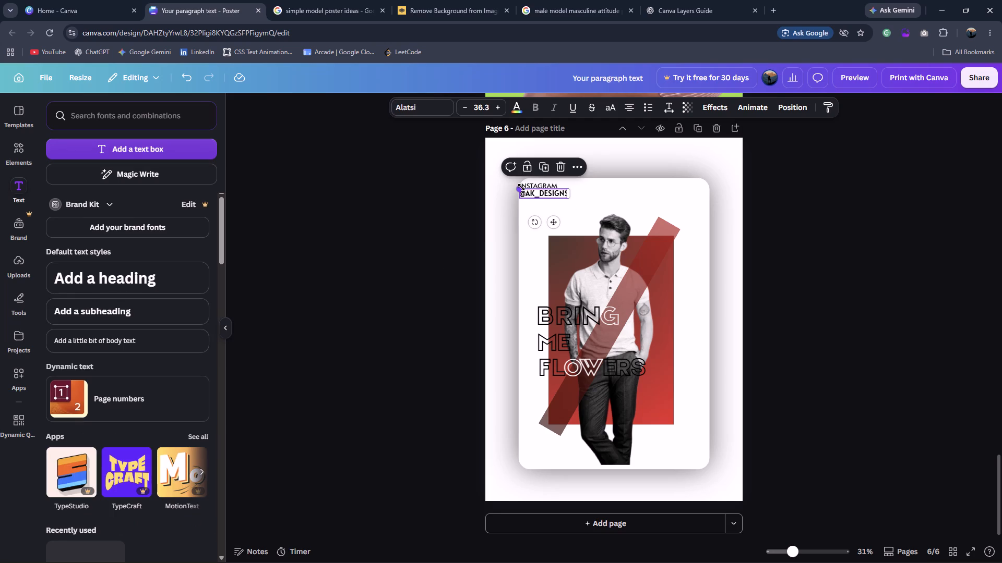
{"action": "left_click", "coordinate": [555, 221]}
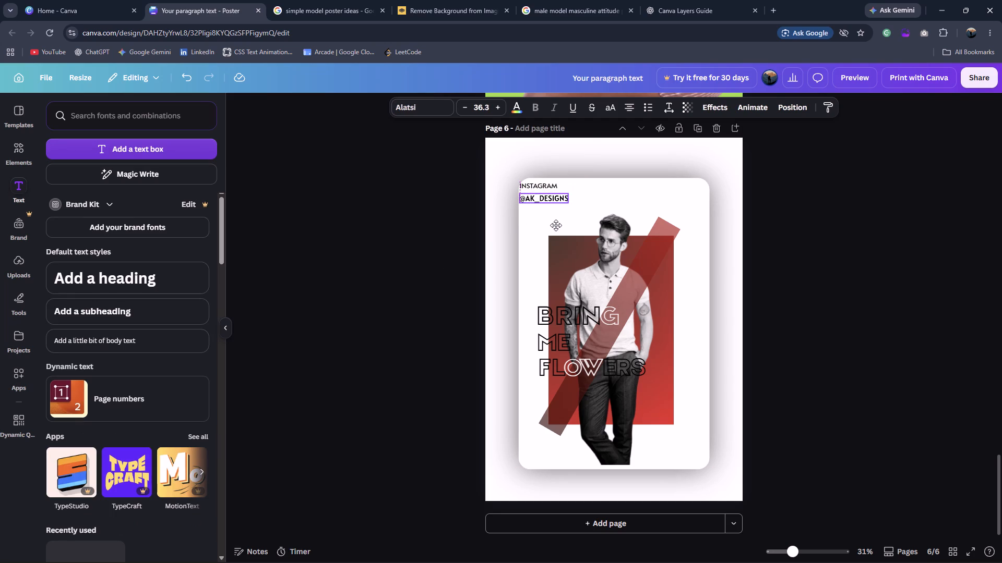
{"action": "left_click", "coordinate": [428, 243]}
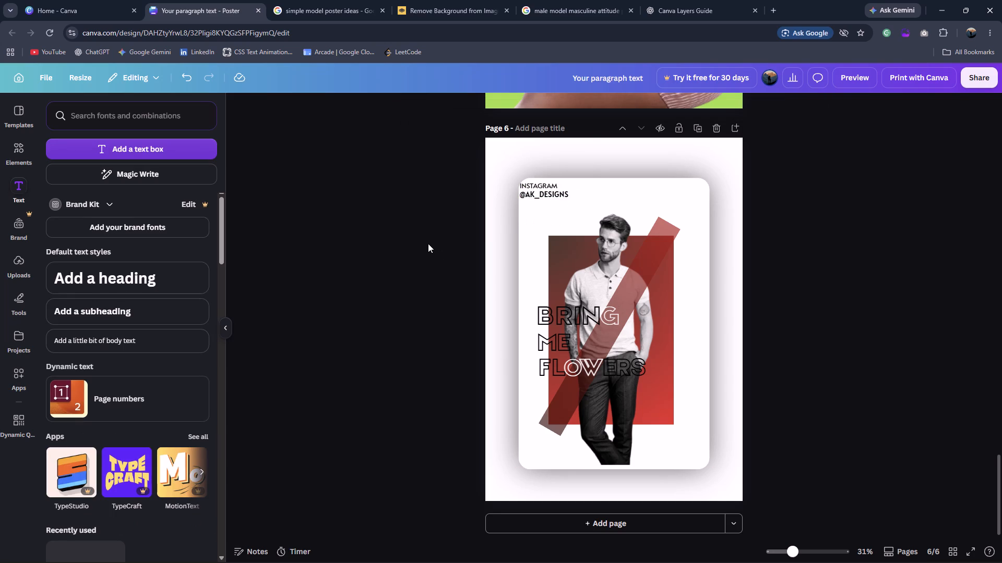
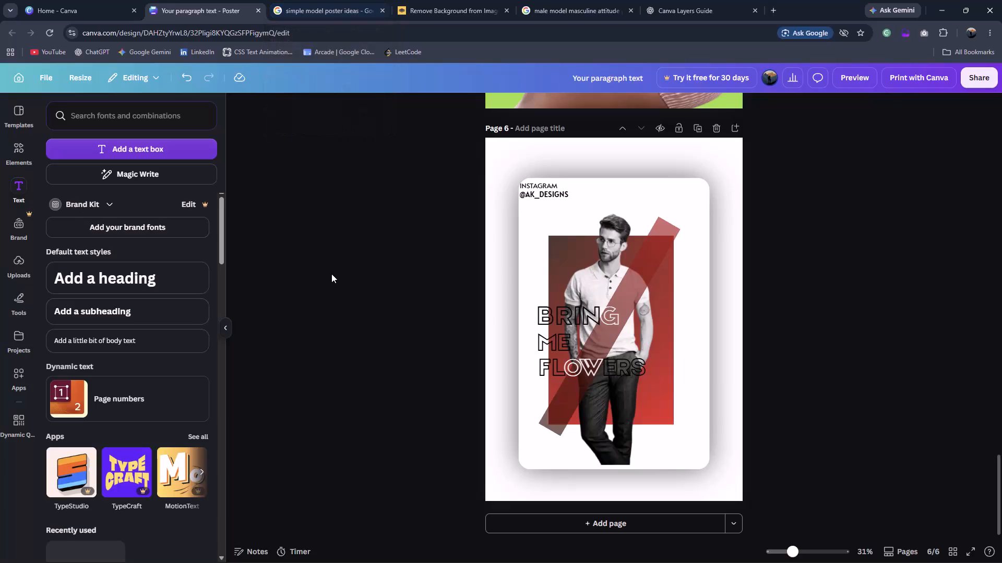
Compare the page 6 poster with the Zeka Design reference poster to see which elements are still missing.
{"action": "left_click", "coordinate": [299, 3]}
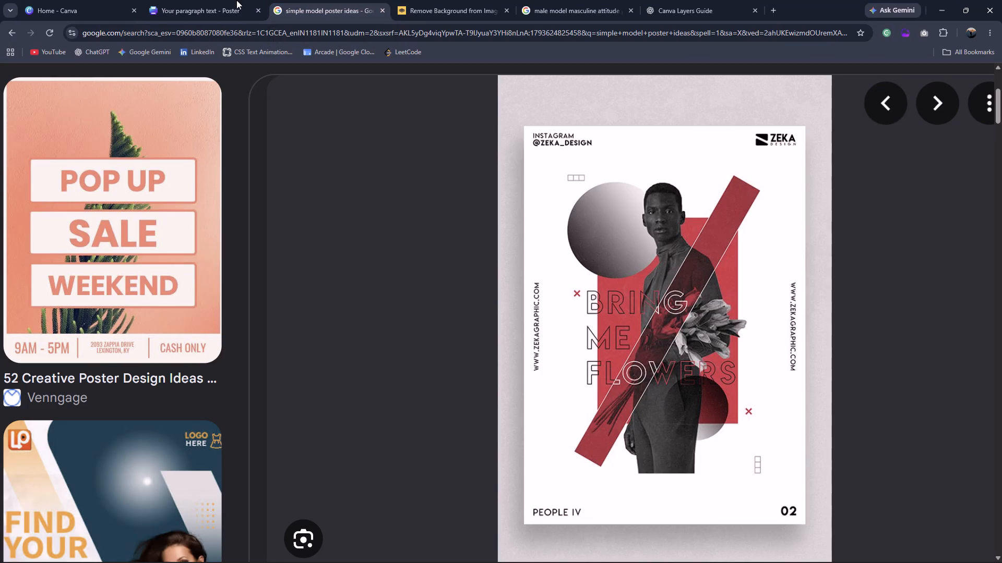
{"action": "left_click", "coordinate": [215, 0]}
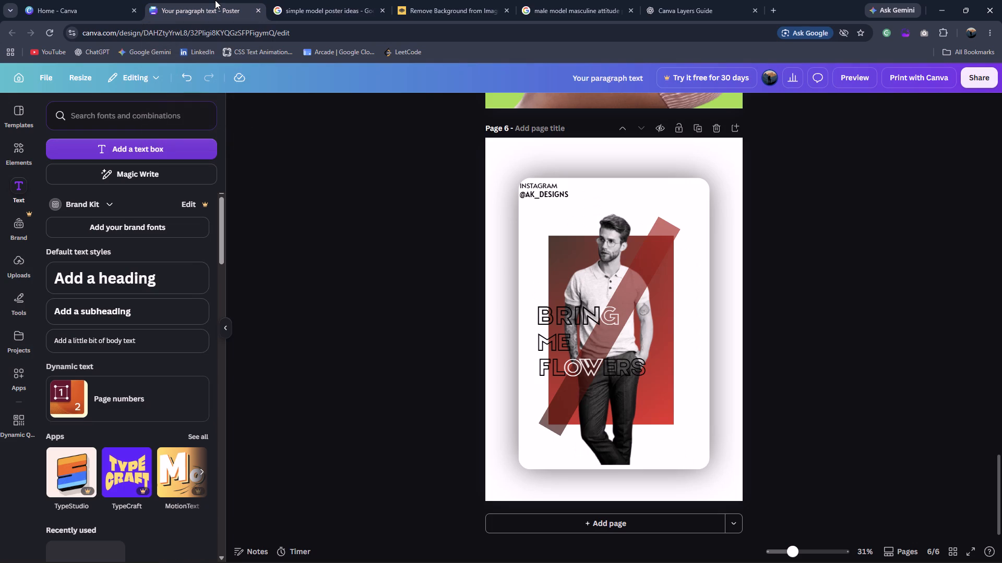
{"action": "left_click", "coordinate": [360, 0]}
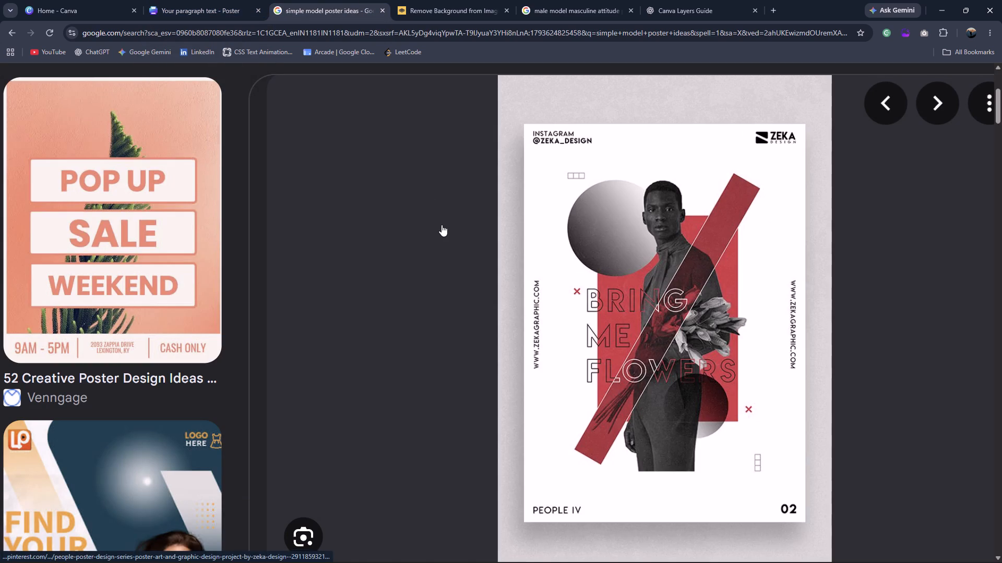
{"action": "left_click", "coordinate": [204, 0]}
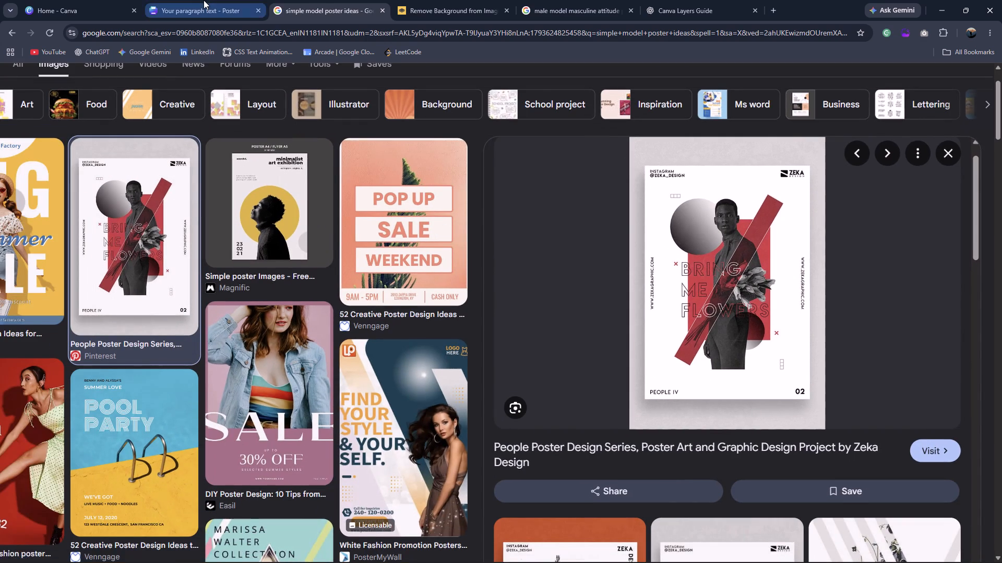
{"action": "left_click", "coordinate": [0, 158]}
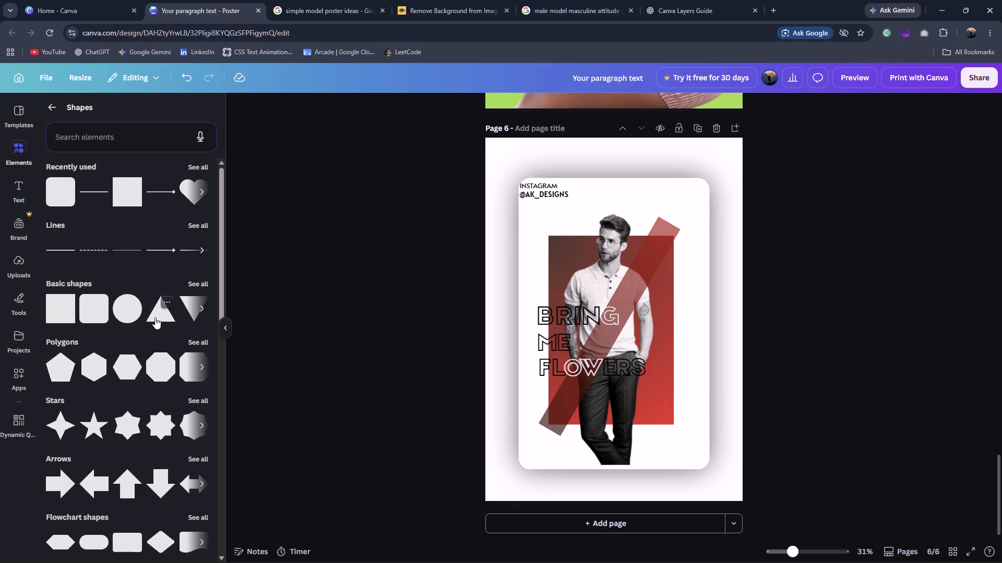
{"action": "left_click", "coordinate": [111, 0]}
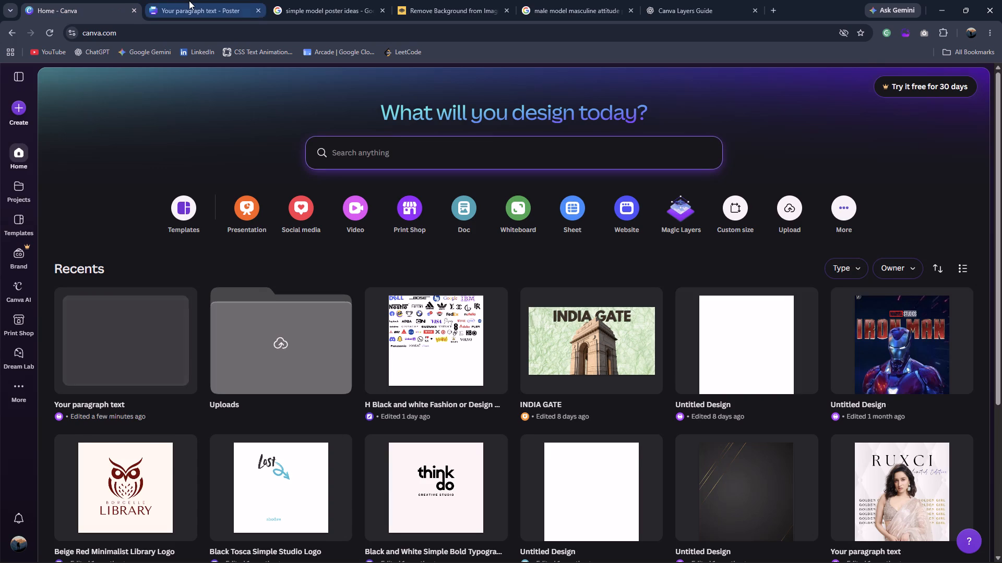
{"action": "left_click", "coordinate": [189, 1]}
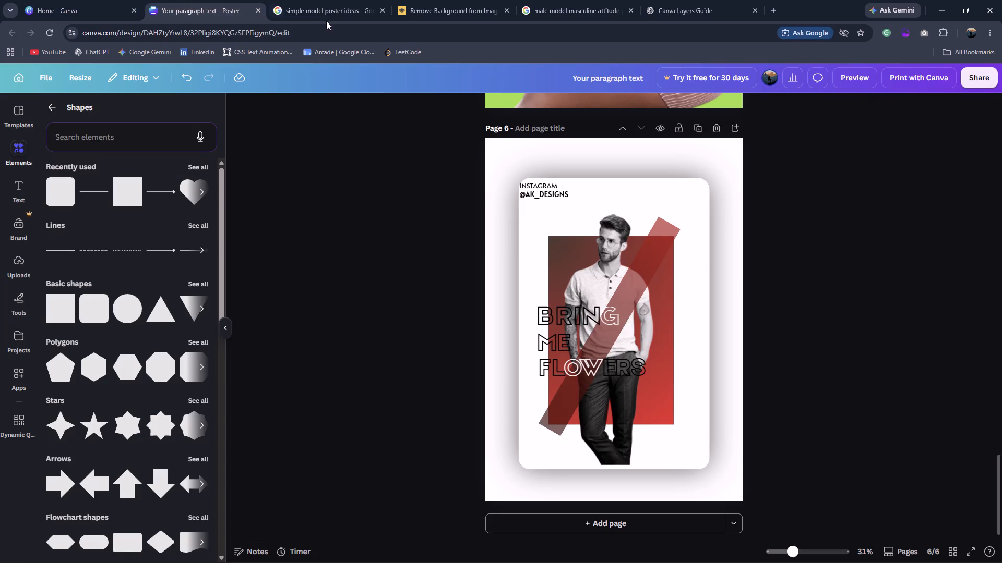
{"action": "left_click", "coordinate": [352, 0]}
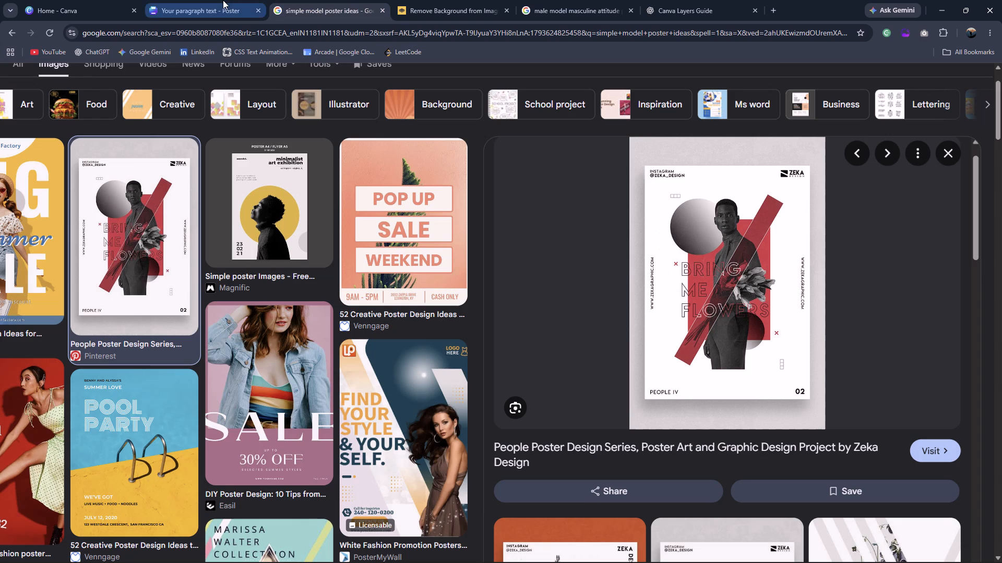
{"action": "left_click", "coordinate": [223, 0]}
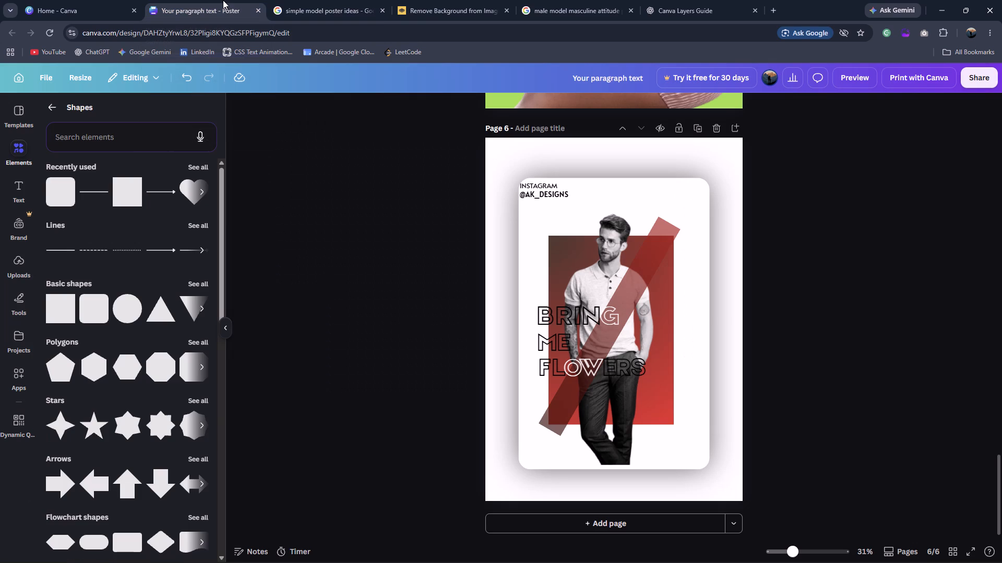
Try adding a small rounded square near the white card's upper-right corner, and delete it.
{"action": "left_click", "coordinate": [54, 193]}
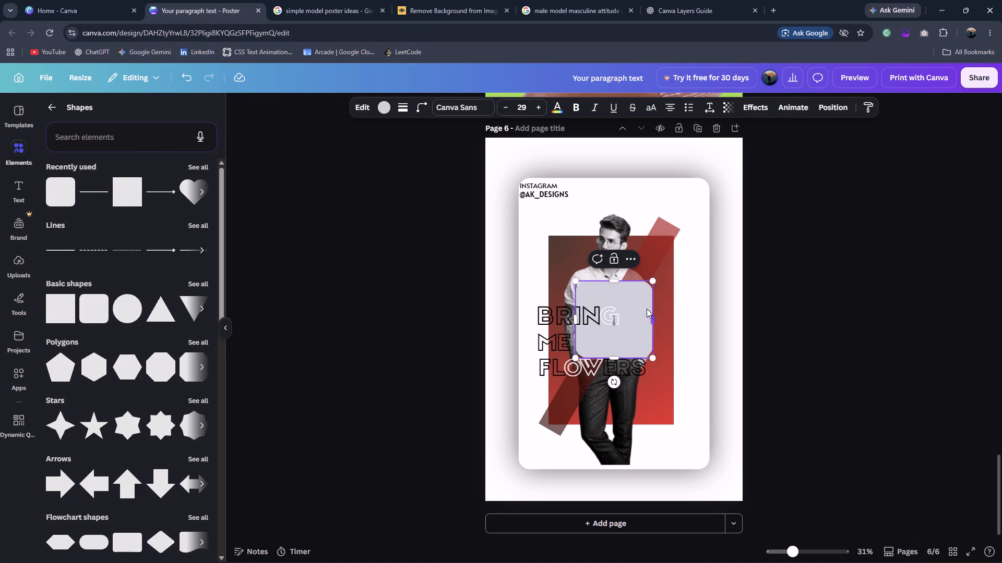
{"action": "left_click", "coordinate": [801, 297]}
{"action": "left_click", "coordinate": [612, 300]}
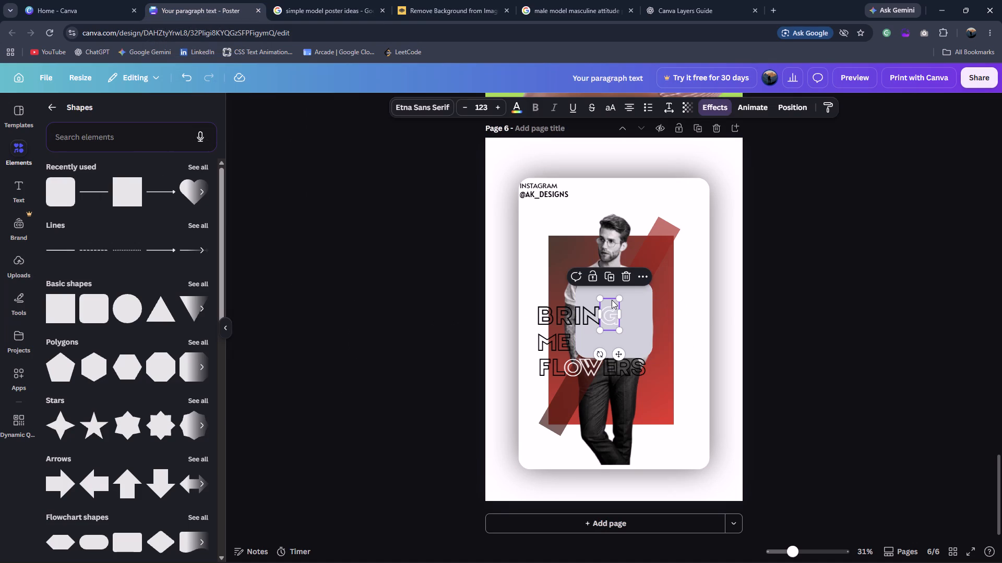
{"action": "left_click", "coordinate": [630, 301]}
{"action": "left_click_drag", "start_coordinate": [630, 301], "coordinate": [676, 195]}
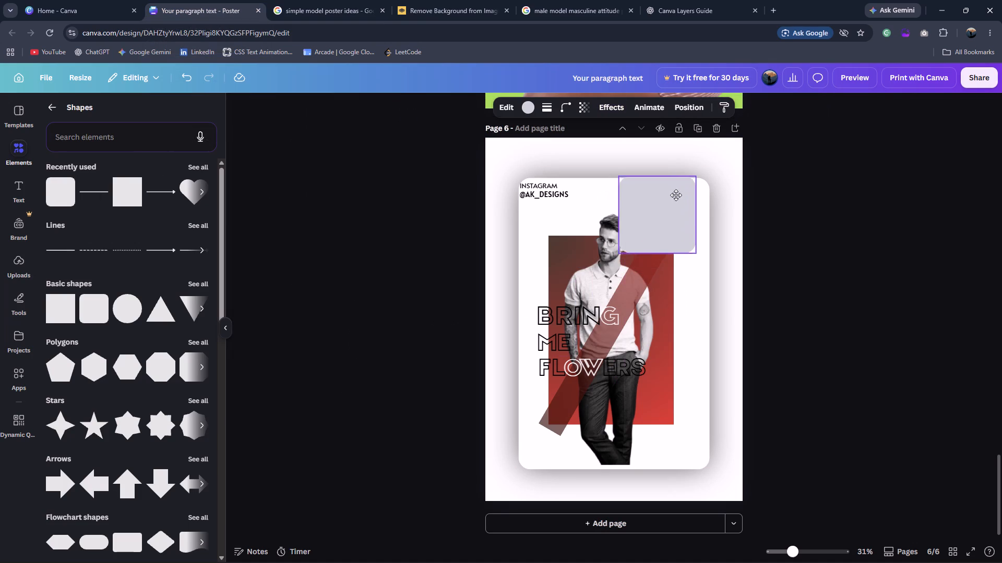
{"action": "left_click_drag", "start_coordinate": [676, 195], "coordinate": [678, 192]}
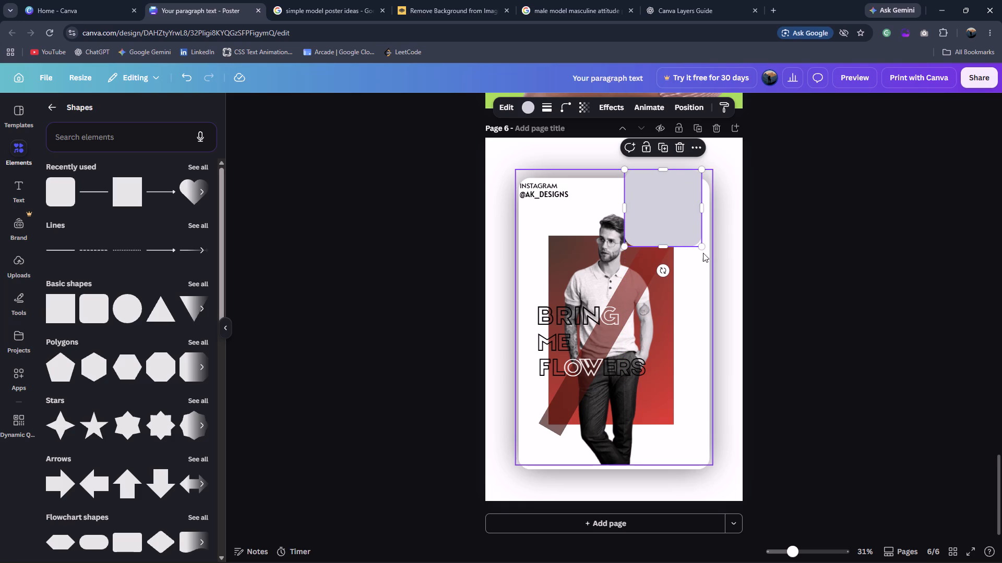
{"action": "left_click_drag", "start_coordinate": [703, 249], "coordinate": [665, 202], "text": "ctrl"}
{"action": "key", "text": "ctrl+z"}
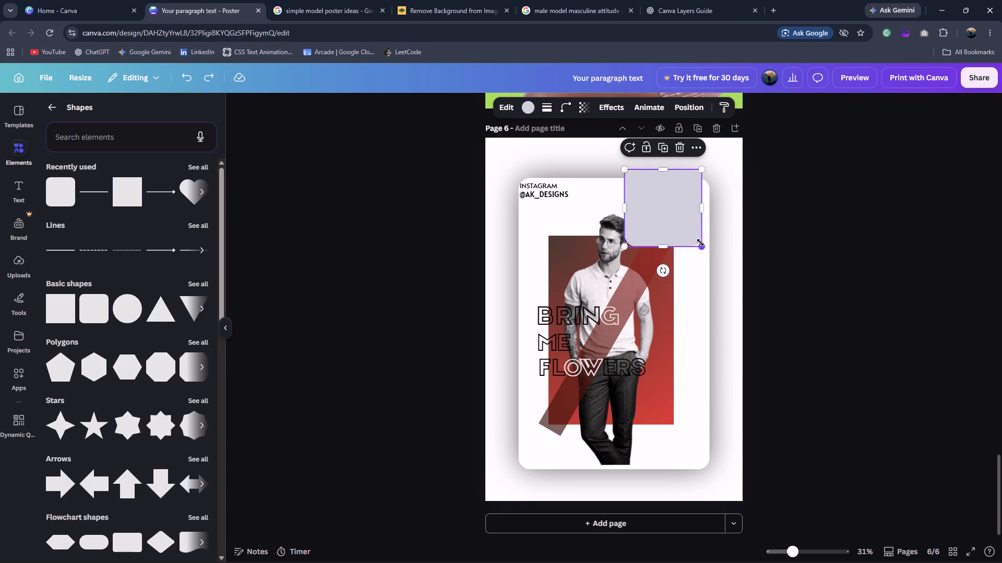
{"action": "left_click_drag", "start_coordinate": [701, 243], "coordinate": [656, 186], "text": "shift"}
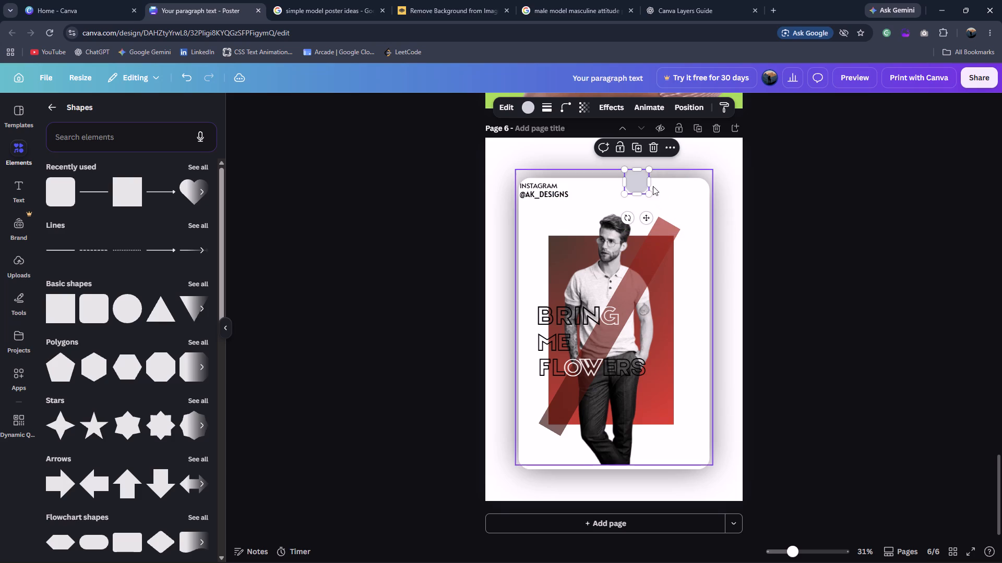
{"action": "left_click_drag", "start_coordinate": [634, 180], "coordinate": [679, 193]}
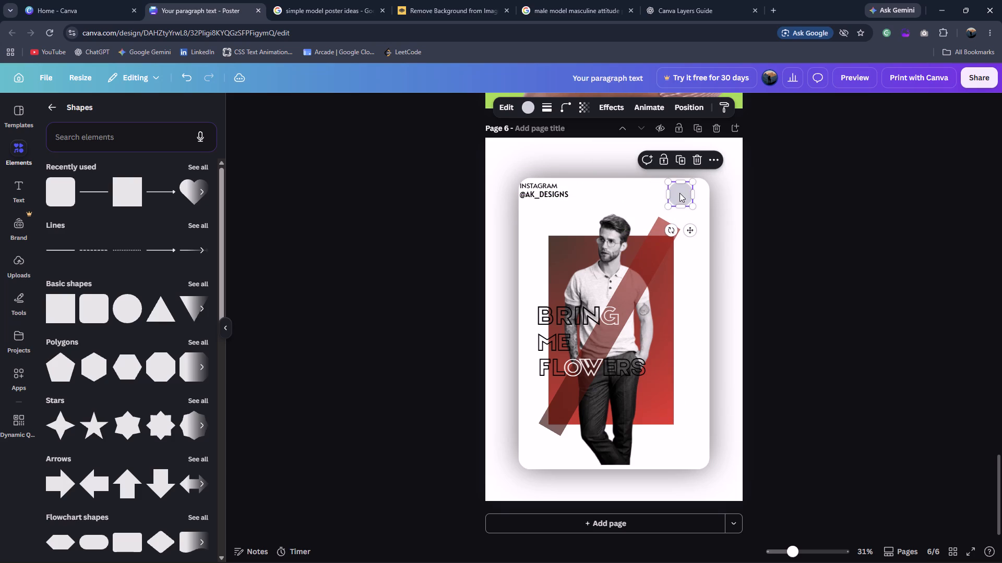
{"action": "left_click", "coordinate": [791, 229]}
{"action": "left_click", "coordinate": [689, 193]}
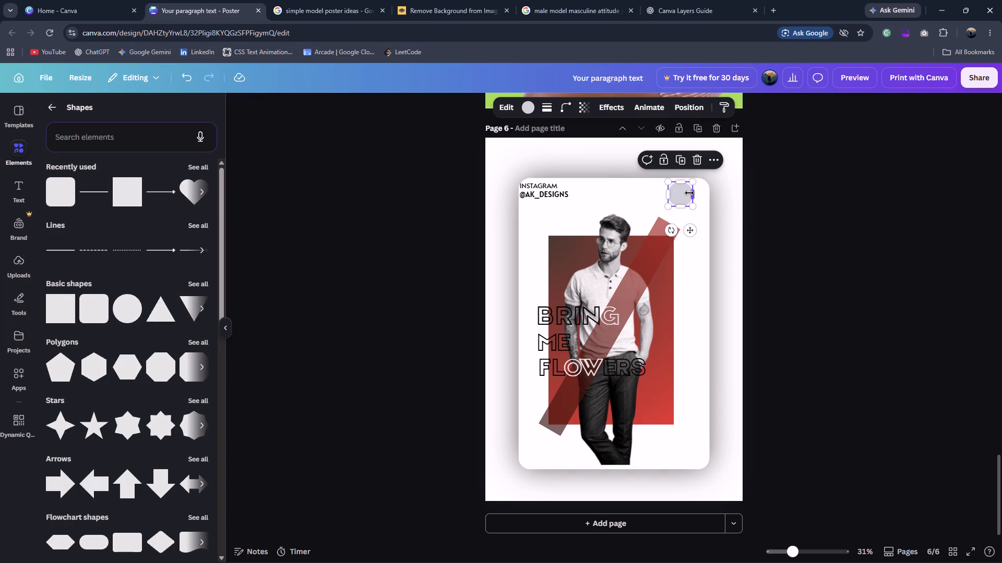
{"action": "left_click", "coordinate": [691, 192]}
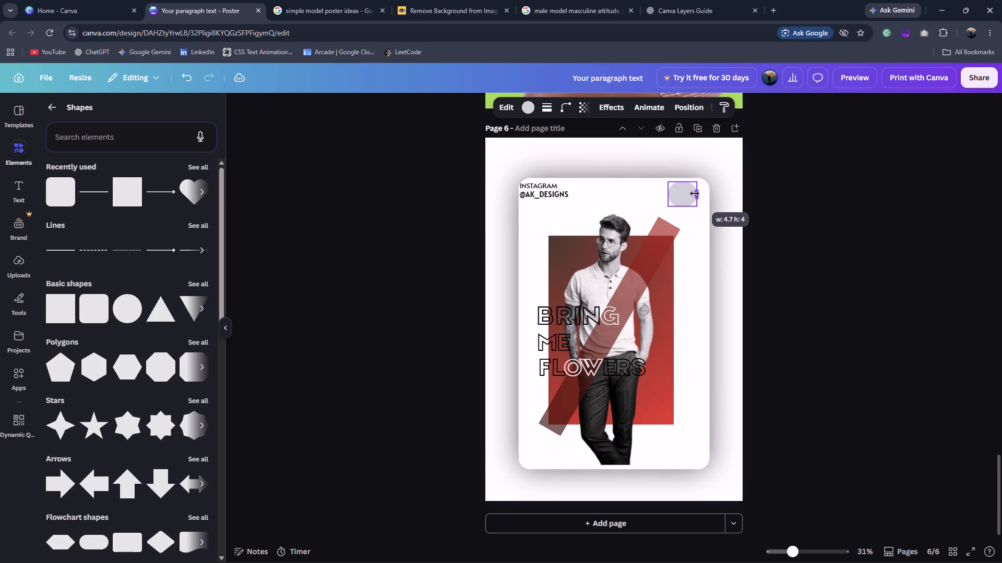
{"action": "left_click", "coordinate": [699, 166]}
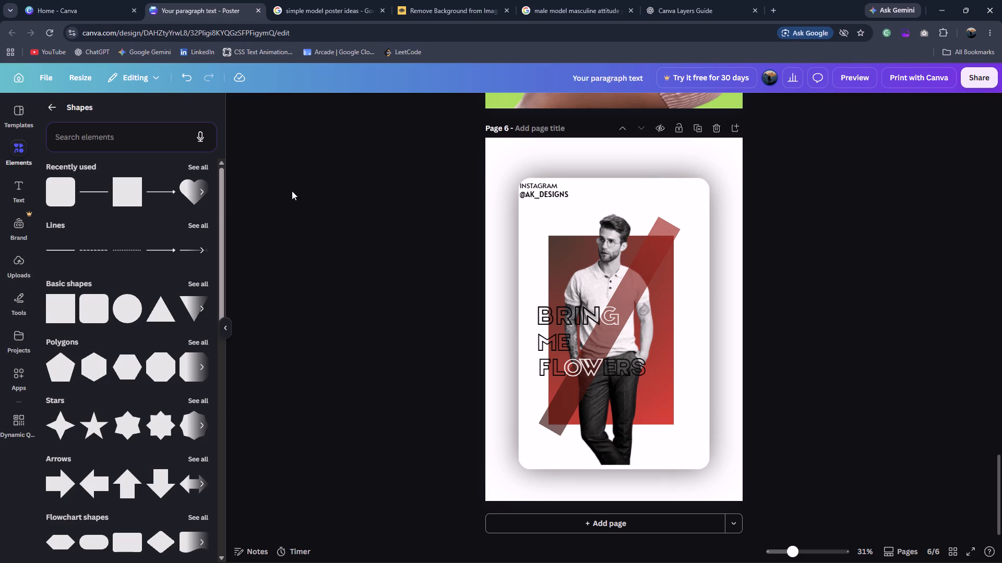
Add a square shape, shrink it to a small logo-sized block and place it in the white card's upper-right corner, level with the Instagram text.
{"action": "left_click", "coordinate": [133, 186]}
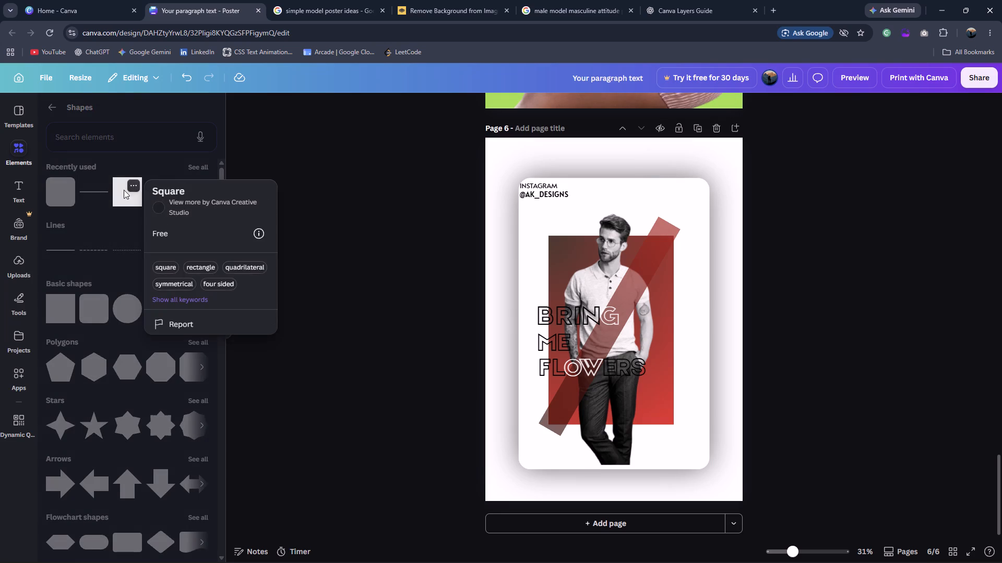
{"action": "left_click", "coordinate": [109, 198]}
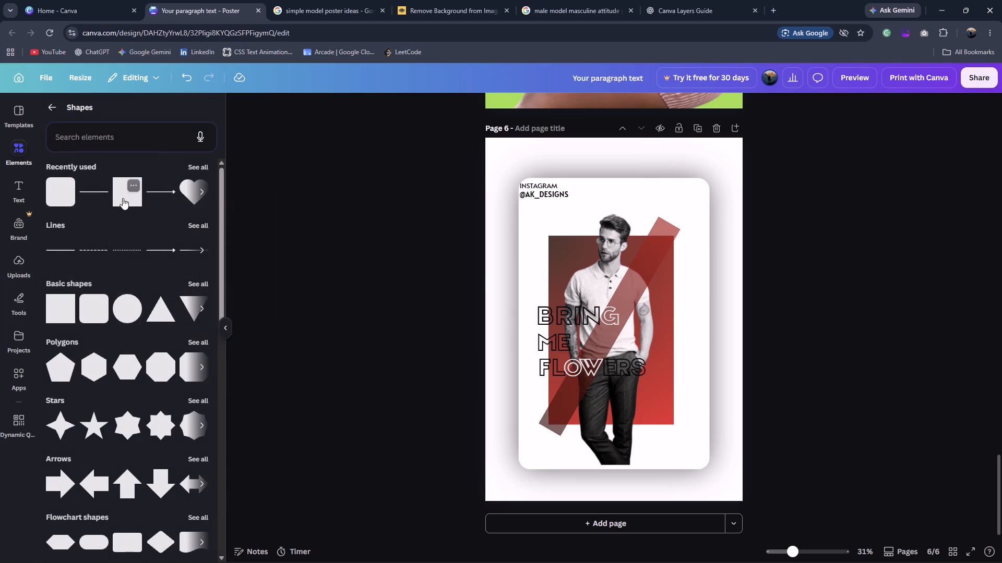
{"action": "left_click", "coordinate": [123, 198]}
{"action": "left_click_drag", "start_coordinate": [628, 333], "coordinate": [677, 229]}
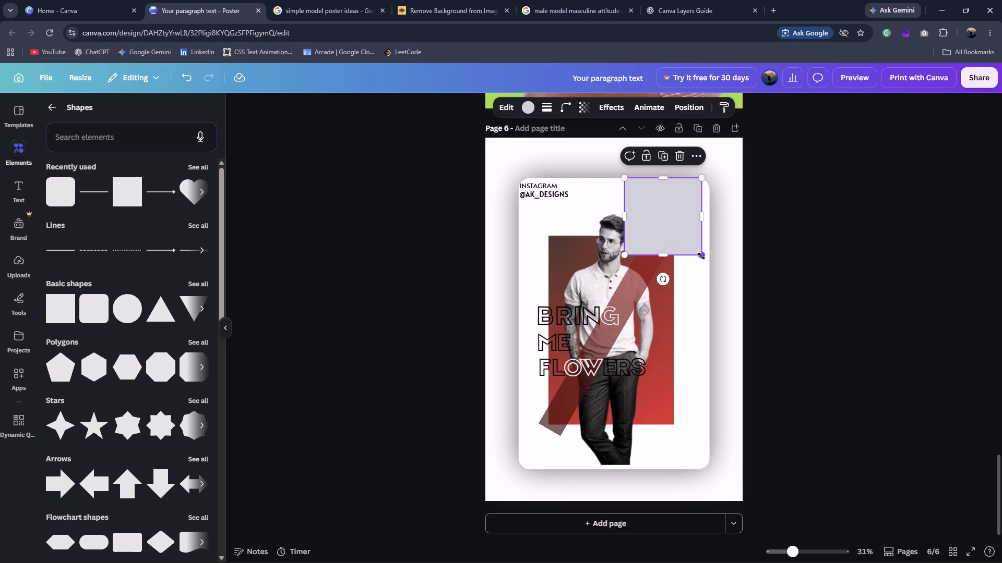
{"action": "left_click_drag", "start_coordinate": [701, 256], "coordinate": [660, 216]}
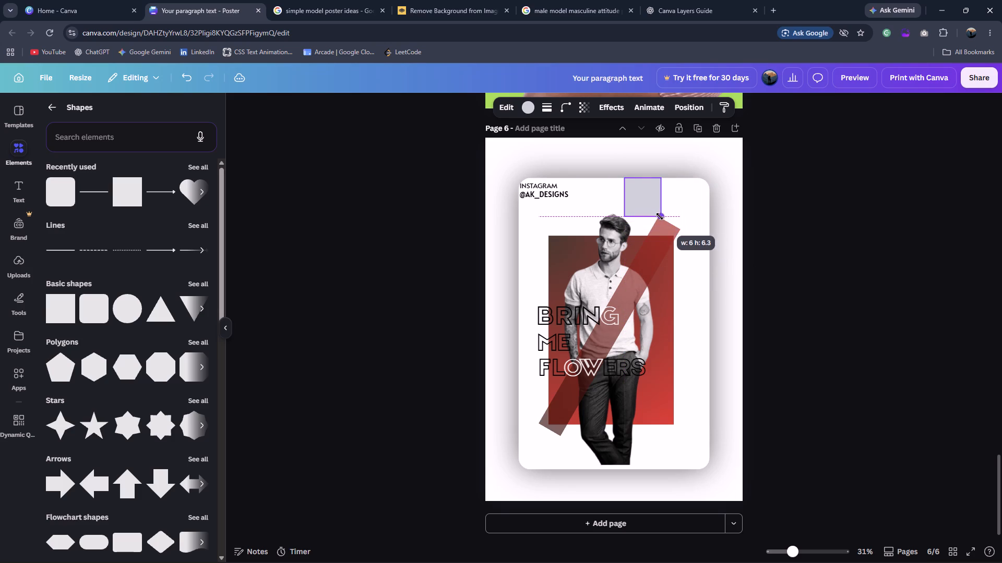
{"action": "left_click_drag", "start_coordinate": [660, 216], "coordinate": [659, 214]}
{"action": "key", "text": "ctrl+z"}
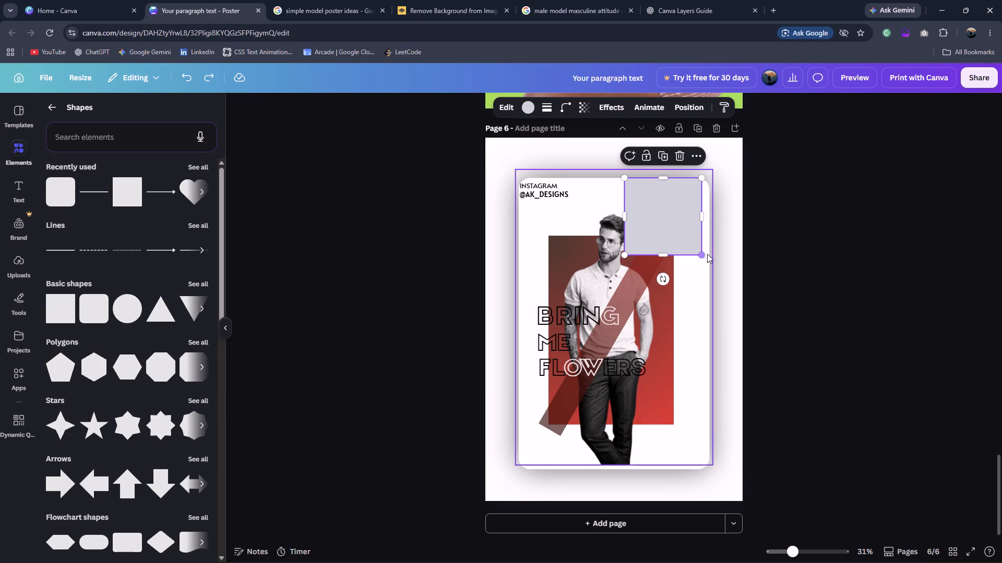
{"action": "left_click_drag", "start_coordinate": [705, 254], "coordinate": [661, 206]}
{"action": "key", "text": "ctrl+z"}
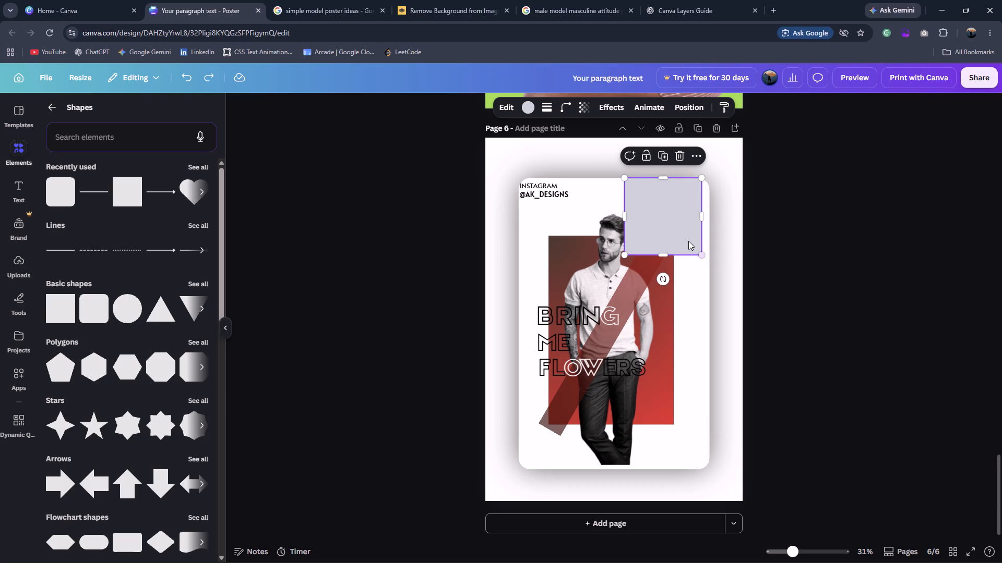
{"action": "left_click_drag", "start_coordinate": [700, 254], "coordinate": [654, 208], "text": "shift"}
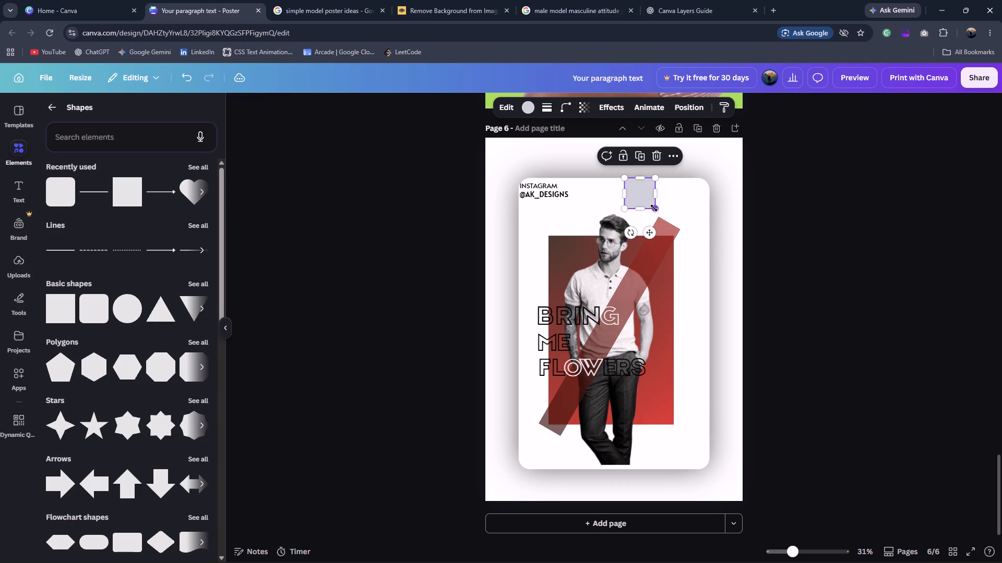
{"action": "left_click_drag", "start_coordinate": [640, 195], "coordinate": [685, 199]}
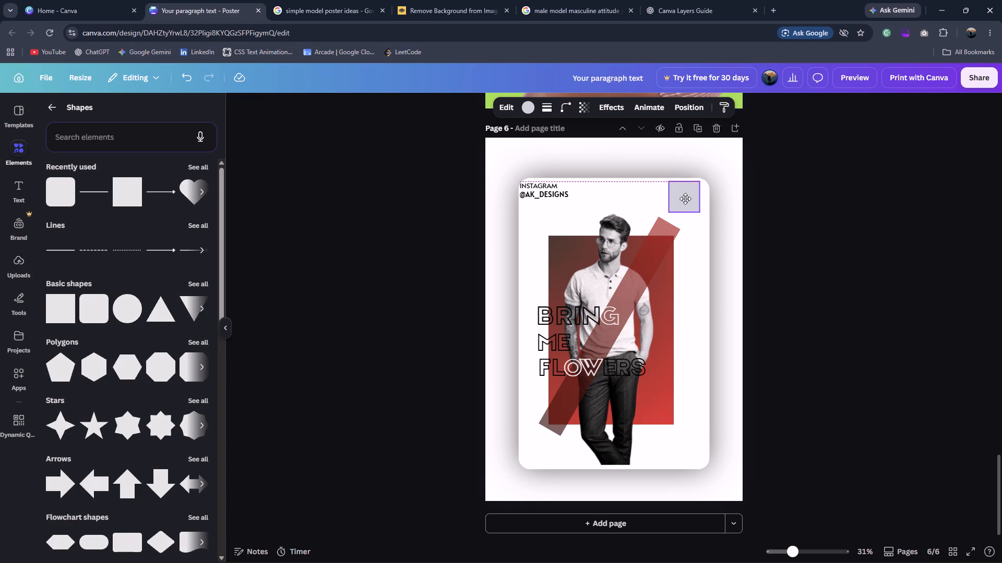
{"action": "left_click_drag", "start_coordinate": [685, 199], "coordinate": [685, 196]}
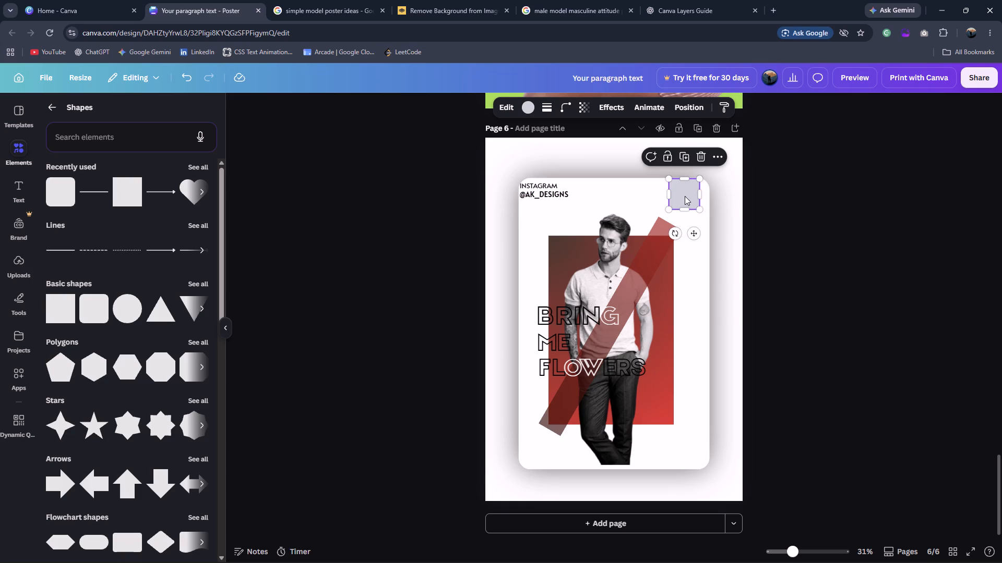
{"action": "left_click_drag", "start_coordinate": [702, 210], "coordinate": [693, 200]}
{"action": "left_click_drag", "start_coordinate": [677, 187], "coordinate": [682, 189]}
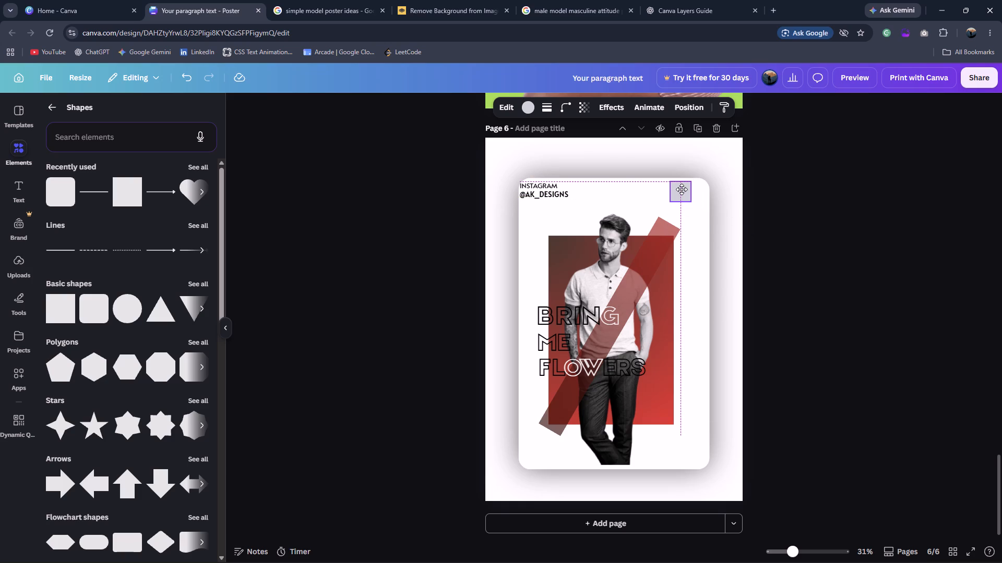
{"action": "left_click_drag", "start_coordinate": [682, 189], "coordinate": [682, 188]}
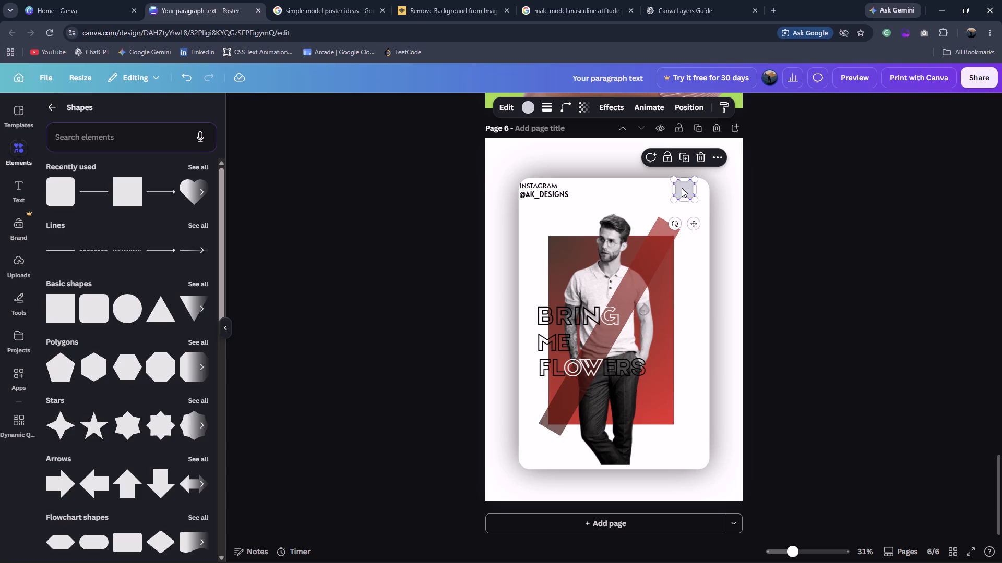
Fill the small square in the card's upper-right corner with black.
{"action": "left_click", "coordinate": [530, 106]}
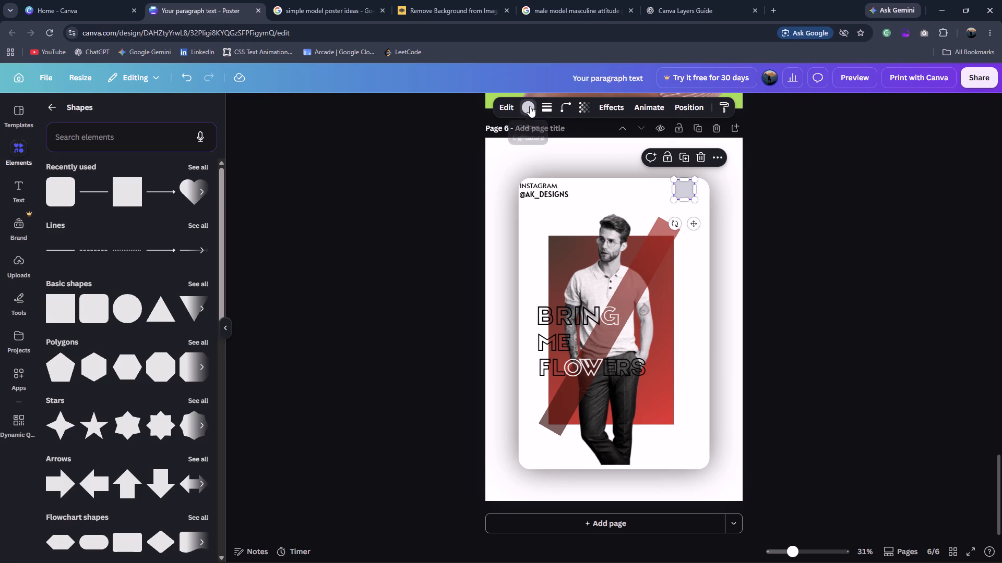
{"action": "left_click", "coordinate": [55, 267]}
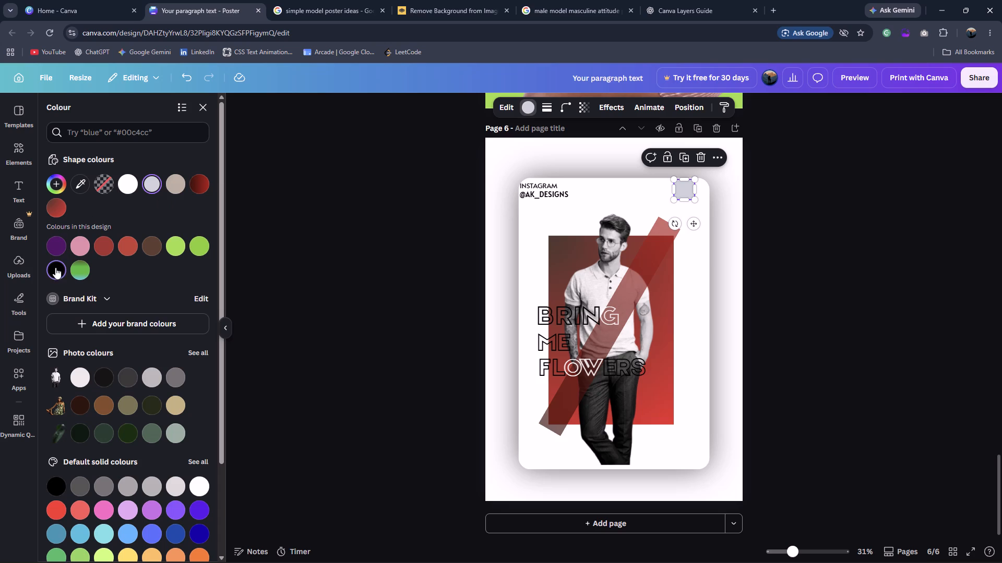
{"action": "left_click", "coordinate": [359, 237]}
{"action": "left_click", "coordinate": [796, 232]}
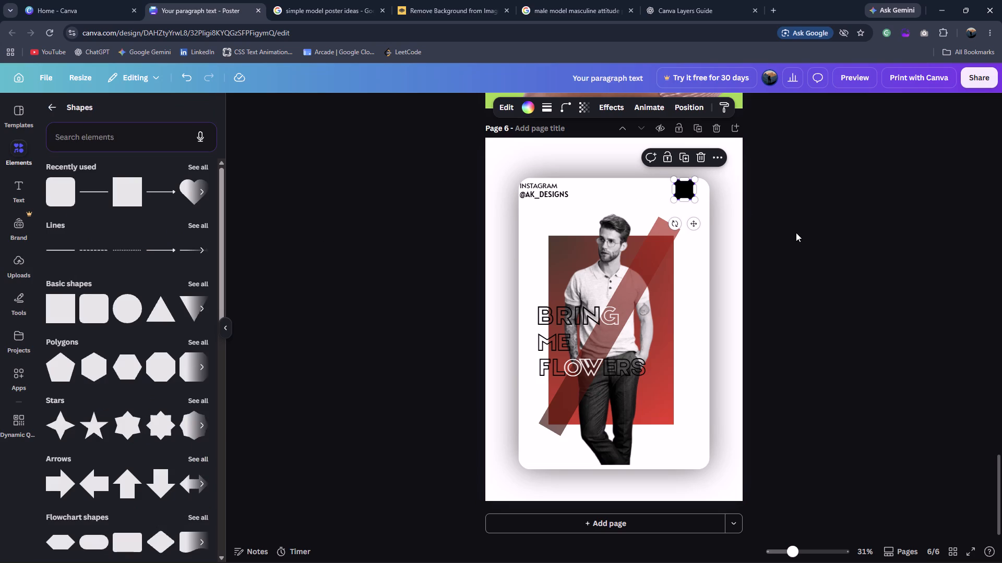
Round the corners of the black logo block in the card's upper-right corner to 19.
{"action": "left_click", "coordinate": [683, 191]}
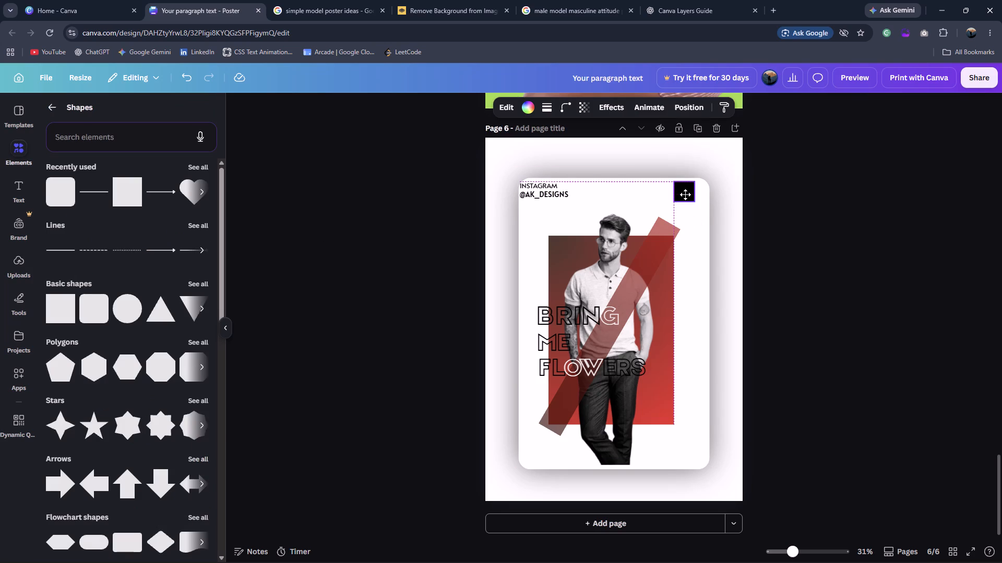
{"action": "left_click", "coordinate": [567, 108]}
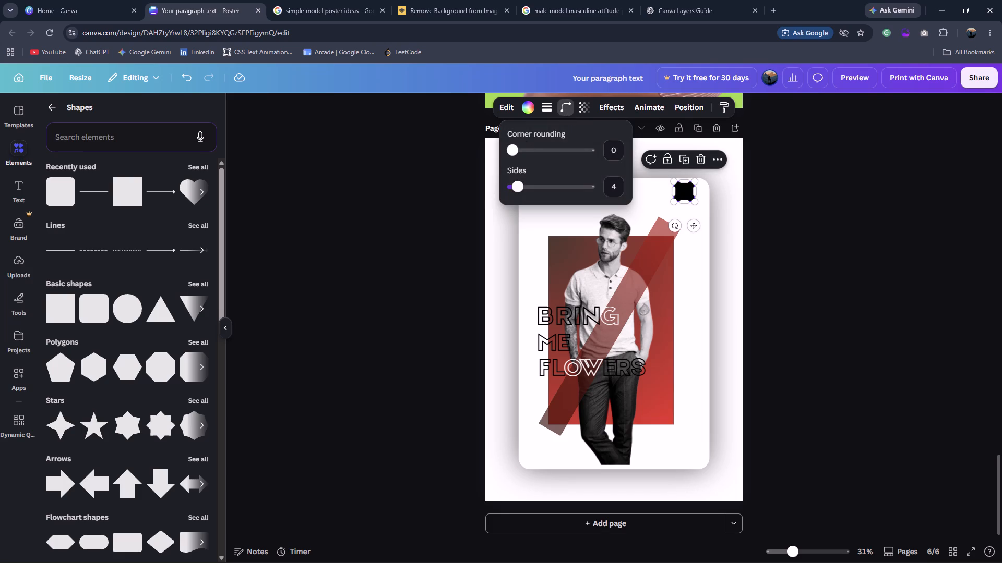
{"action": "left_click_drag", "start_coordinate": [509, 149], "coordinate": [521, 149]}
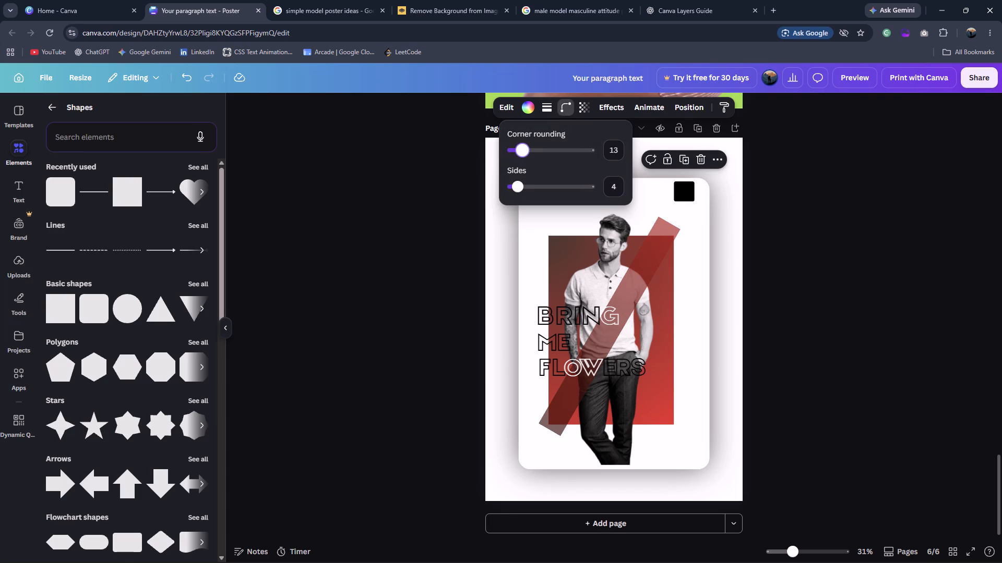
{"action": "left_click_drag", "start_coordinate": [521, 149], "coordinate": [527, 150]}
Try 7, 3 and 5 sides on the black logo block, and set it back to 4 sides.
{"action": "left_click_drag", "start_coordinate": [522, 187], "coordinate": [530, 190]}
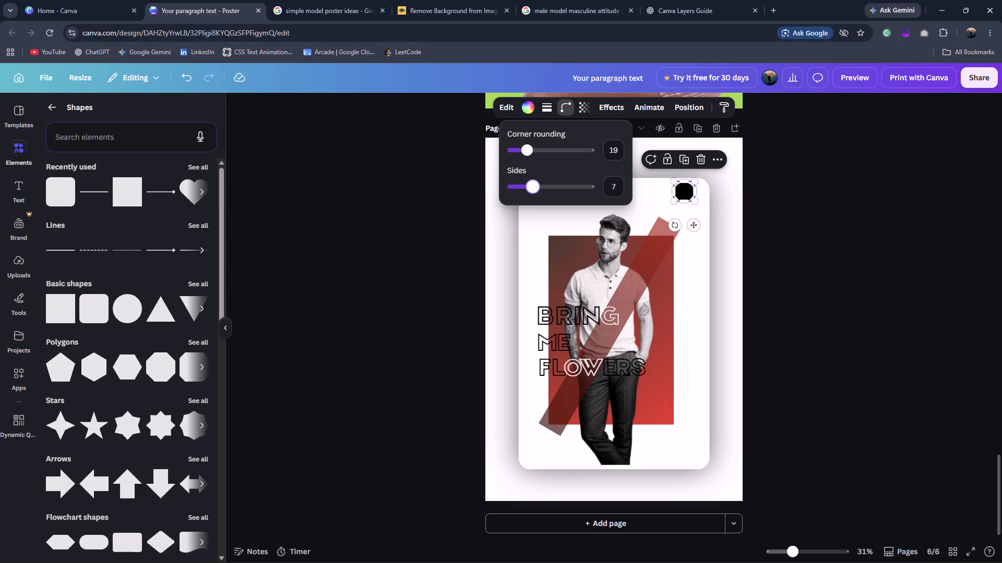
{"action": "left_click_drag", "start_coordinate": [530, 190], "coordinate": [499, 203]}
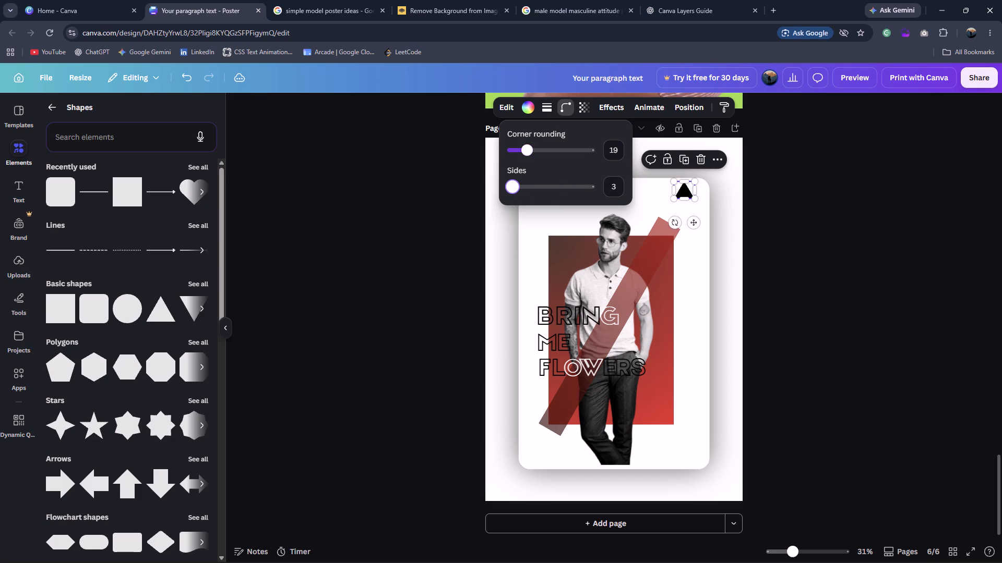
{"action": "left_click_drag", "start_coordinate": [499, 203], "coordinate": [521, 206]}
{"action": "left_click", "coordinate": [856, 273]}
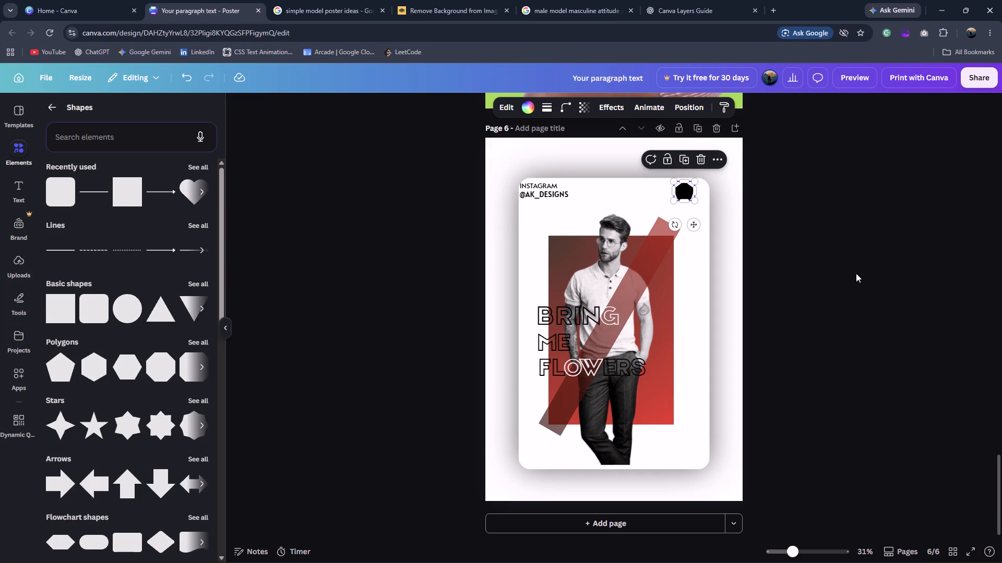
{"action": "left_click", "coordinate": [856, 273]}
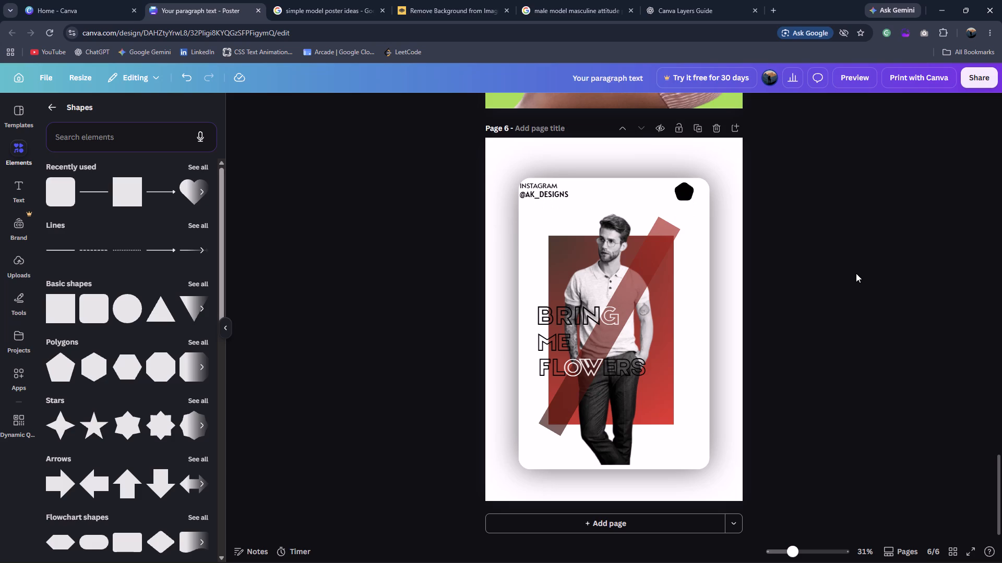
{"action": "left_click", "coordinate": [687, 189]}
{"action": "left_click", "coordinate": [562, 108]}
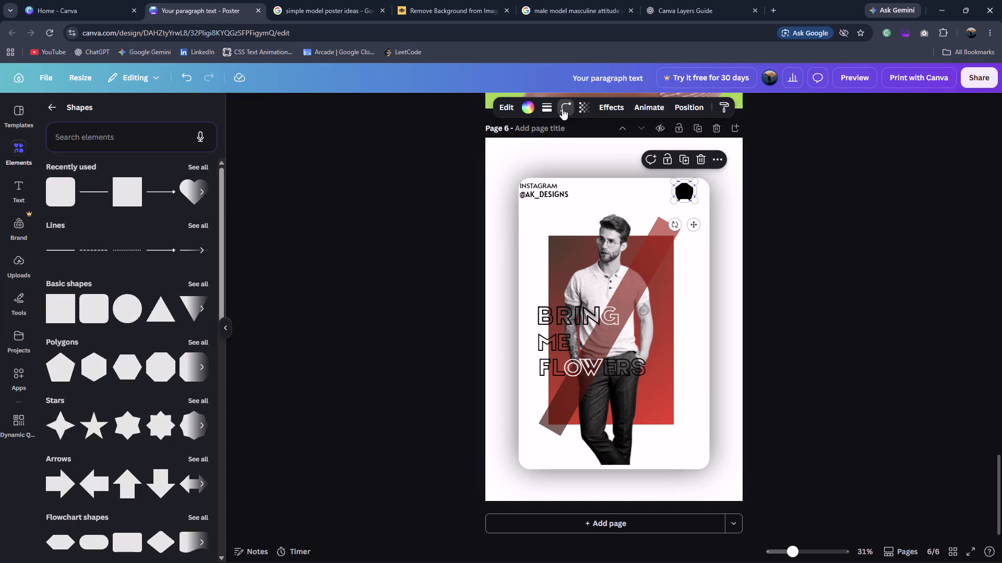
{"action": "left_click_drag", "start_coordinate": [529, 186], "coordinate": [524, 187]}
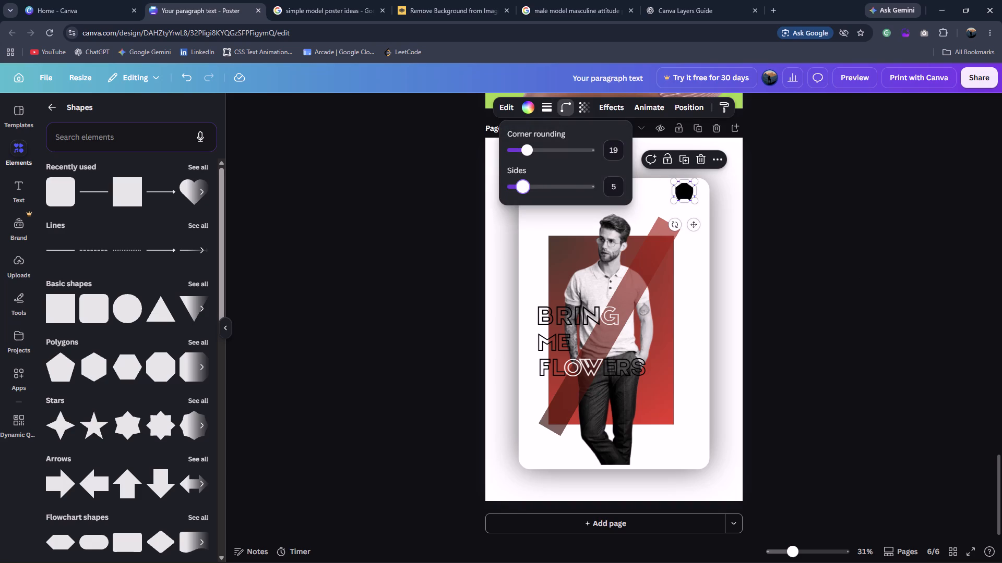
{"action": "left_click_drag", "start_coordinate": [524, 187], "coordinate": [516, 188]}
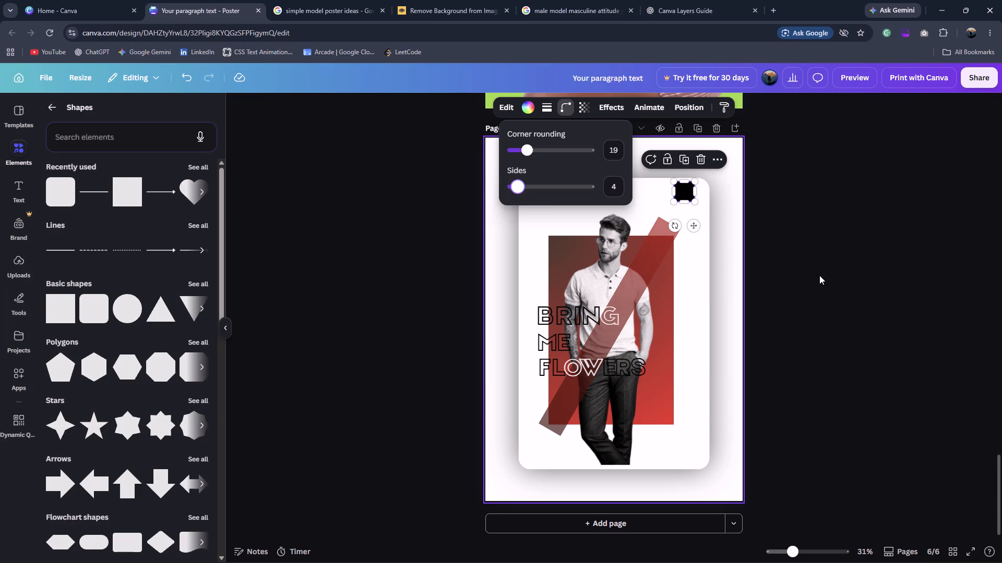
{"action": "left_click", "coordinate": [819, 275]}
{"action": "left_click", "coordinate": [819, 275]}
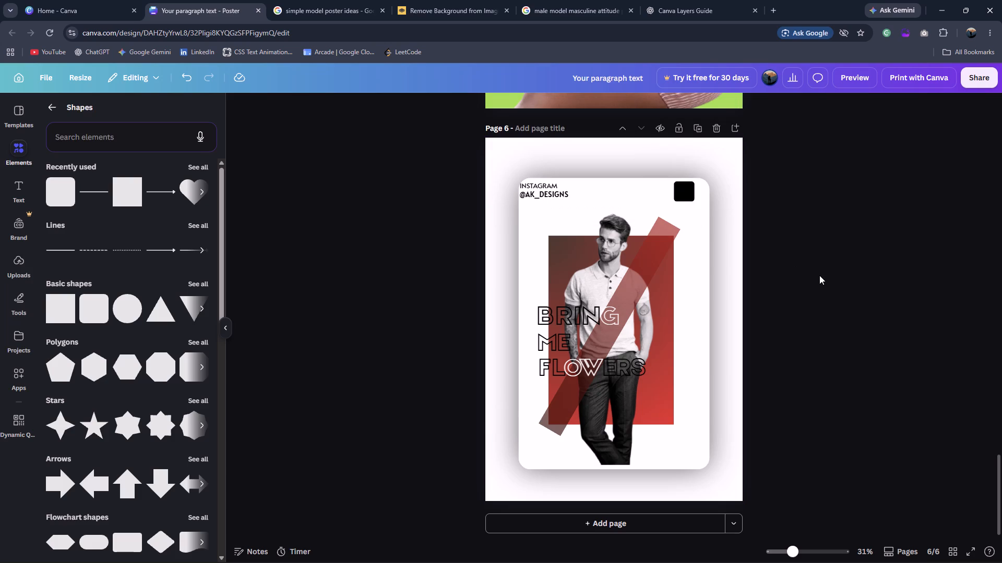
Add a plain straight line to page 6.
{"action": "left_click", "coordinate": [88, 189]}
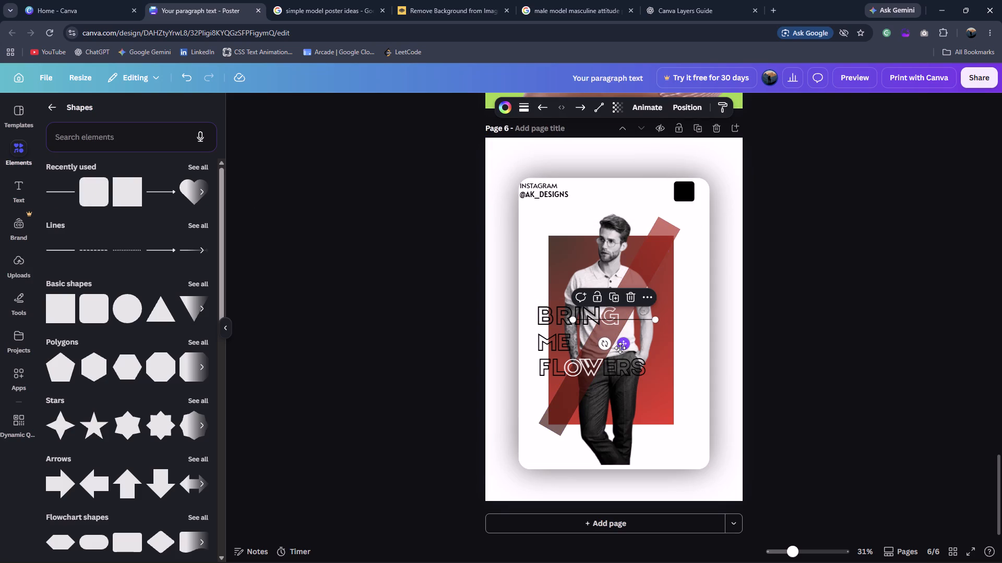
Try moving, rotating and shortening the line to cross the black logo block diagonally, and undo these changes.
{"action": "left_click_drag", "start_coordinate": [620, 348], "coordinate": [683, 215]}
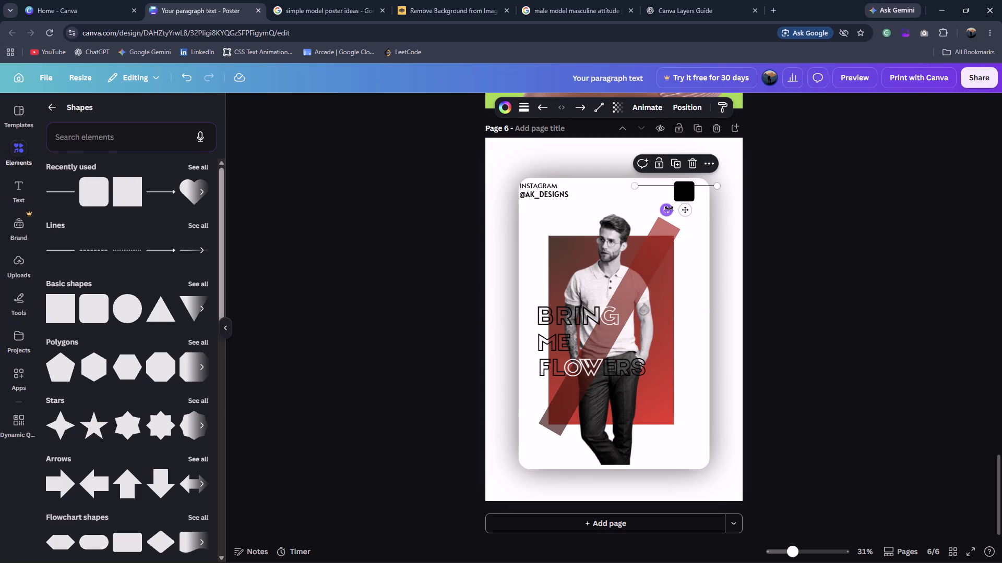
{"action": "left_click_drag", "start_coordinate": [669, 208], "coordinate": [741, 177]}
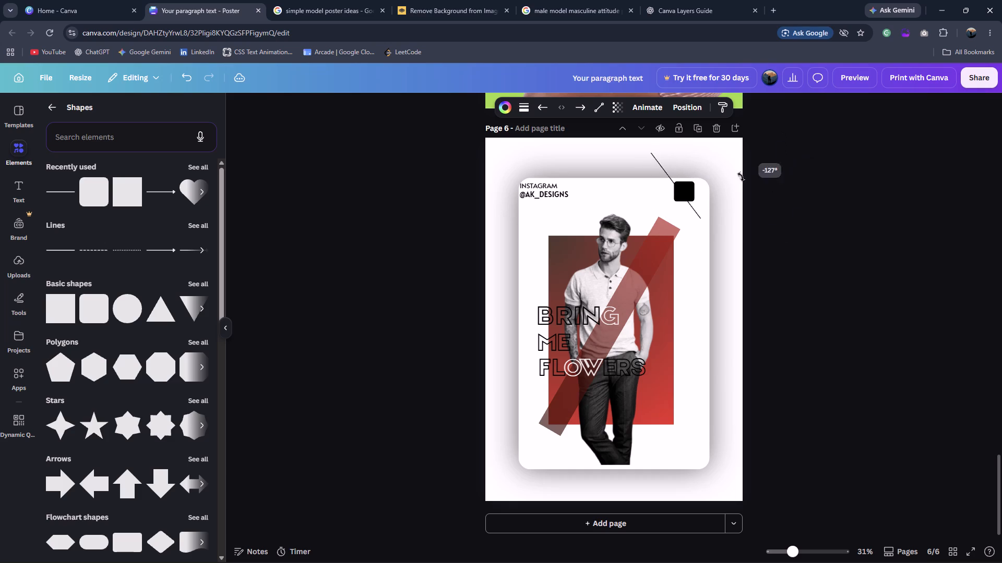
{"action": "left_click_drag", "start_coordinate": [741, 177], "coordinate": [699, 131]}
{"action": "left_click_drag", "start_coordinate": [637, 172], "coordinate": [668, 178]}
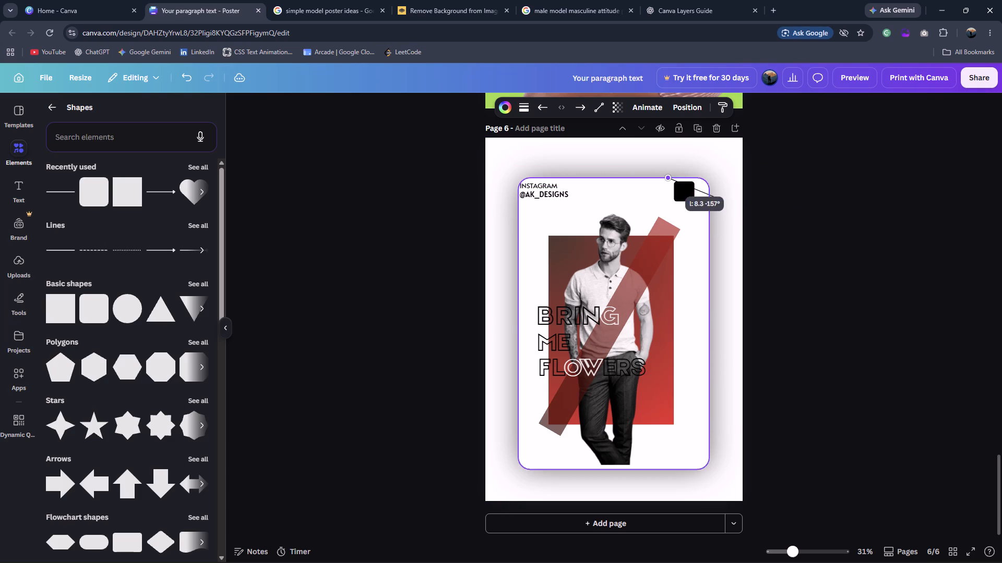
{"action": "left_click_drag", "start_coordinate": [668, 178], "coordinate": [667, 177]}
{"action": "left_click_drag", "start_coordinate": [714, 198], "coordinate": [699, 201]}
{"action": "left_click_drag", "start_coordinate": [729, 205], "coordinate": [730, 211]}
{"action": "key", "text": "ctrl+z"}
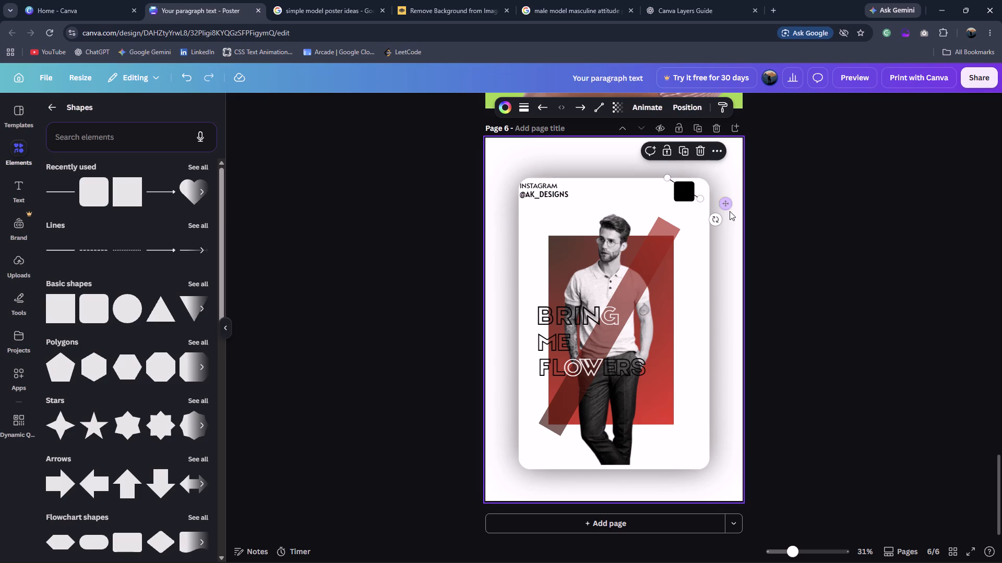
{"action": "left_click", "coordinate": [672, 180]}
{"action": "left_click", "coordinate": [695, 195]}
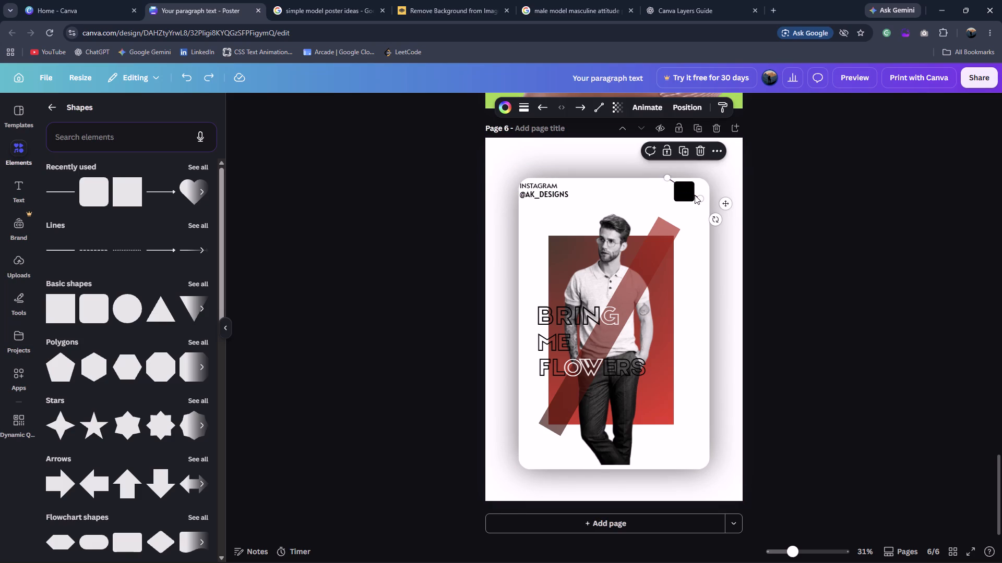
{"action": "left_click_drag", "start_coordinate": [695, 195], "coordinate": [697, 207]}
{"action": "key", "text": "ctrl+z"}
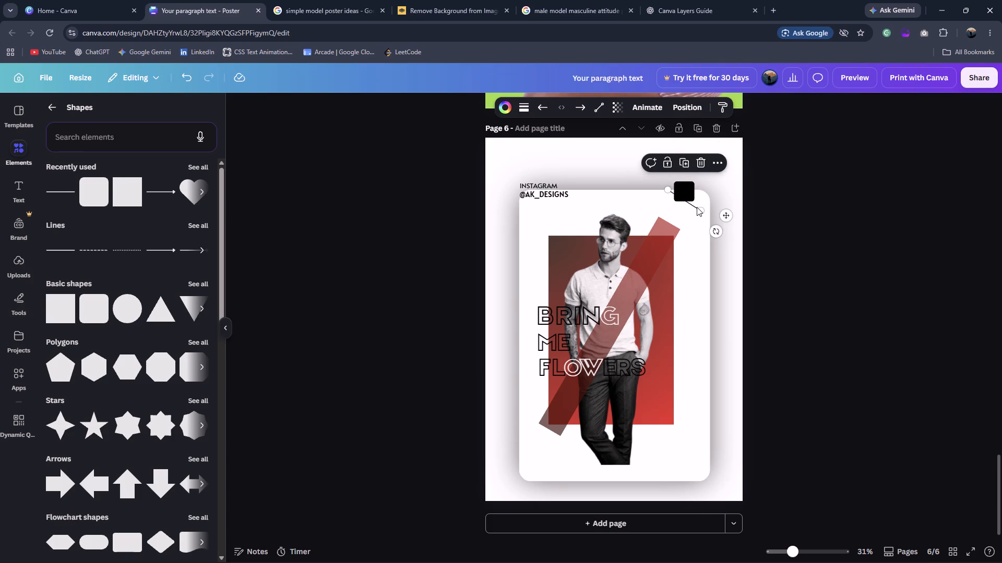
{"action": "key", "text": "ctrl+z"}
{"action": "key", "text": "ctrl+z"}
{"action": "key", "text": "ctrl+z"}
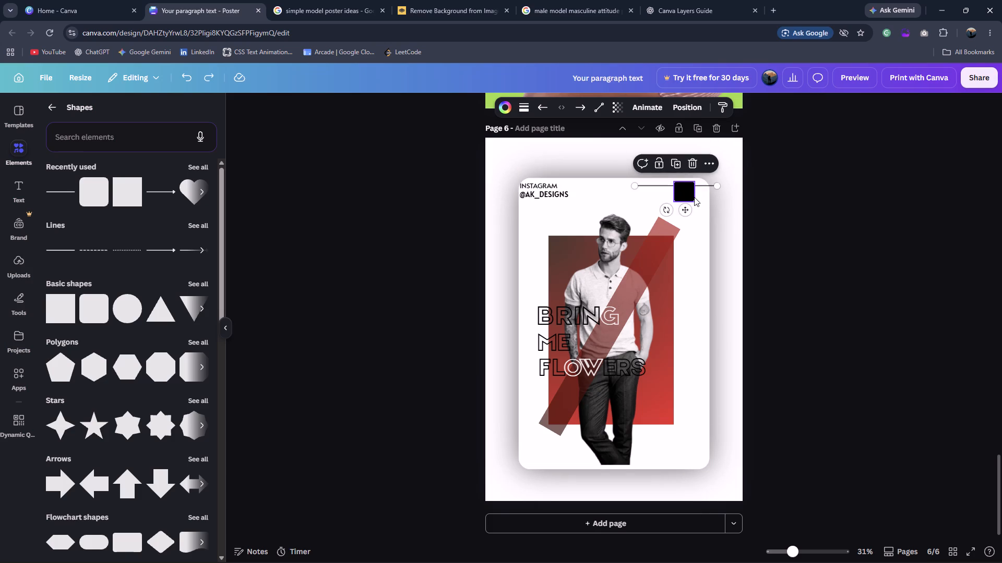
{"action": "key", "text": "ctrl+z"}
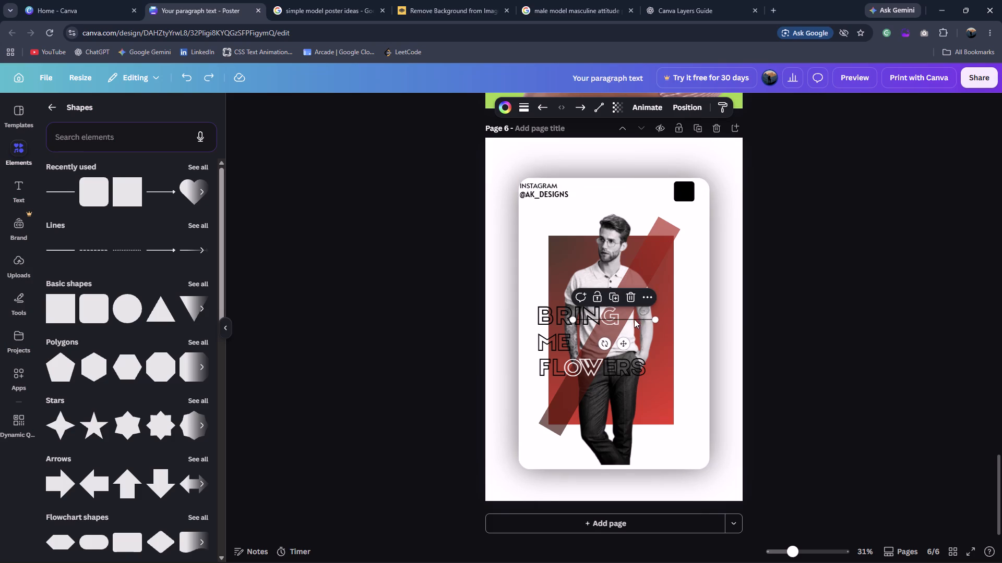
Move the line near the black logo block, shorten it to about a third, and tilt it diagonally down to the right.
{"action": "left_click_drag", "start_coordinate": [626, 344], "coordinate": [677, 229]}
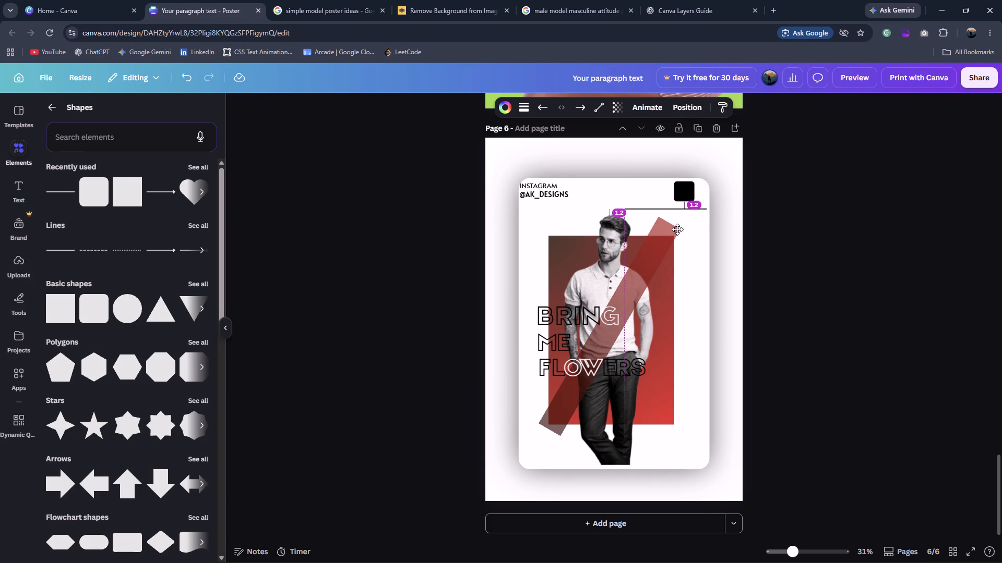
{"action": "left_click_drag", "start_coordinate": [677, 229], "coordinate": [677, 228]}
{"action": "left_click_drag", "start_coordinate": [705, 203], "coordinate": [678, 203]}
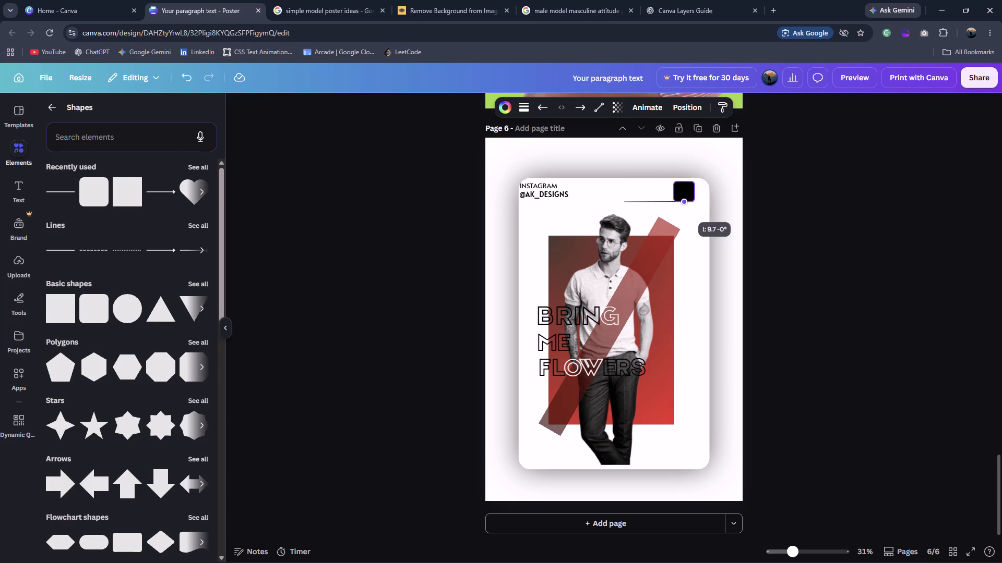
{"action": "left_click_drag", "start_coordinate": [678, 203], "coordinate": [650, 205]}
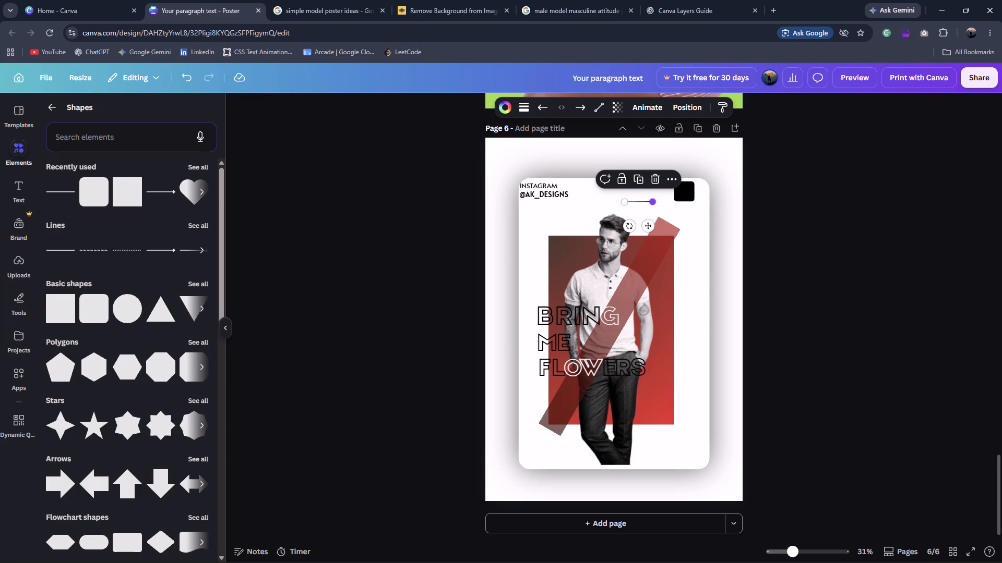
{"action": "left_click_drag", "start_coordinate": [631, 226], "coordinate": [630, 213]}
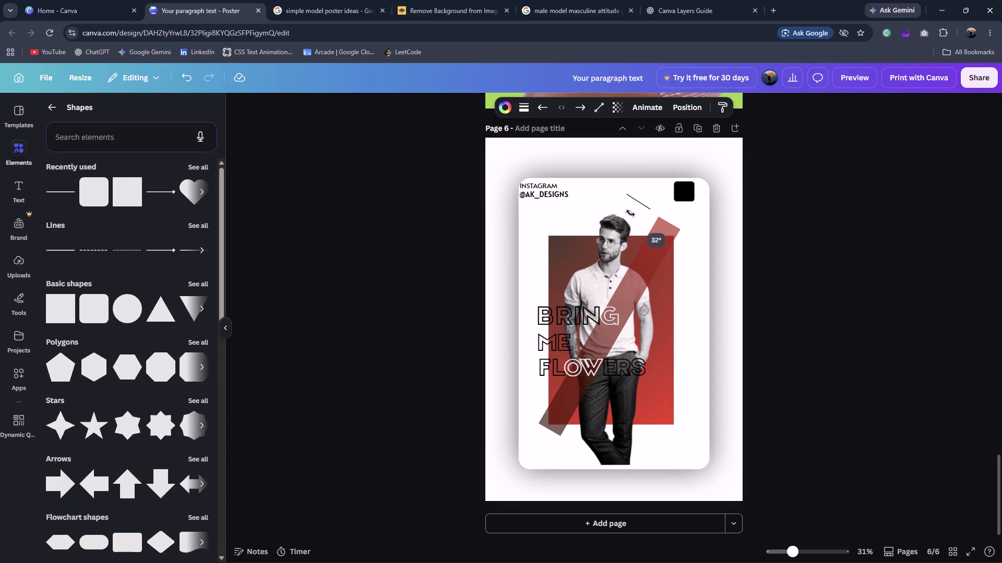
{"action": "left_click_drag", "start_coordinate": [630, 213], "coordinate": [630, 211]}
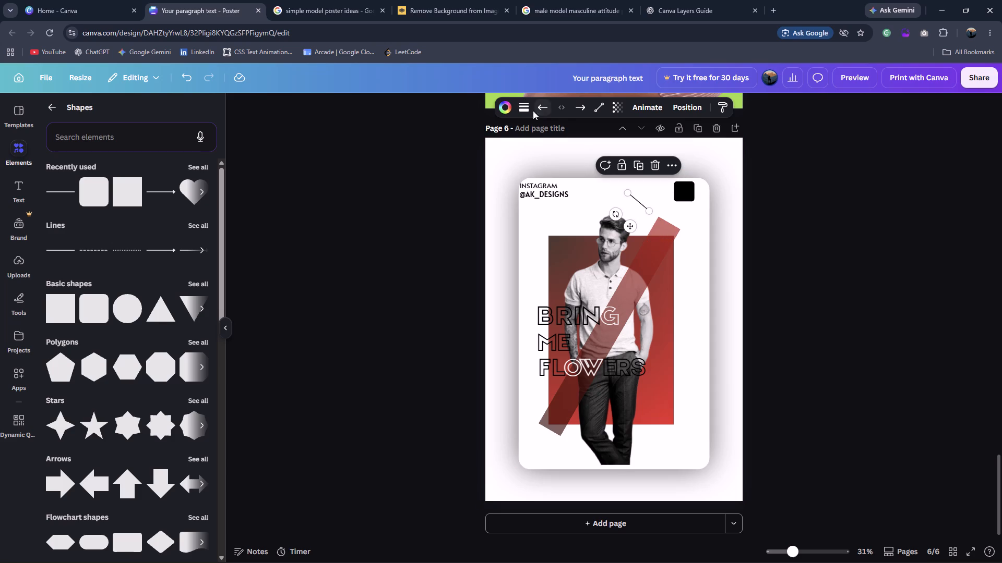
Thicken the short diagonal line's stroke into a bold stripe and colour it white.
{"action": "left_click", "coordinate": [528, 109]}
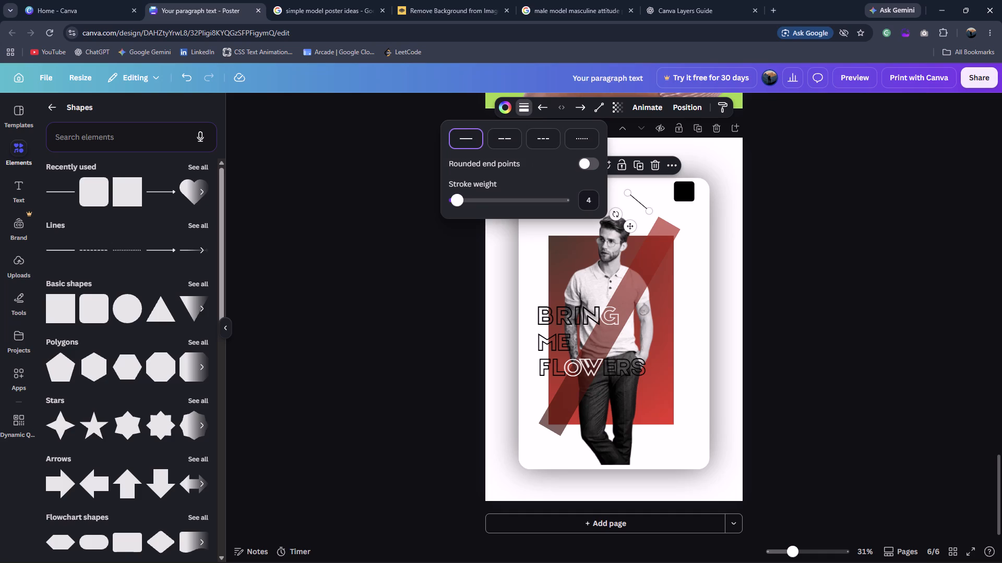
{"action": "left_click_drag", "start_coordinate": [462, 203], "coordinate": [479, 206]}
{"action": "left_click", "coordinate": [503, 109]}
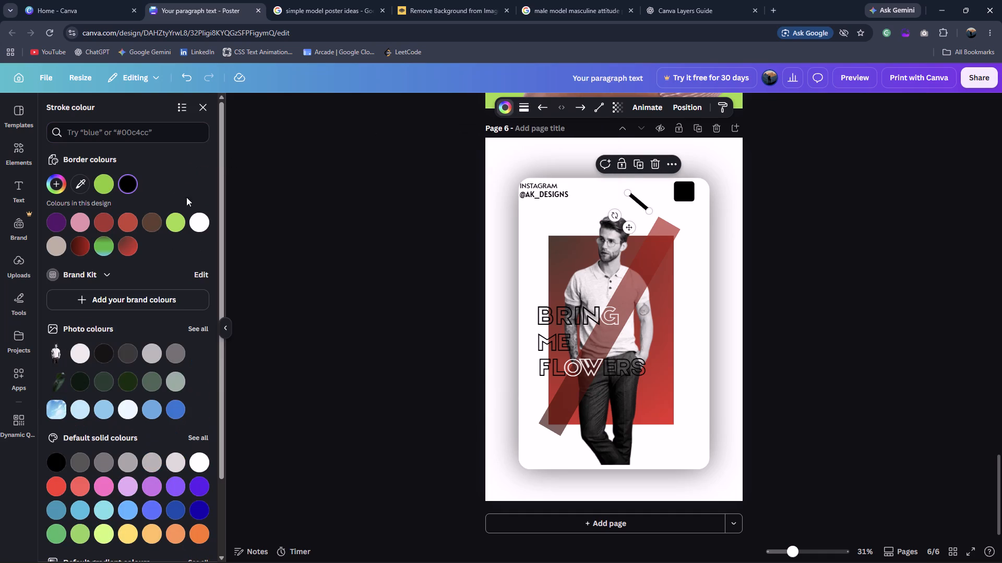
{"action": "left_click", "coordinate": [206, 216]}
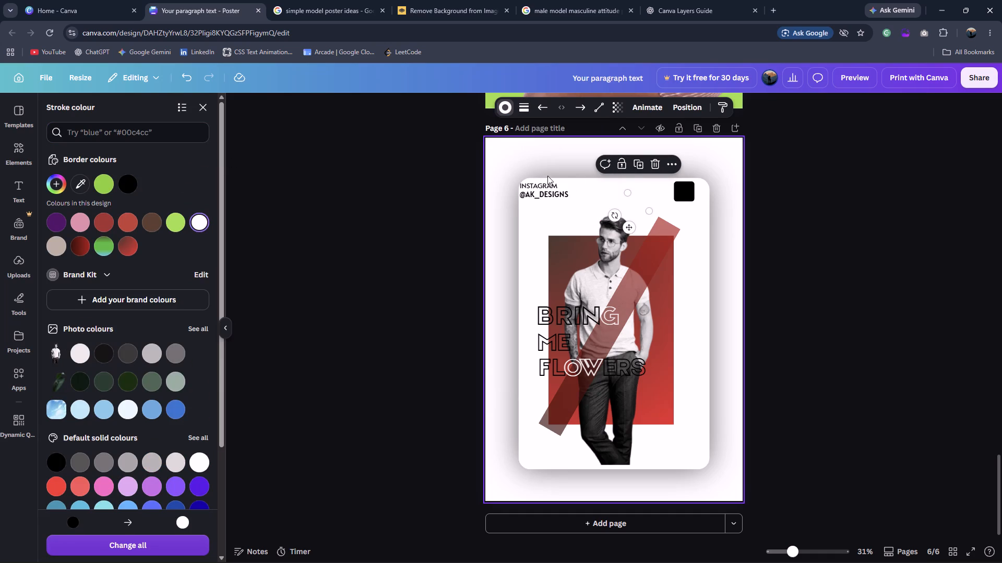
Place the white stripe diagonally across the black logo block from its upper-left to lower-right corner.
{"action": "left_click_drag", "start_coordinate": [629, 227], "coordinate": [676, 215]}
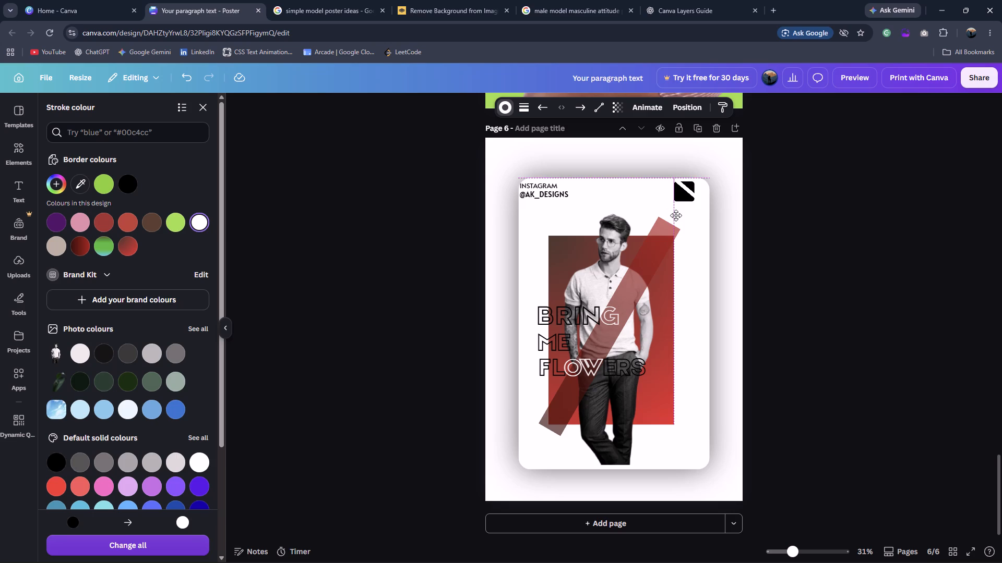
{"action": "left_click_drag", "start_coordinate": [676, 215], "coordinate": [675, 217]}
{"action": "left_click", "coordinate": [792, 232]}
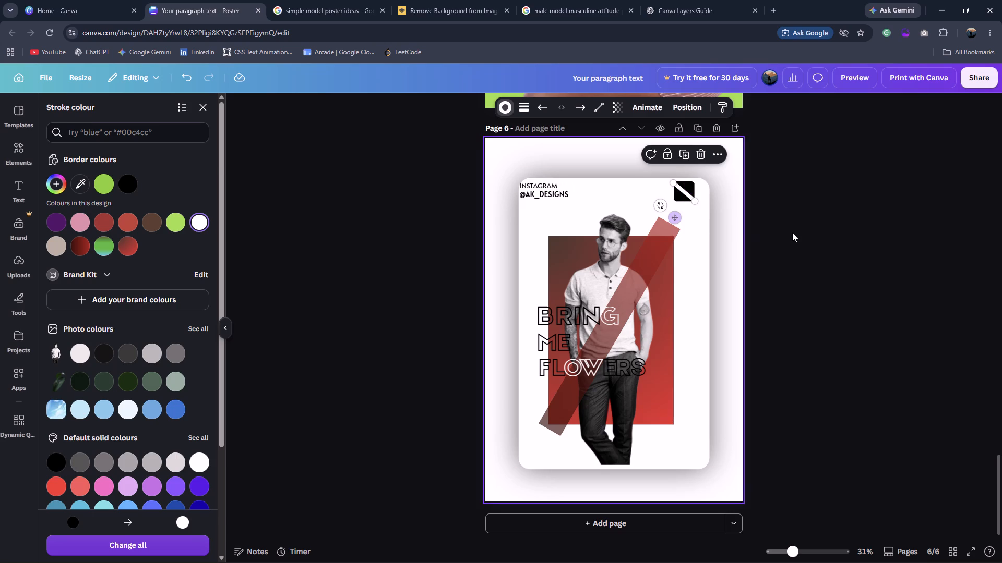
{"action": "left_click", "coordinate": [792, 232]}
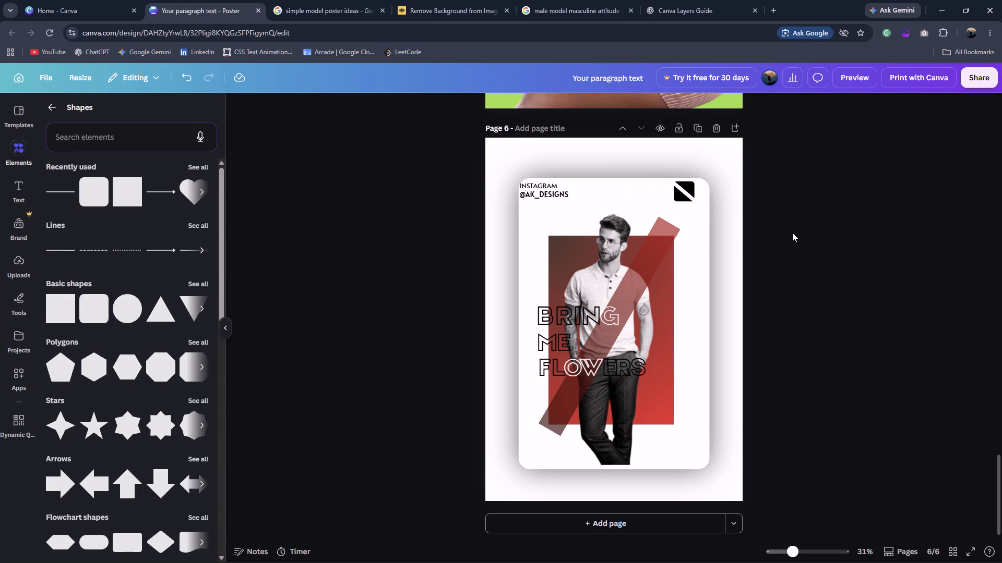
Select the black block and white stripe together and shift them slightly right, closer to the card's right edge.
{"action": "left_click", "coordinate": [681, 193]}
{"action": "left_click", "coordinate": [681, 193], "text": "shift"}
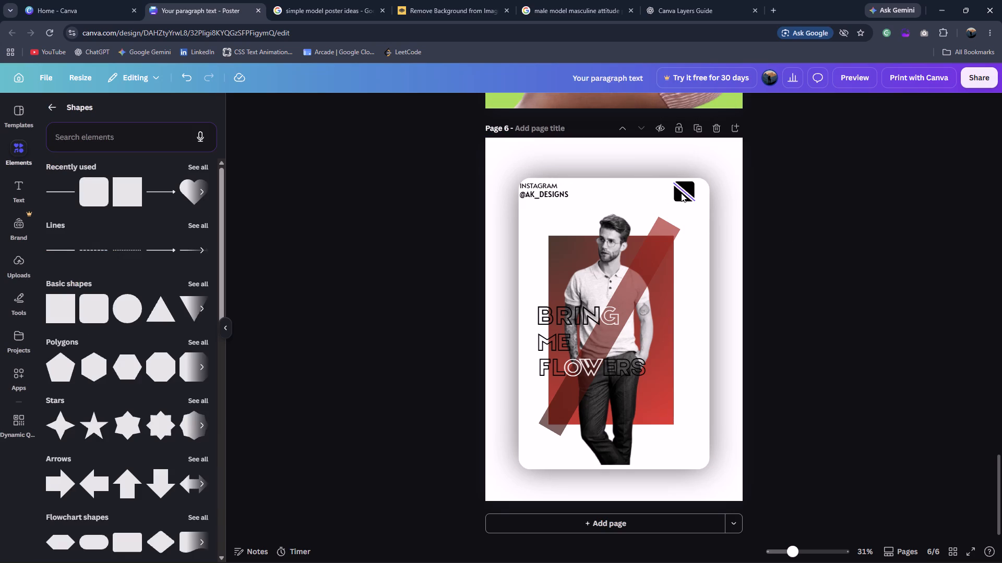
{"action": "left_click", "coordinate": [689, 186]}
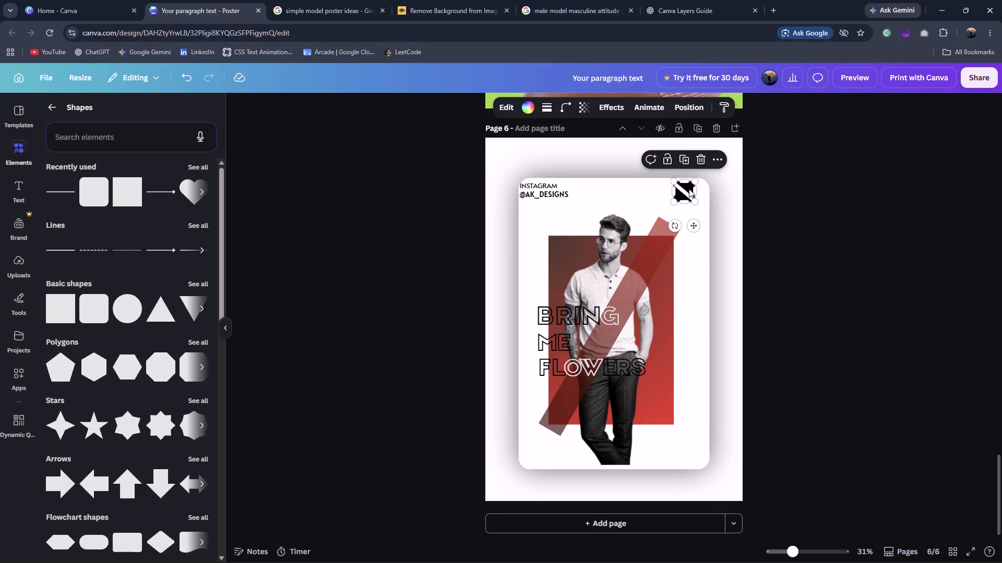
{"action": "left_click", "coordinate": [687, 191], "text": "shift"}
{"action": "left_click_drag", "start_coordinate": [691, 226], "coordinate": [693, 226]}
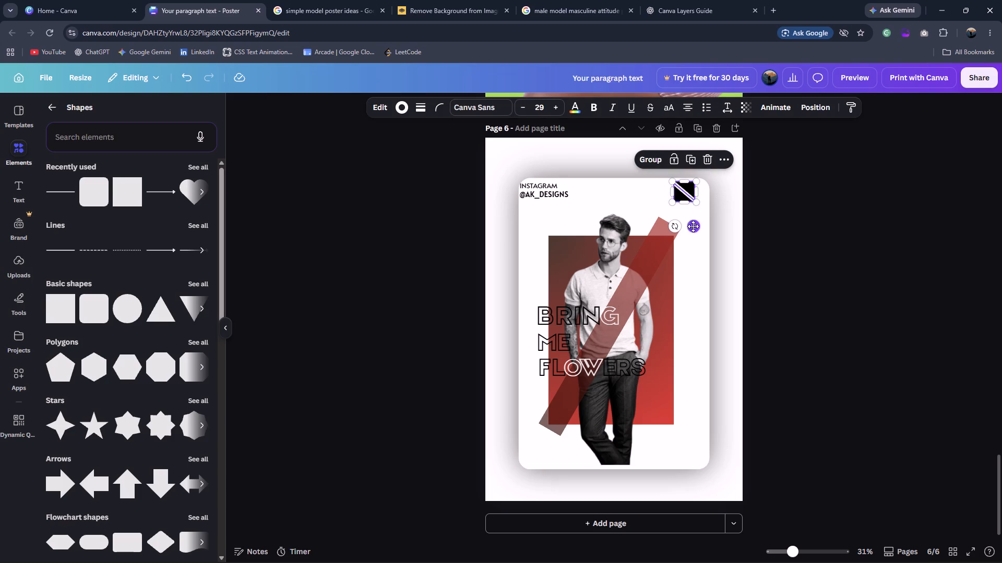
{"action": "left_click_drag", "start_coordinate": [693, 226], "coordinate": [699, 226]}
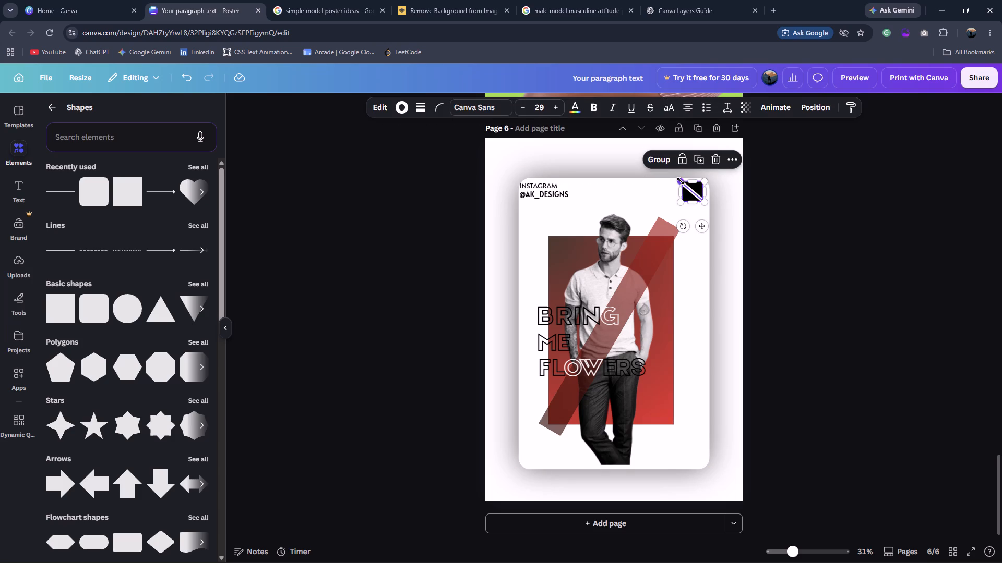
Shrink the black block and white stripe together slightly and reposition them near the card's upper-right corner.
{"action": "left_click_drag", "start_coordinate": [681, 181], "coordinate": [686, 184]}
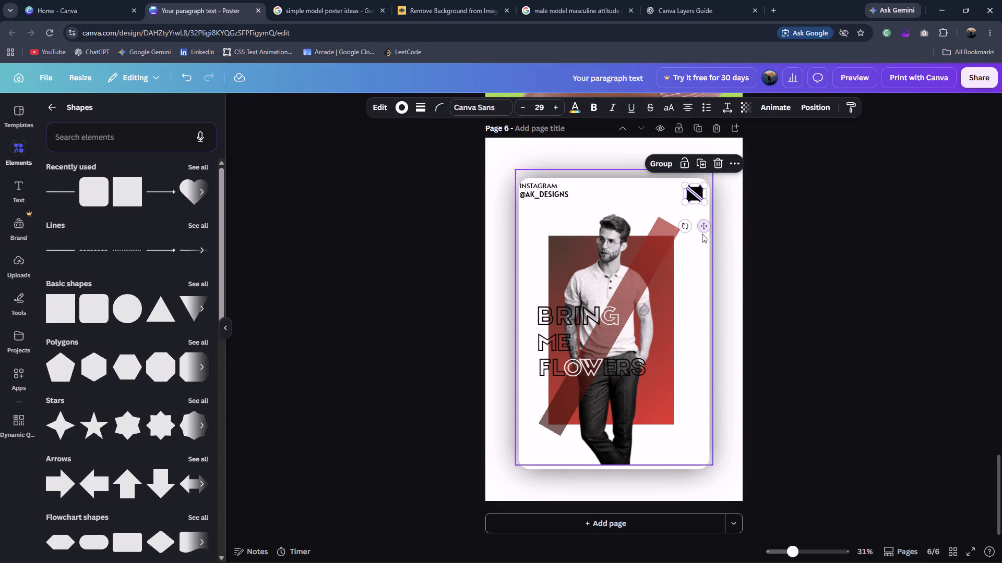
{"action": "left_click", "coordinate": [705, 224]}
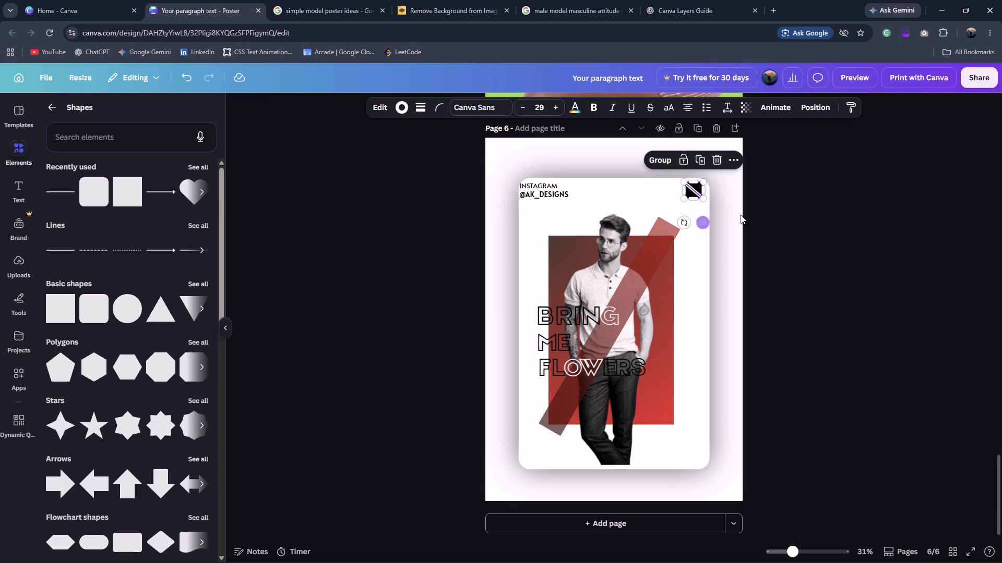
{"action": "left_click", "coordinate": [871, 215]}
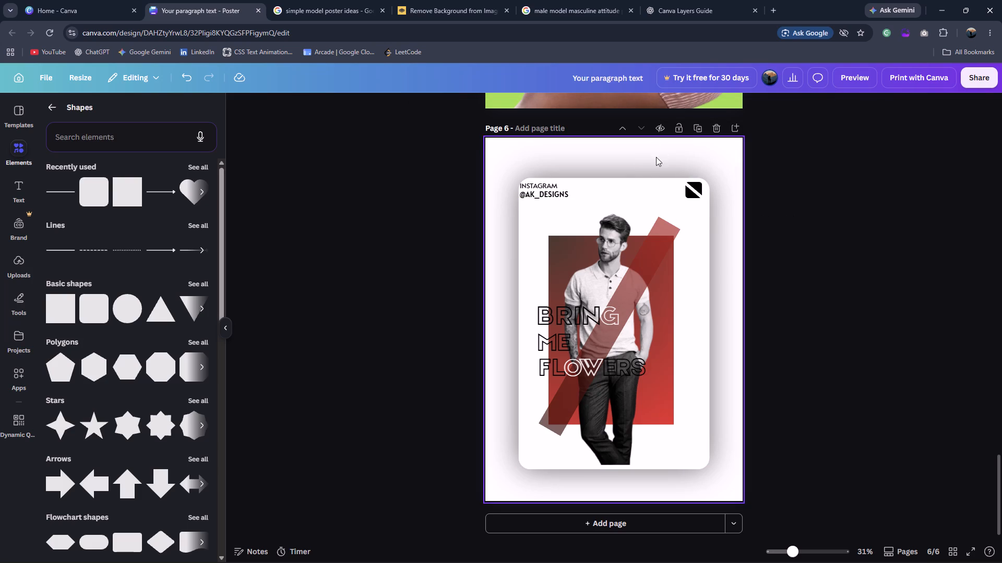
{"action": "left_click", "coordinate": [283, 0]}
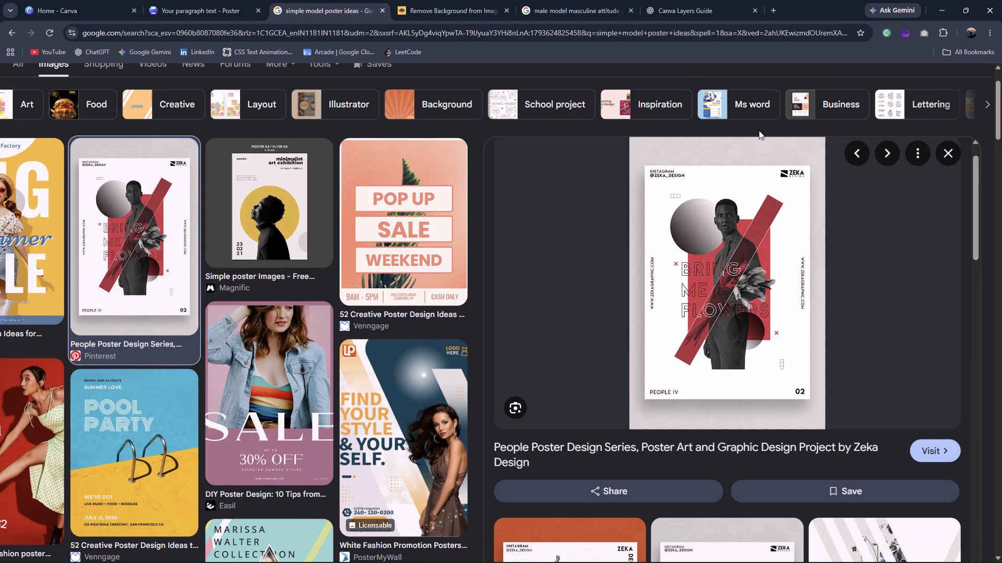
{"action": "left_click", "coordinate": [181, 0]}
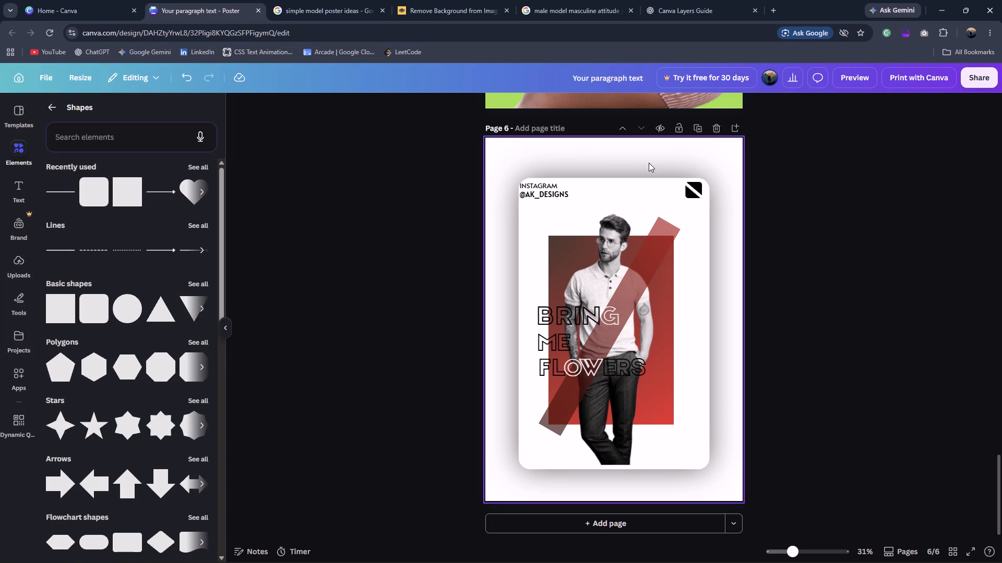
{"action": "left_click", "coordinate": [560, 191]}
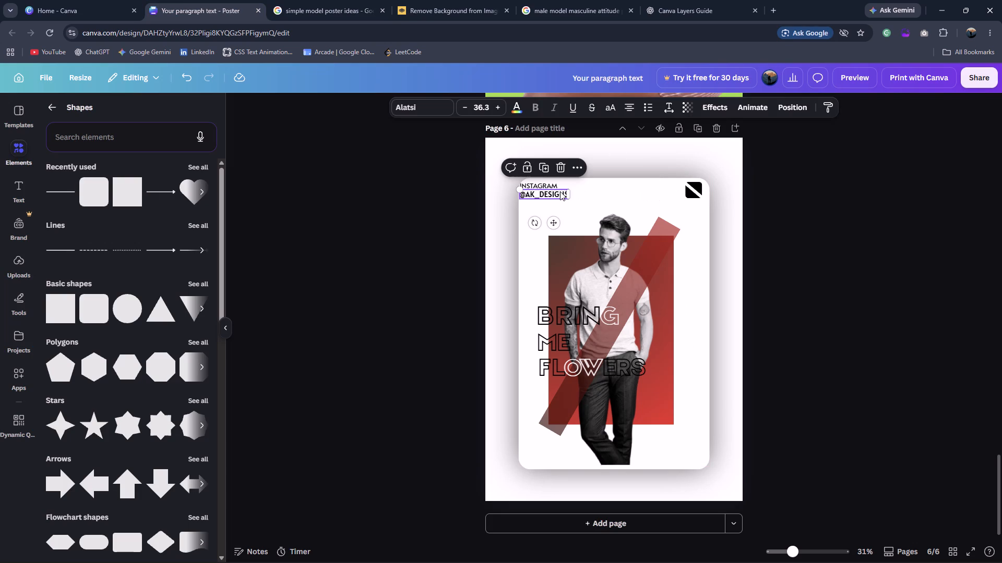
{"action": "key", "text": "ctrl+d"}
{"action": "left_click_drag", "start_coordinate": [555, 228], "coordinate": [666, 209]}
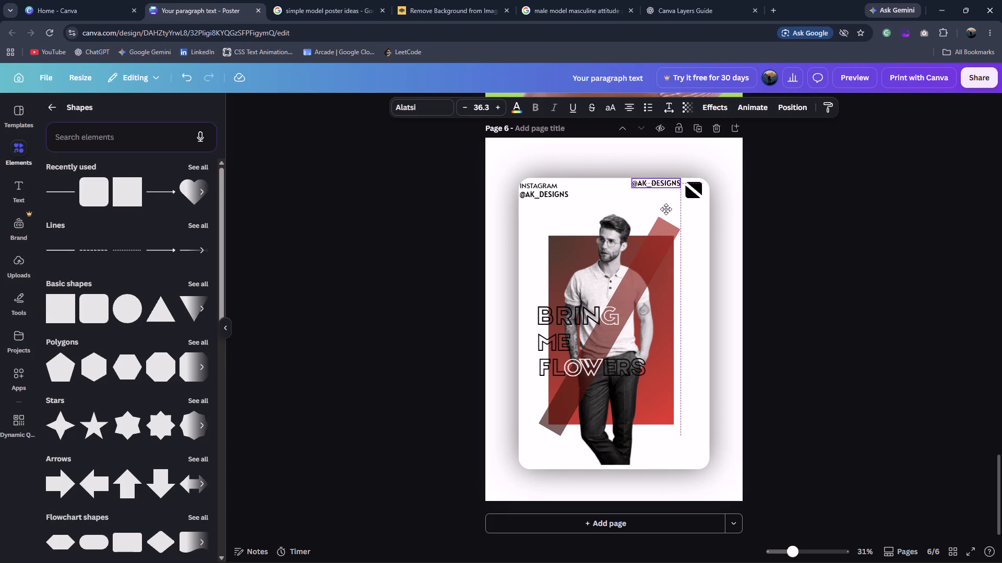
{"action": "left_click_drag", "start_coordinate": [666, 209], "coordinate": [671, 210]}
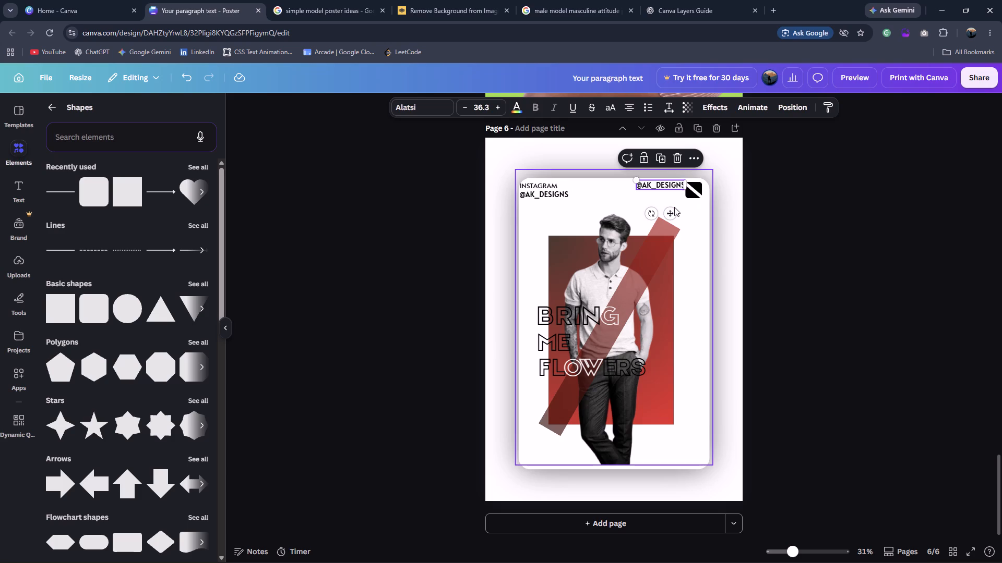
{"action": "double_click", "coordinate": [667, 186]}
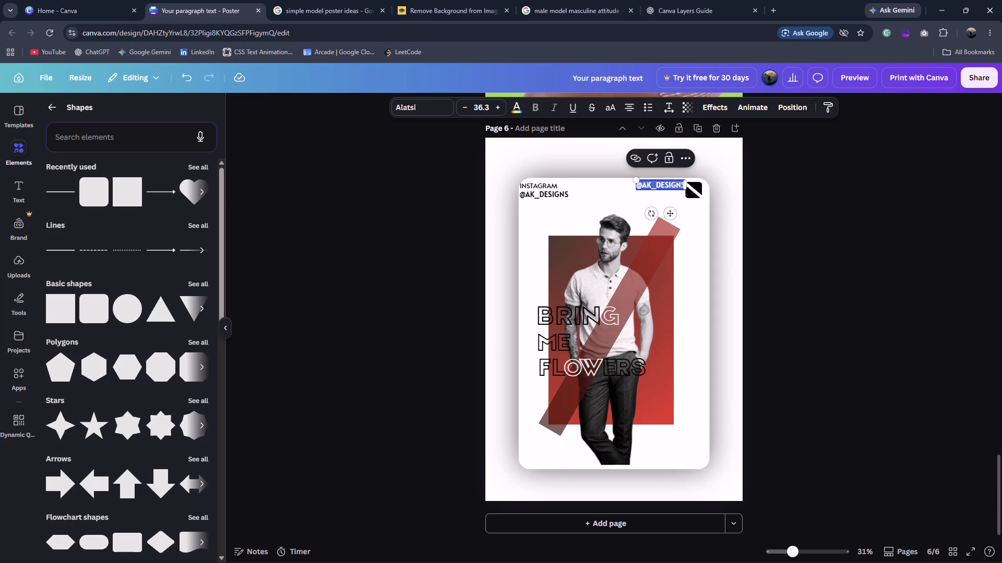
{"action": "type", "text": "AK"}
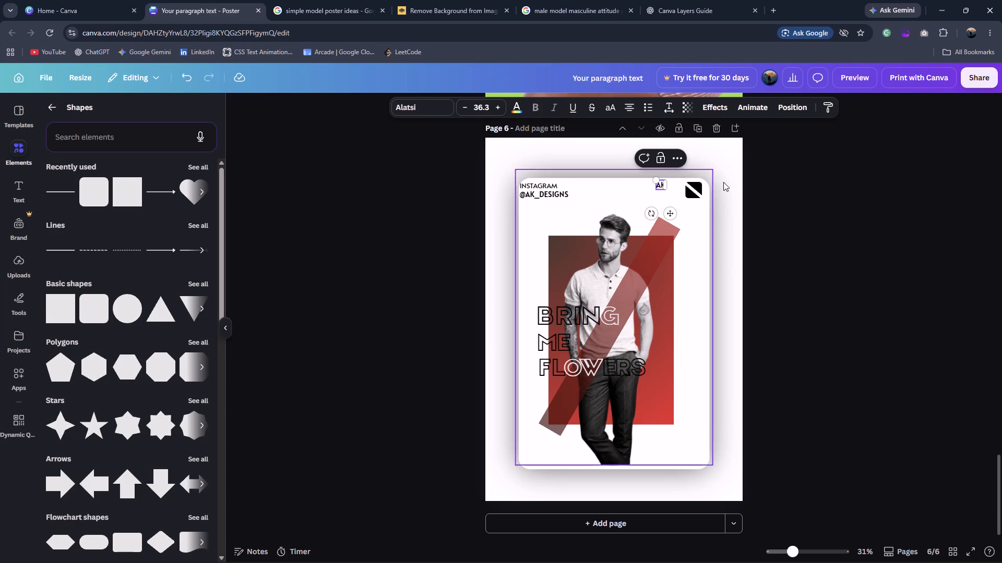
Enlarge the AK text to size 55.4 and place it against the black logo block's left edge.
{"action": "left_click_drag", "start_coordinate": [671, 211], "coordinate": [685, 210]}
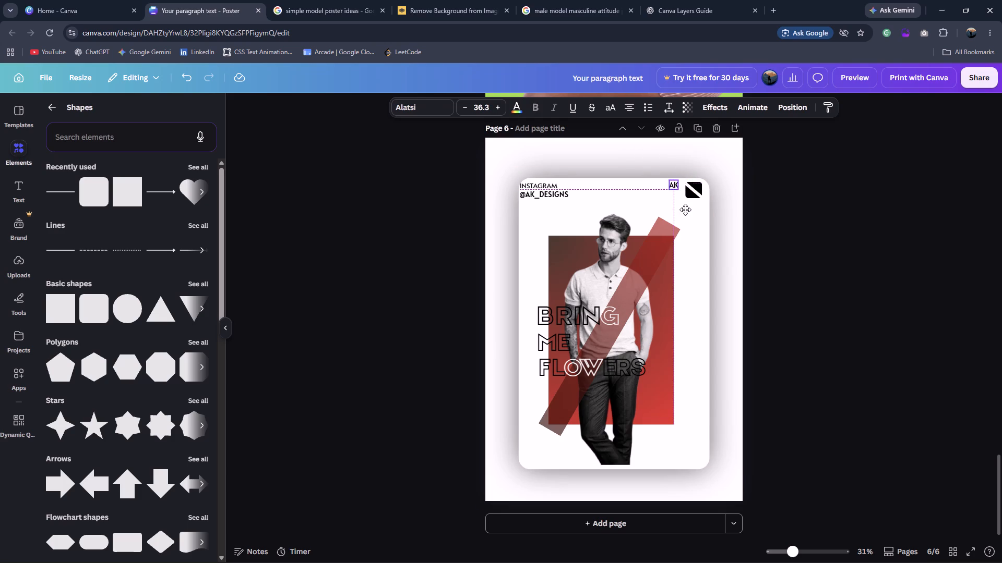
{"action": "left_click_drag", "start_coordinate": [685, 210], "coordinate": [688, 212]}
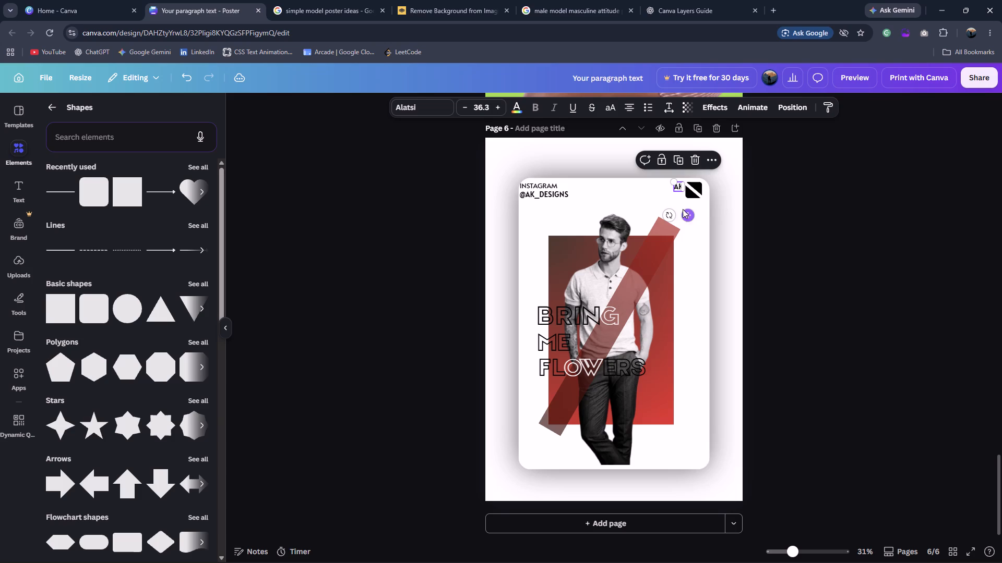
{"action": "left_click_drag", "start_coordinate": [673, 184], "coordinate": [666, 182]}
{"action": "left_click", "coordinate": [685, 217]}
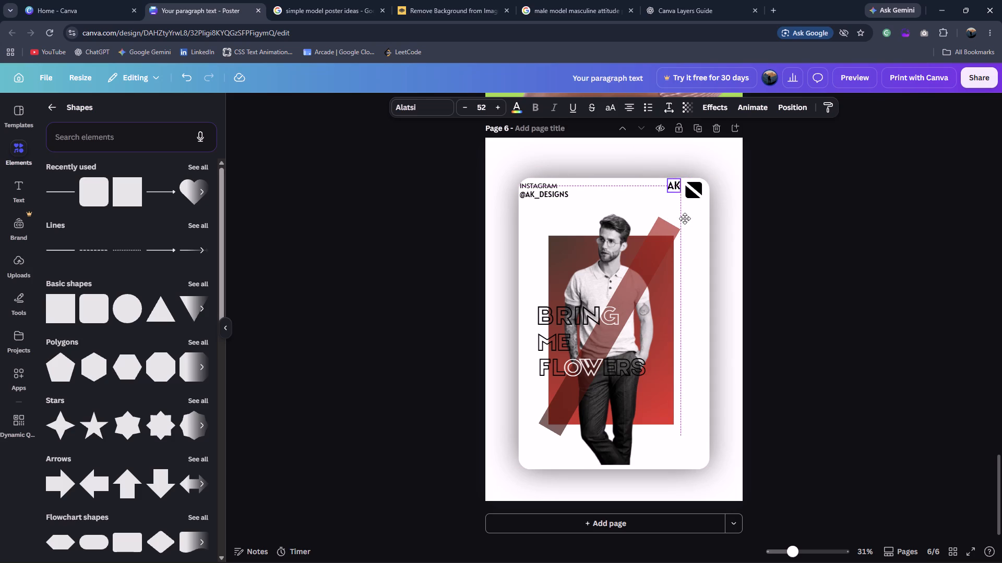
{"action": "left_click", "coordinate": [673, 177]}
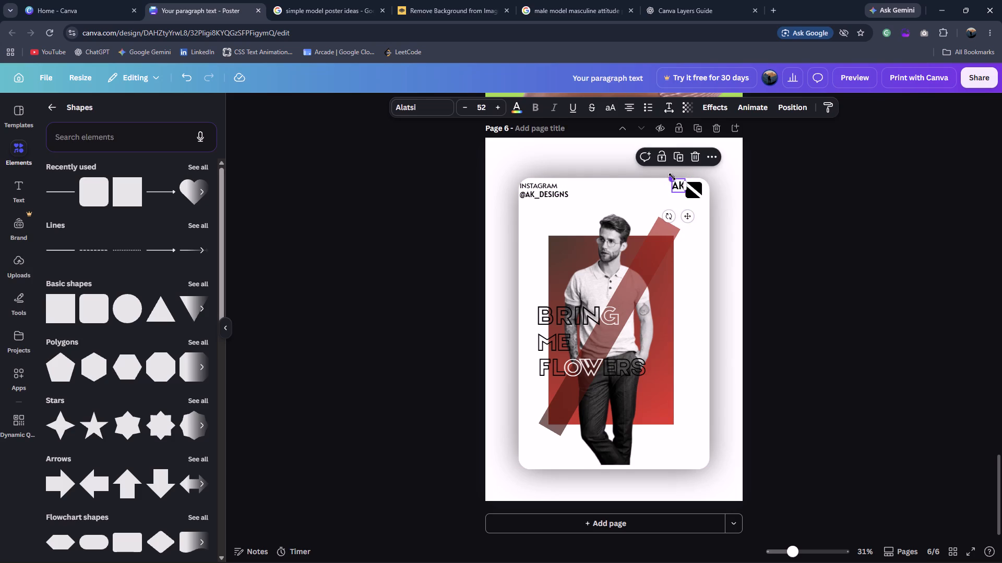
{"action": "left_click", "coordinate": [688, 217]}
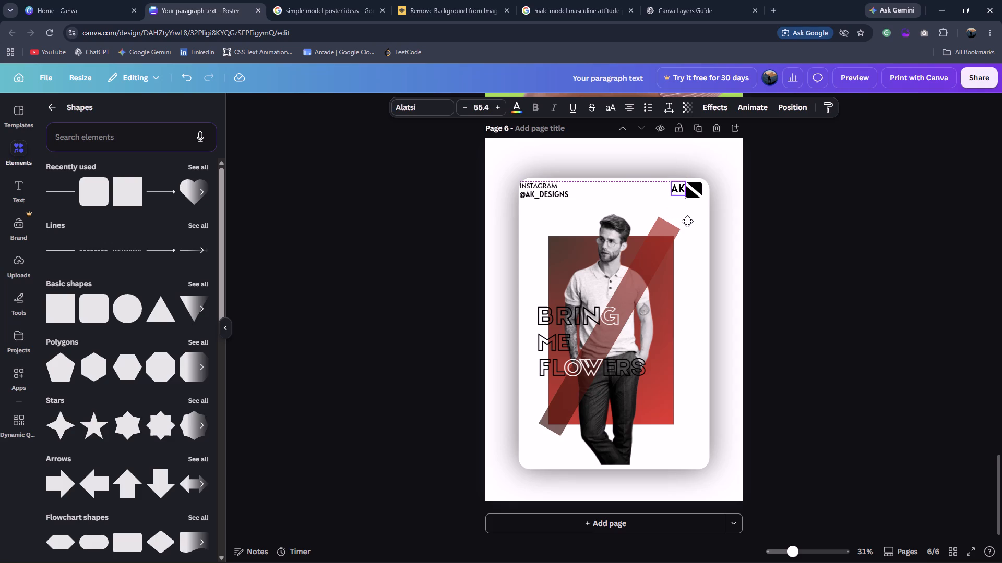
{"action": "left_click", "coordinate": [749, 188]}
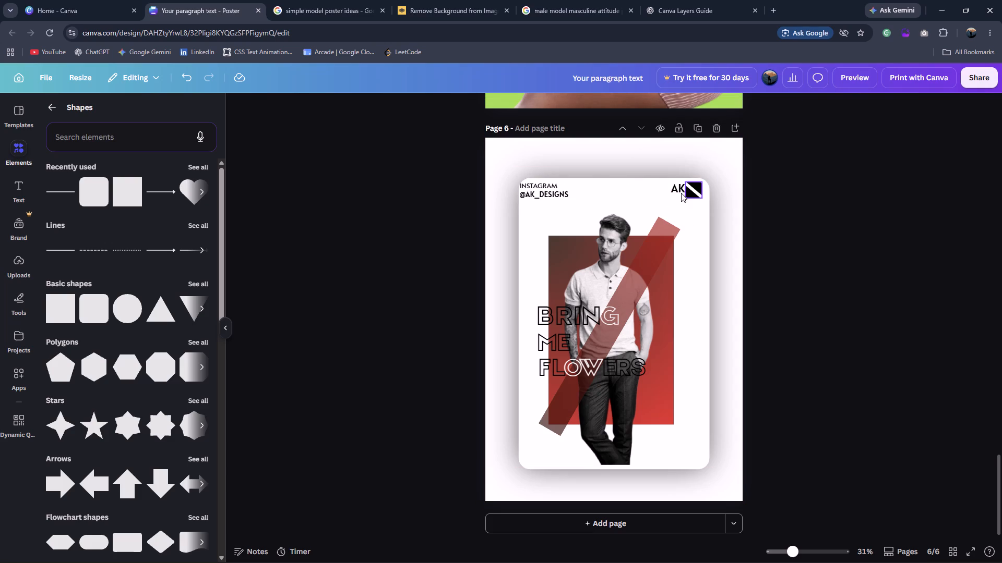
Shift the black block and white stripe slightly down and right, and nudge the AK text down beside them.
{"action": "left_click", "coordinate": [681, 193]}
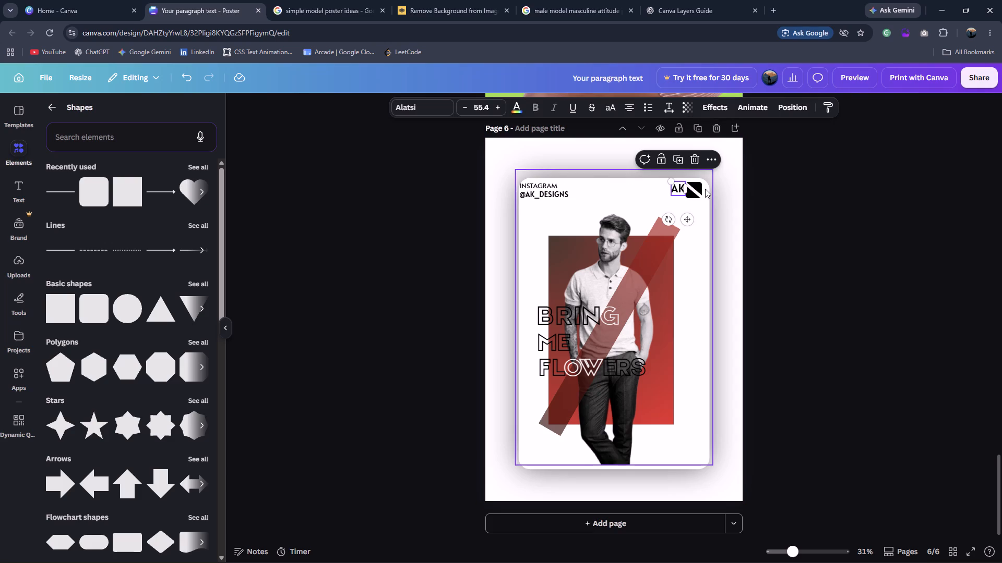
{"action": "left_click", "coordinate": [702, 189]}
{"action": "left_click", "coordinate": [697, 190], "text": "shift"}
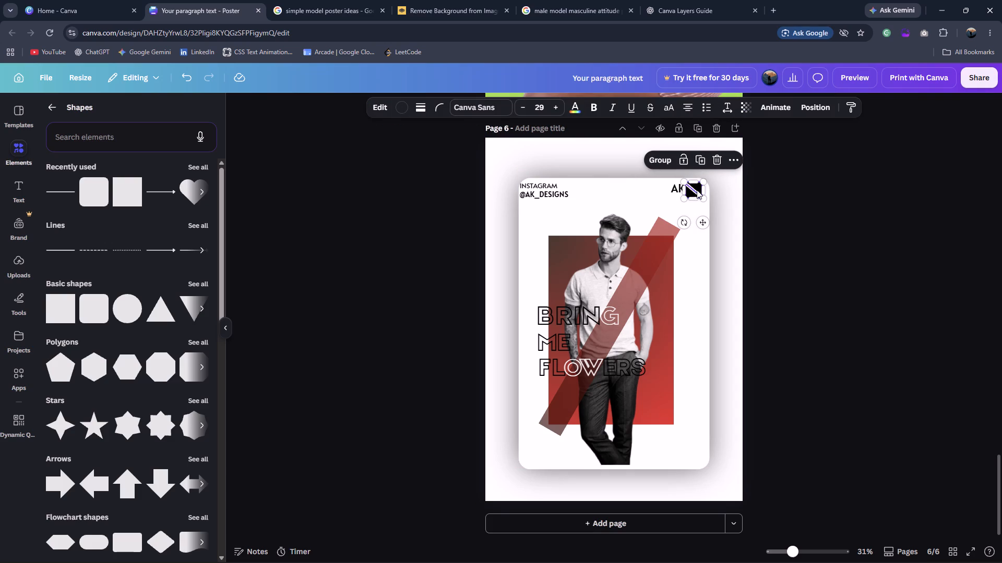
{"action": "left_click", "coordinate": [697, 190]}
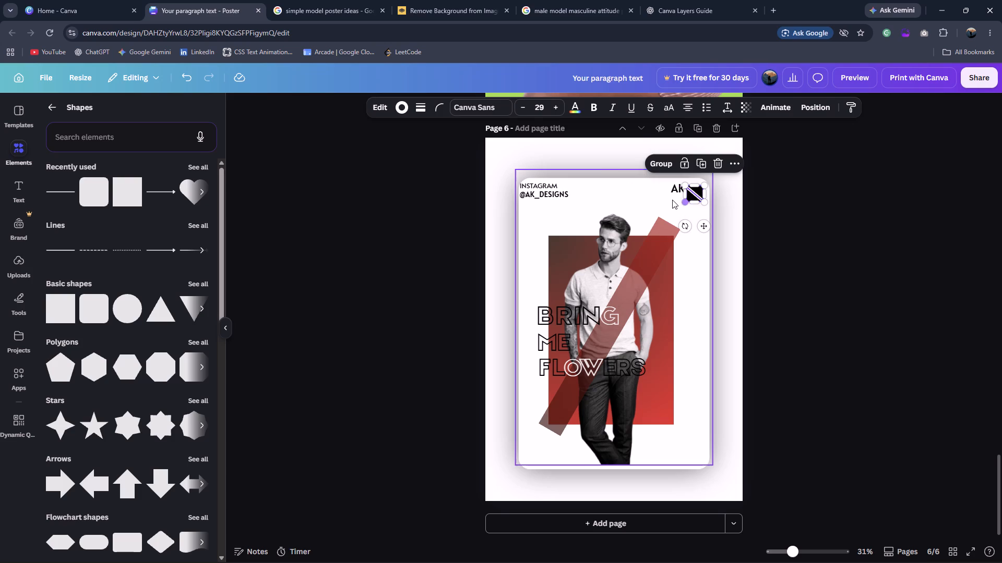
{"action": "left_click", "coordinate": [672, 200]}
{"action": "left_click", "coordinate": [678, 193]}
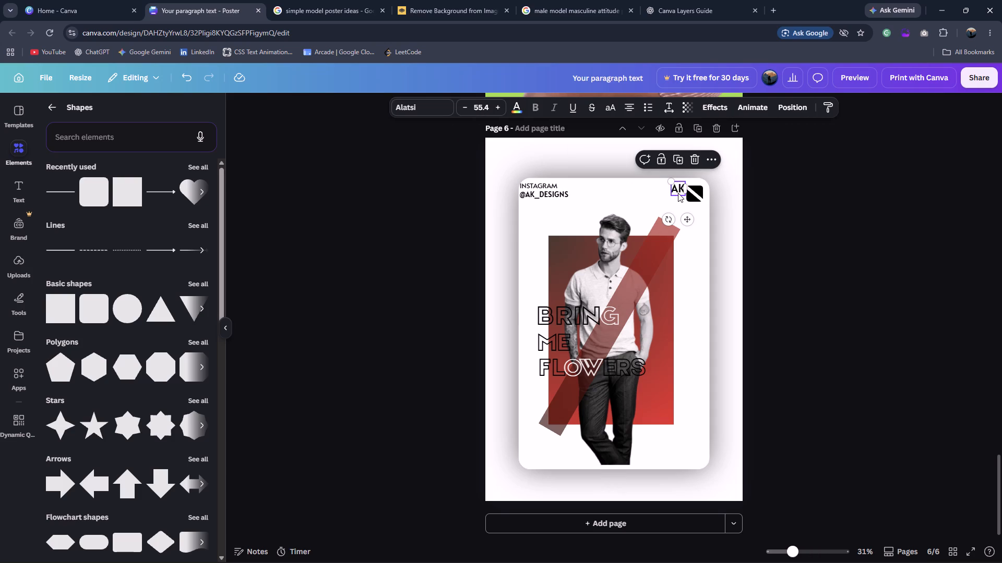
{"action": "key", "text": "Down"}
{"action": "key", "text": "Down"}
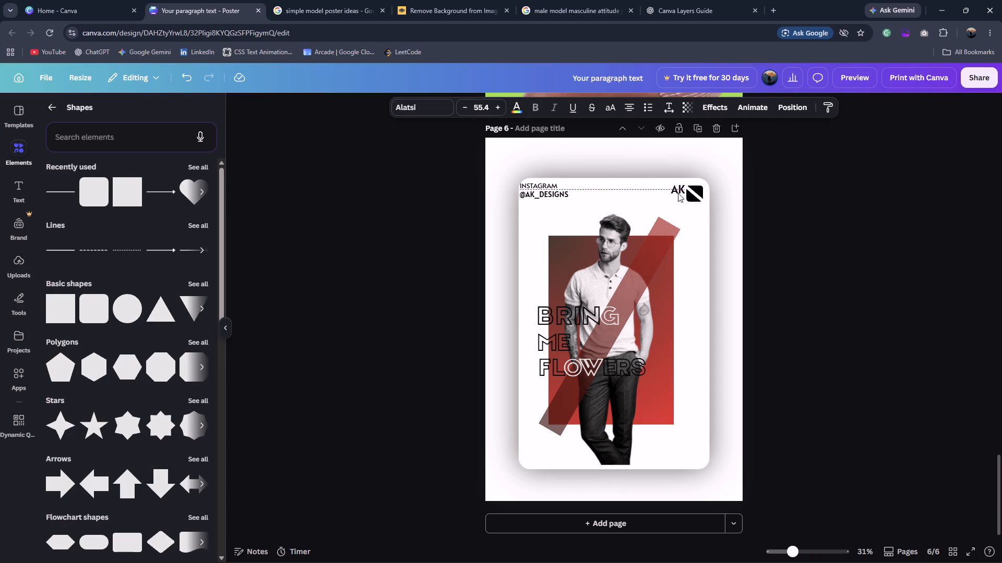
Duplicate the AK text and replace the copy's wording with DESIGNS.
{"action": "key", "text": "ctrl+d"}
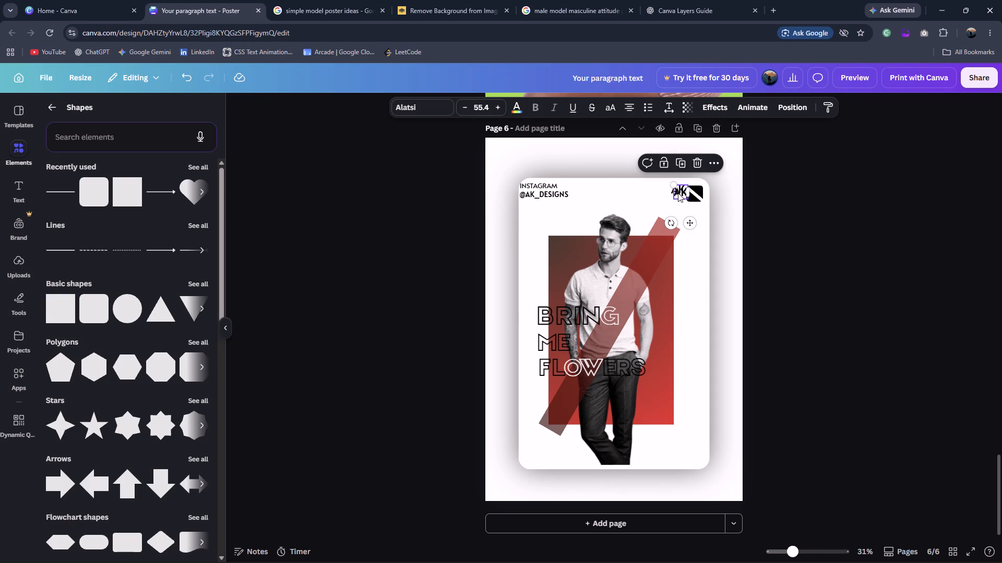
{"action": "left_click", "coordinate": [678, 193]}
{"action": "left_click", "coordinate": [682, 192]}
{"action": "double_click", "coordinate": [682, 192]}
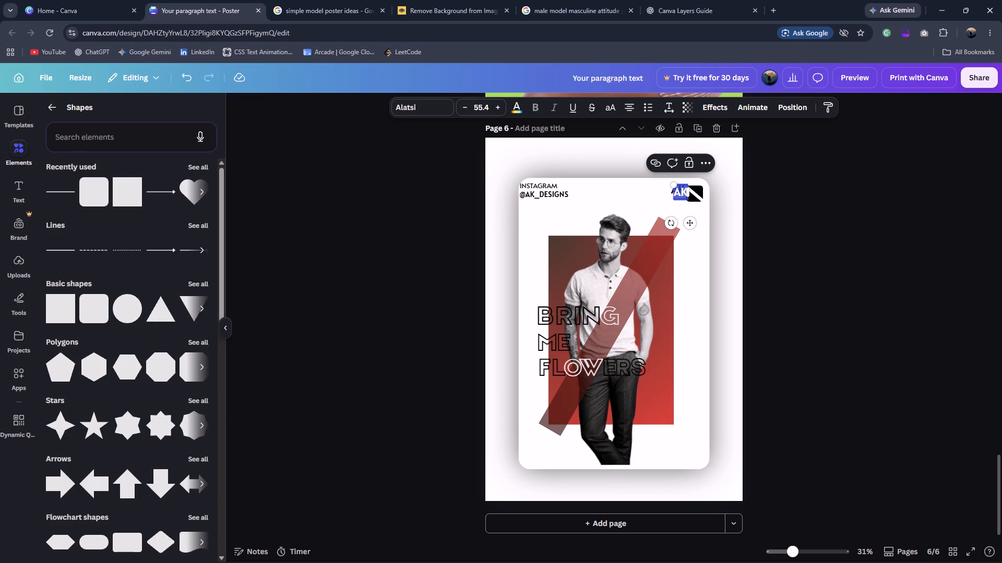
{"action": "type", "text": "De"}
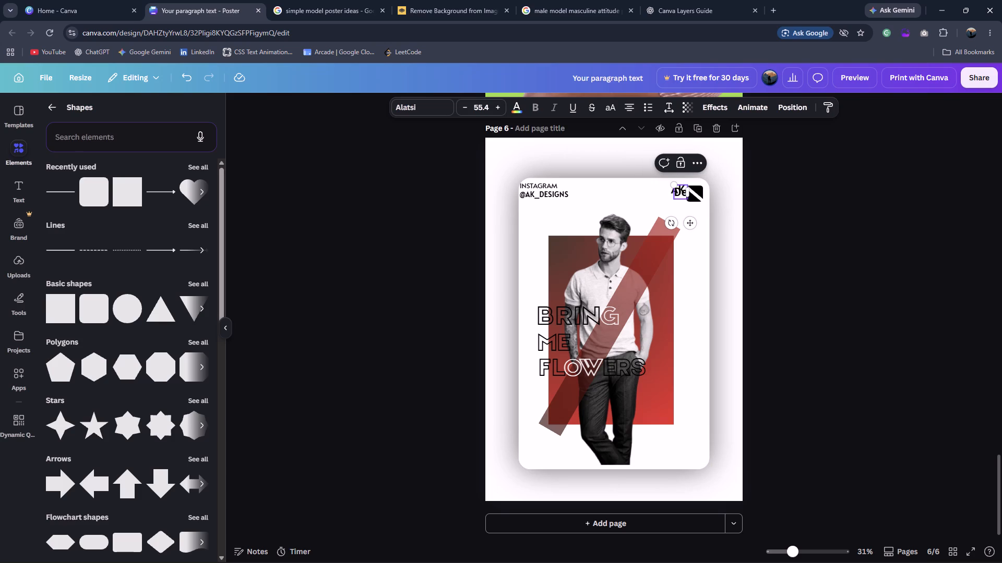
{"action": "key", "text": "BackSpace"}
{"action": "type", "text": "ESIH"}
{"action": "key", "text": "BackSpace"}
{"action": "type", "text": "GNS"}
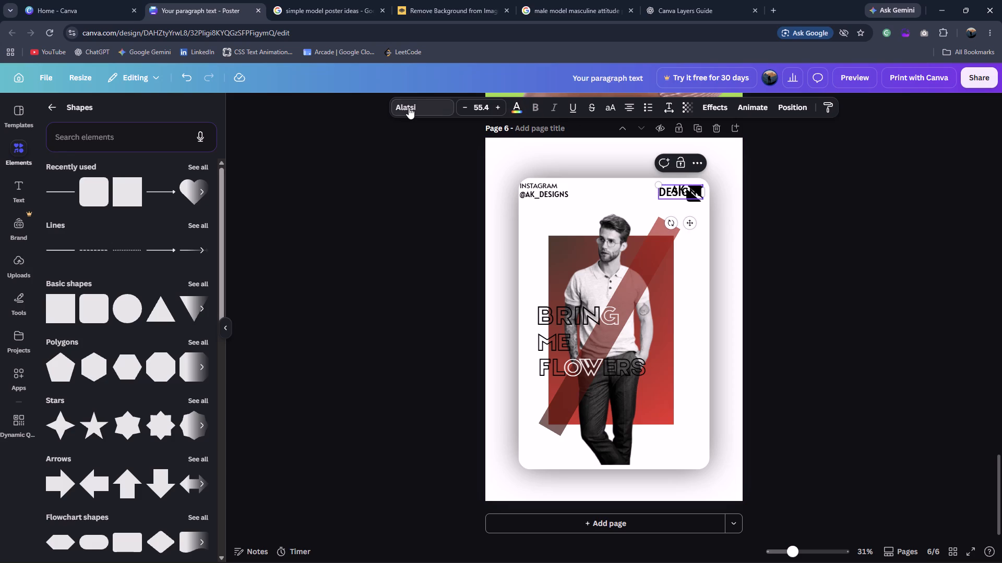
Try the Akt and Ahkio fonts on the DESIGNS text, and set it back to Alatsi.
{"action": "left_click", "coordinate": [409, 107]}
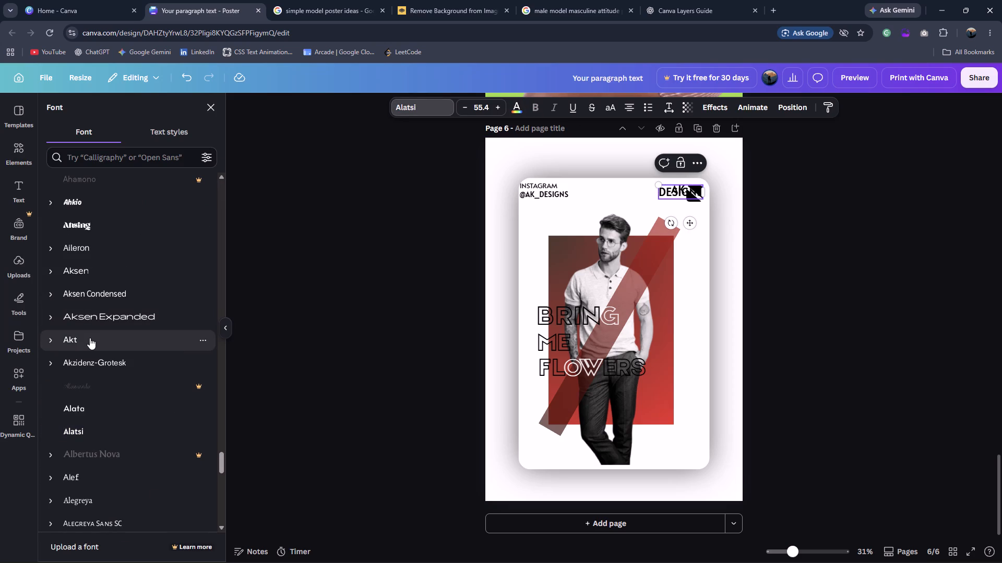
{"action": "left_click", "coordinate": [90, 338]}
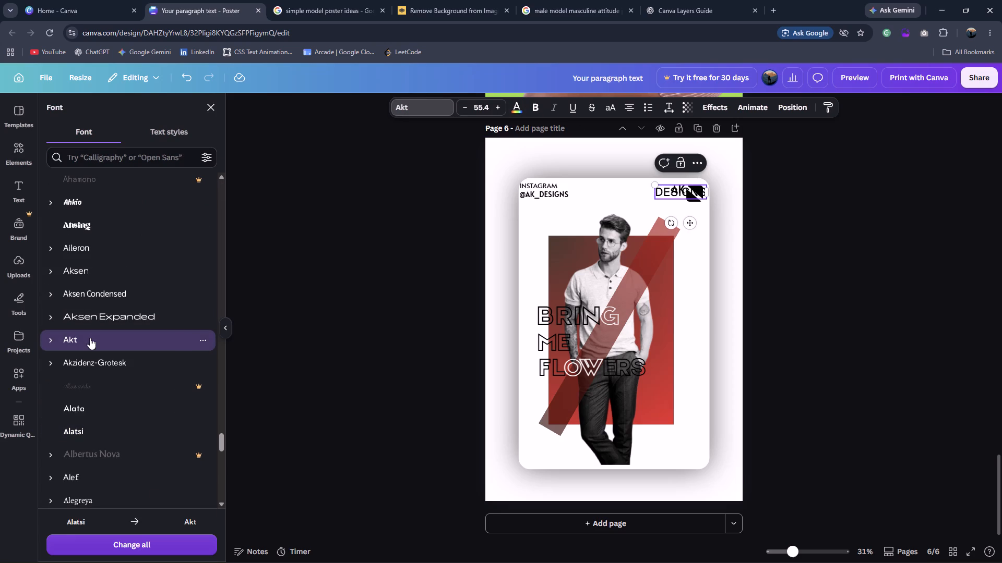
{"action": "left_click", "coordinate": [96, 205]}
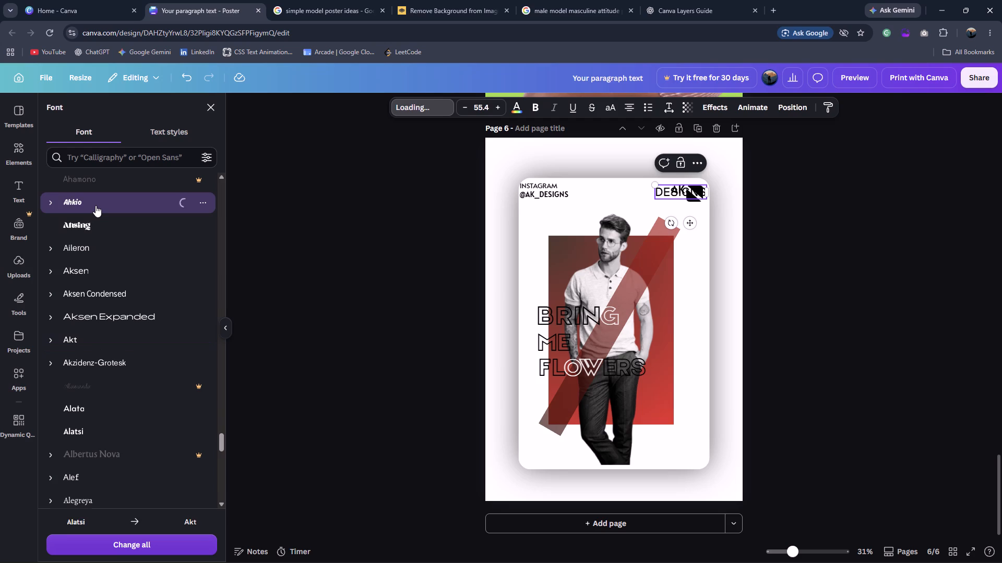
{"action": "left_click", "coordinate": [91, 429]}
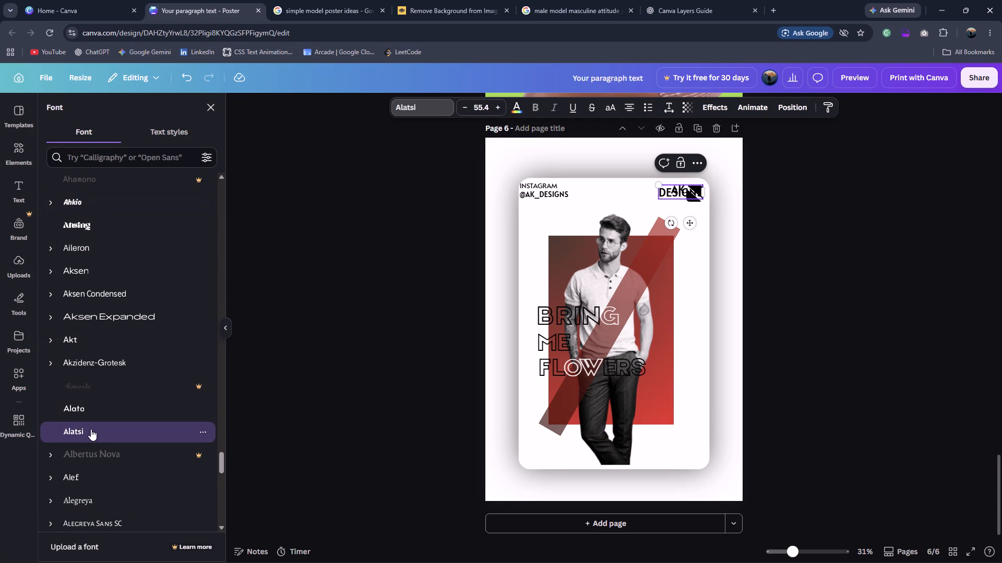
Shrink the DESIGNS text to size 30.9 and place it below AK, left of the logo block.
{"action": "left_click_drag", "start_coordinate": [661, 182], "coordinate": [678, 190]}
{"action": "left_click_drag", "start_coordinate": [703, 223], "coordinate": [690, 226]}
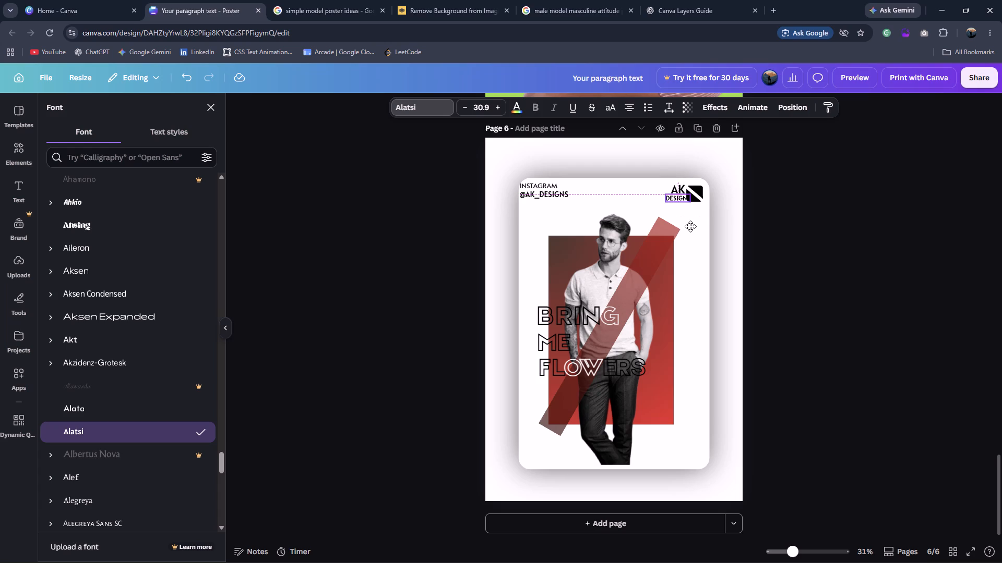
{"action": "left_click_drag", "start_coordinate": [690, 226], "coordinate": [687, 226]}
Move the AK text slightly left so it sits centred above DESIGNS.
{"action": "left_click", "coordinate": [675, 191]}
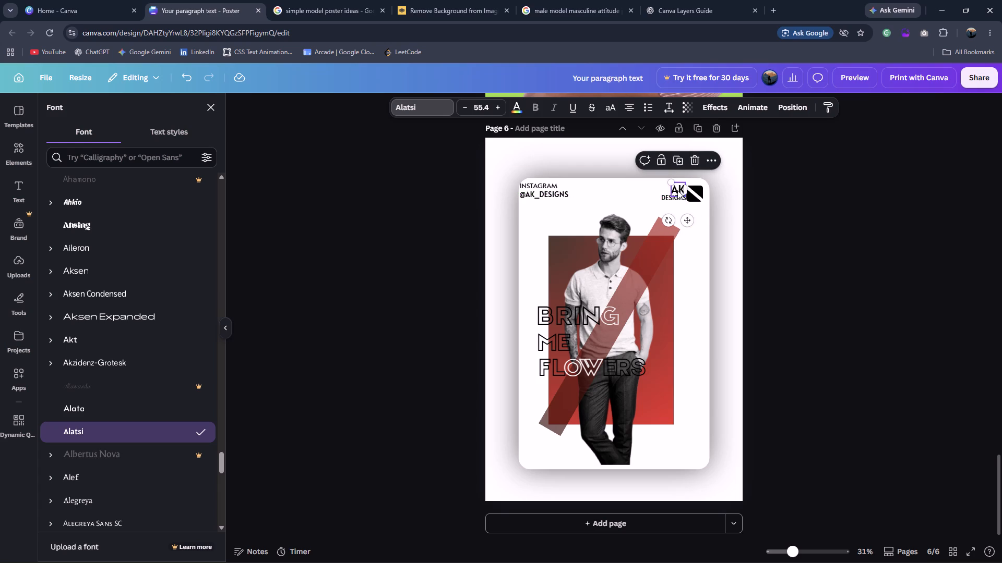
{"action": "left_click", "coordinate": [683, 222]}
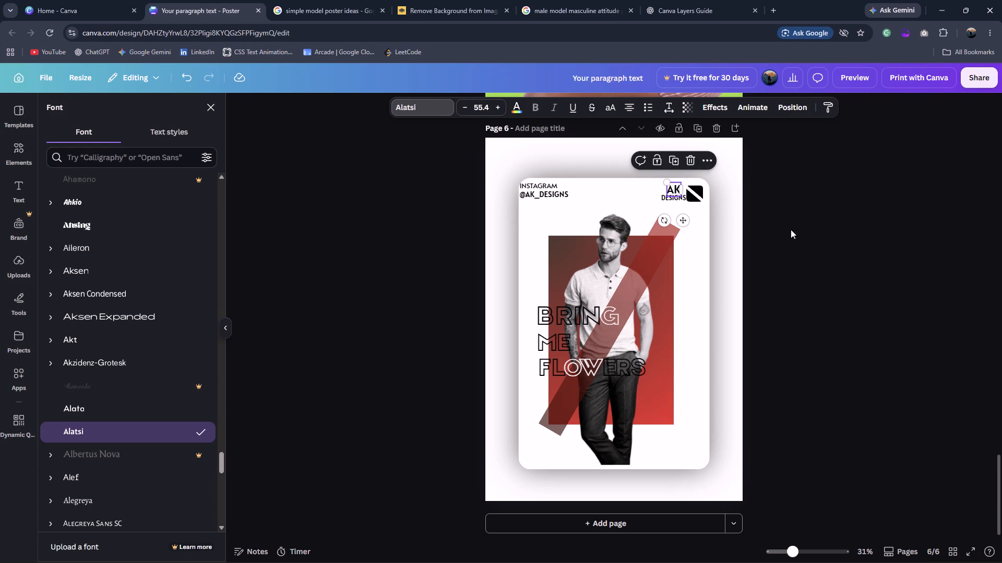
{"action": "left_click", "coordinate": [795, 229]}
{"action": "left_click", "coordinate": [795, 229]}
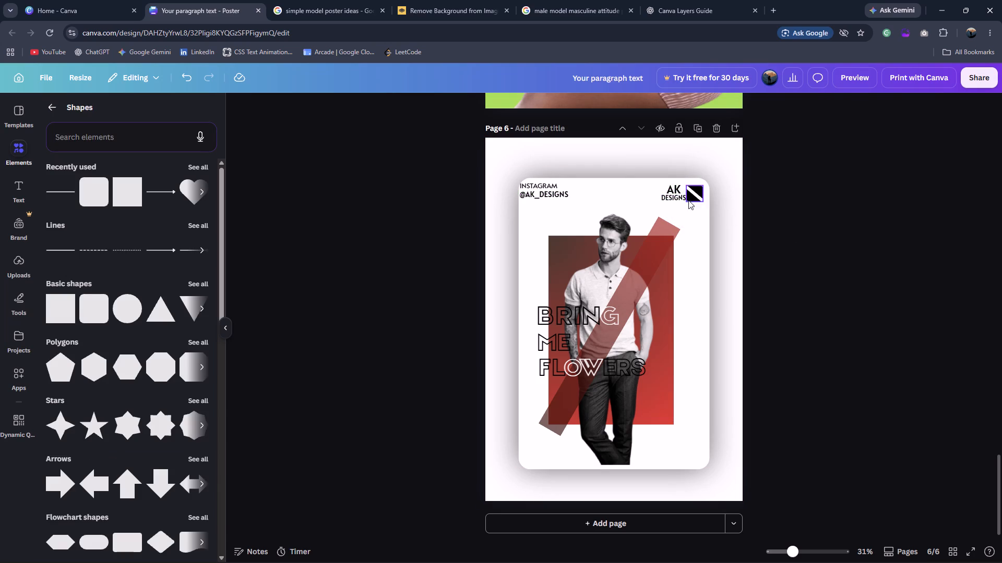
Reduce the DESIGNS text to size 19.9 and position it directly beneath AK, matching its width.
{"action": "left_click", "coordinate": [683, 199]}
{"action": "left_click_drag", "start_coordinate": [663, 192], "coordinate": [672, 193]}
{"action": "left_click", "coordinate": [688, 224]}
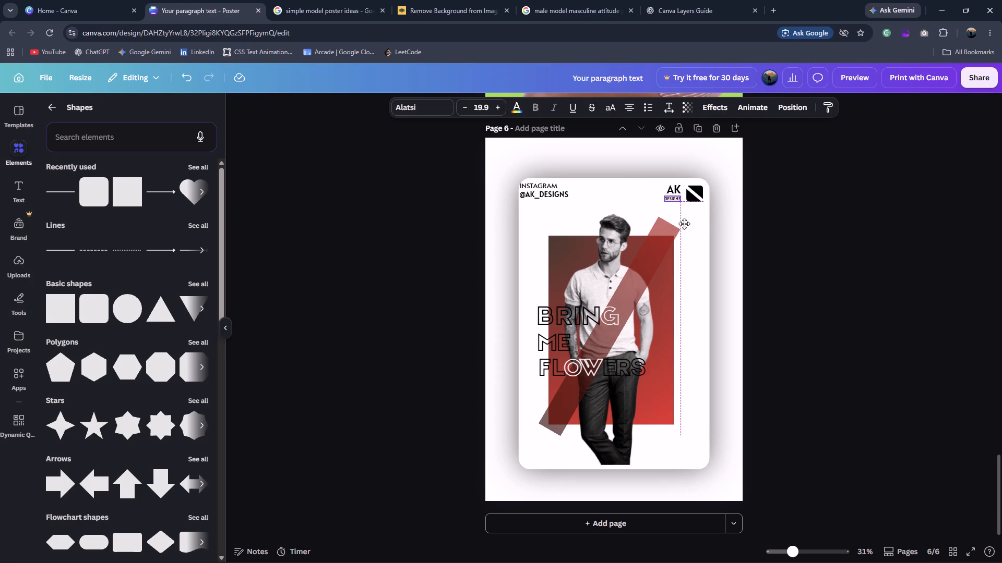
Shrink the AK text to size 41.7, align it with the top of INSTAGRAM, and raise DESIGNS closer beneath it.
{"action": "left_click", "coordinate": [674, 188]}
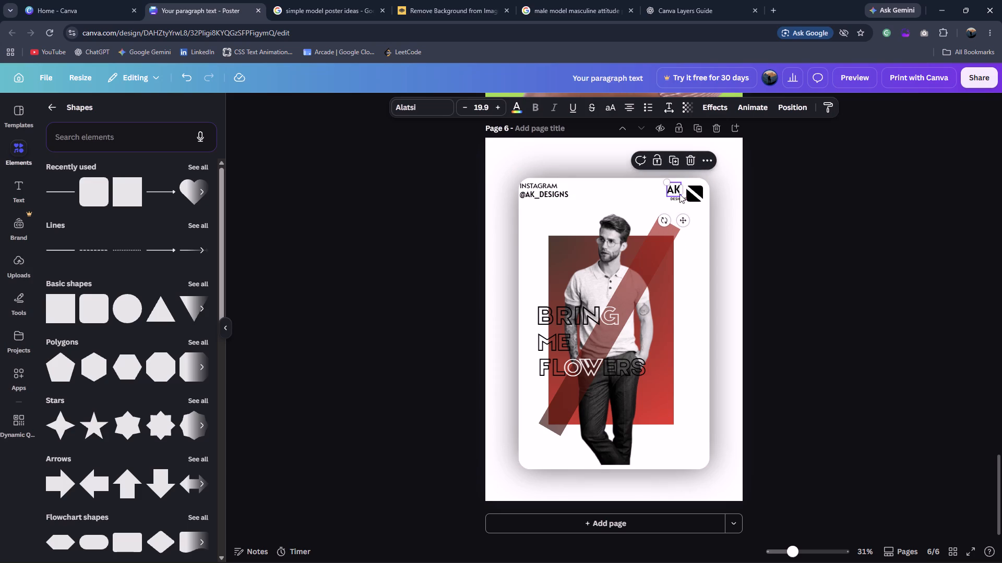
{"action": "left_click", "coordinate": [685, 223]}
{"action": "left_click_drag", "start_coordinate": [673, 181], "coordinate": [674, 185]}
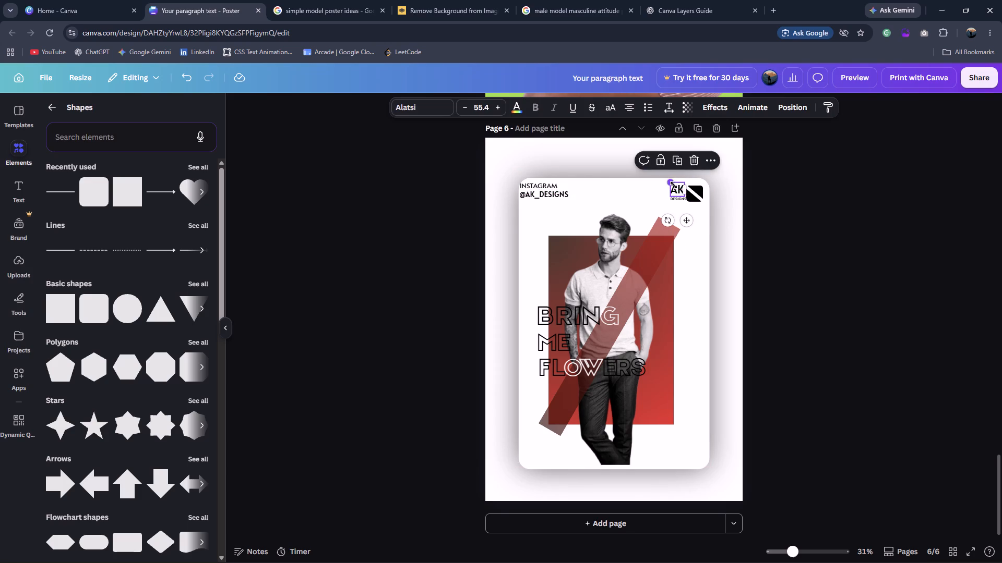
{"action": "left_click_drag", "start_coordinate": [674, 185], "coordinate": [675, 186]}
{"action": "left_click", "coordinate": [688, 219]}
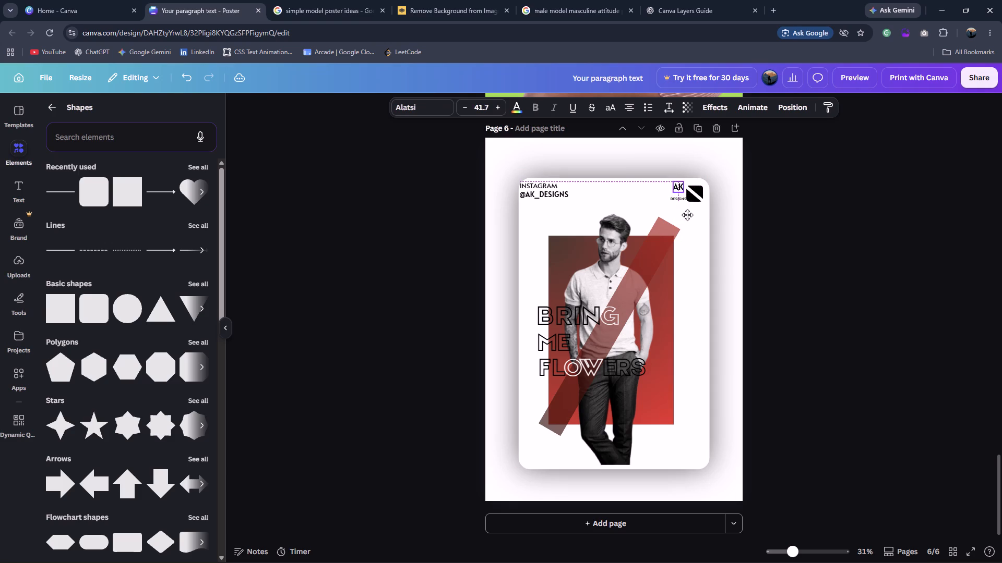
{"action": "left_click", "coordinate": [683, 198]}
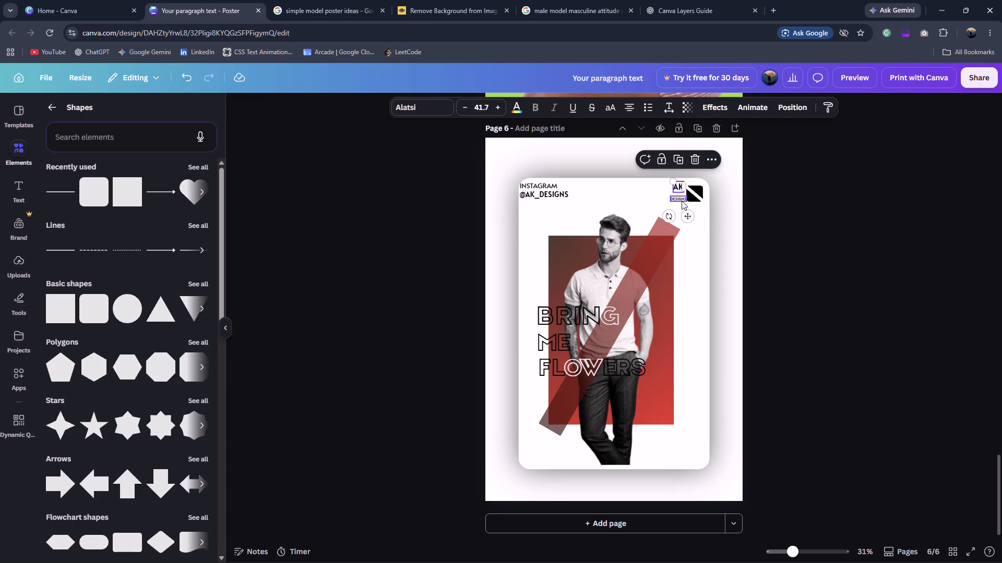
{"action": "left_click", "coordinate": [682, 201]}
{"action": "left_click", "coordinate": [685, 224]}
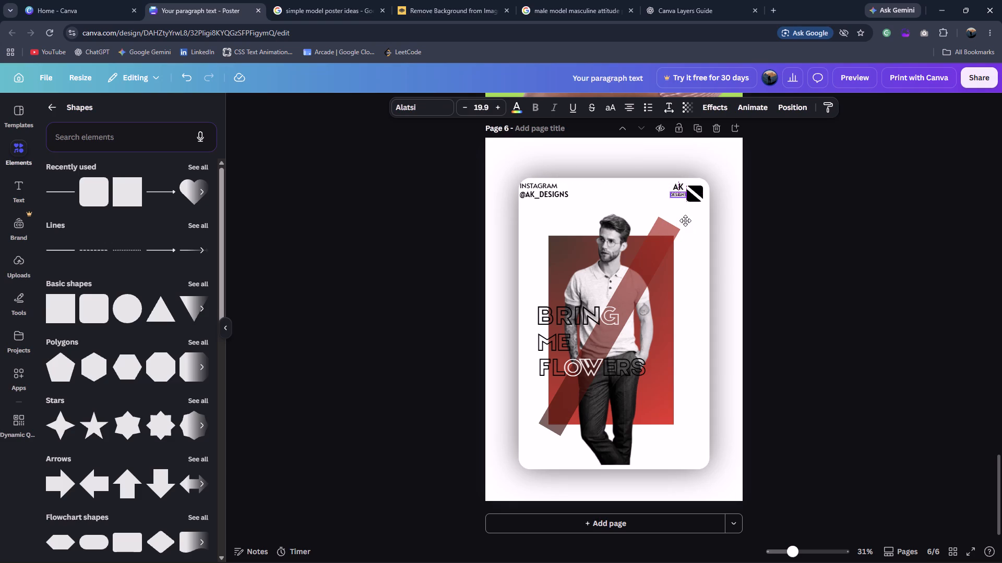
Move the black logo square together with its white diagonal stripe slightly up beside the AK text.
{"action": "left_click", "coordinate": [694, 205]}
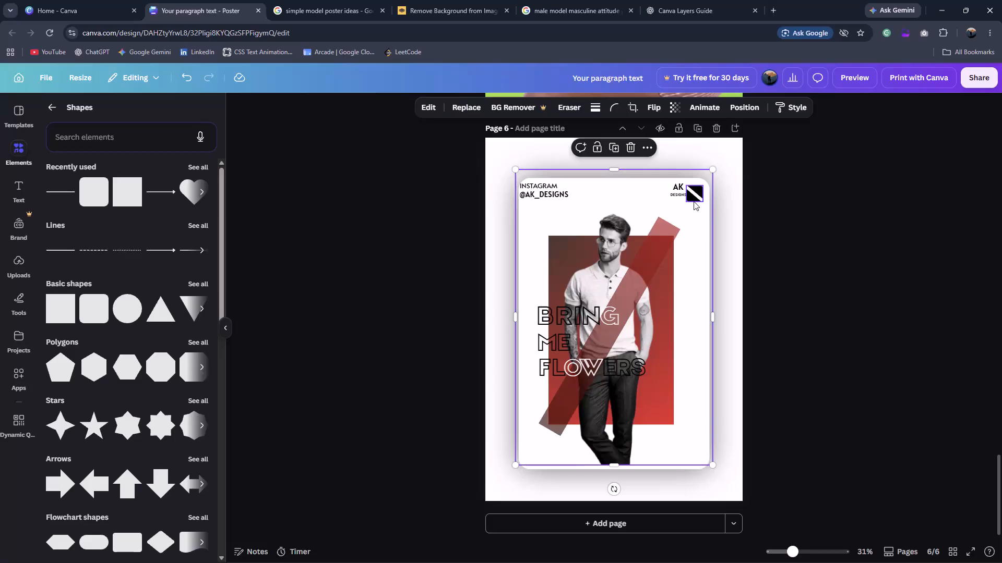
{"action": "left_click", "coordinate": [694, 201]}
{"action": "left_click", "coordinate": [691, 195], "text": "shift"}
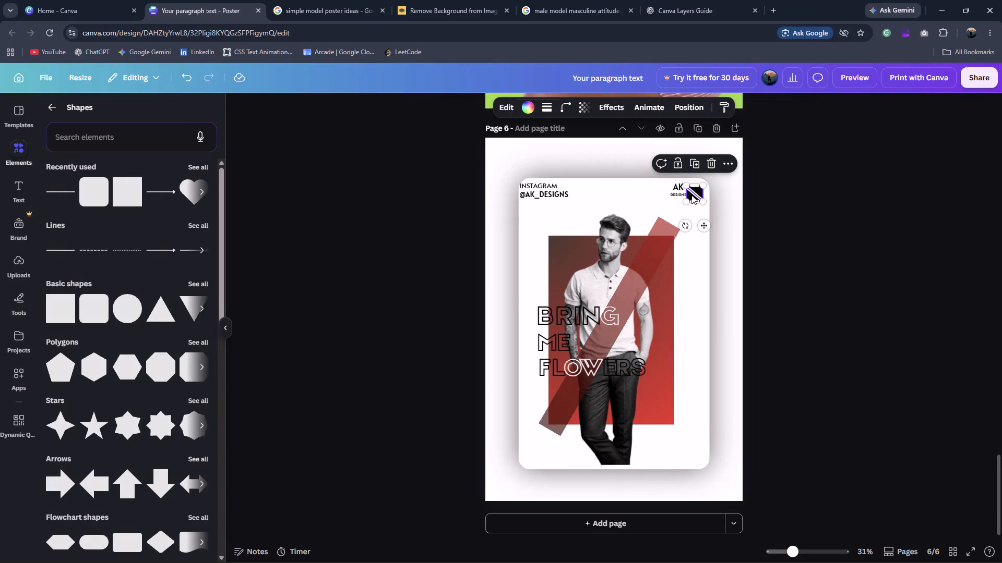
{"action": "left_click_drag", "start_coordinate": [701, 223], "coordinate": [701, 218]}
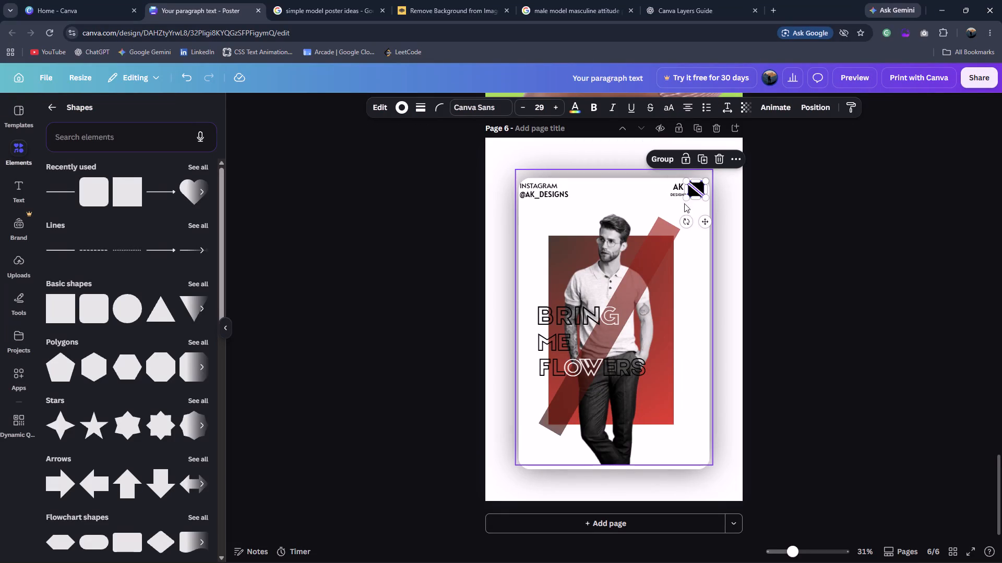
Raise the DESIGNS text so it sits directly under AK, and deselect it.
{"action": "left_click", "coordinate": [679, 197]}
{"action": "left_click", "coordinate": [688, 218]}
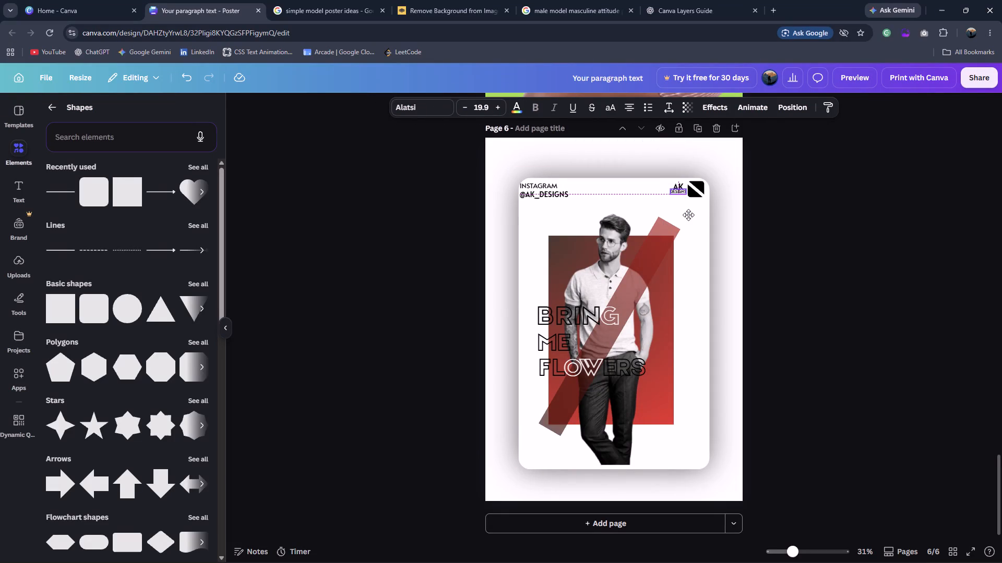
{"action": "left_click", "coordinate": [857, 218]}
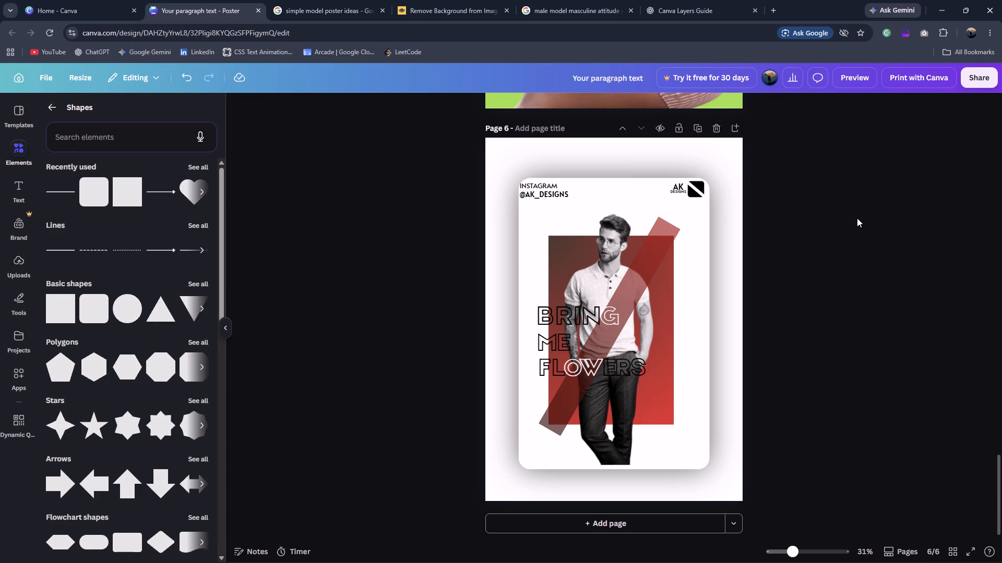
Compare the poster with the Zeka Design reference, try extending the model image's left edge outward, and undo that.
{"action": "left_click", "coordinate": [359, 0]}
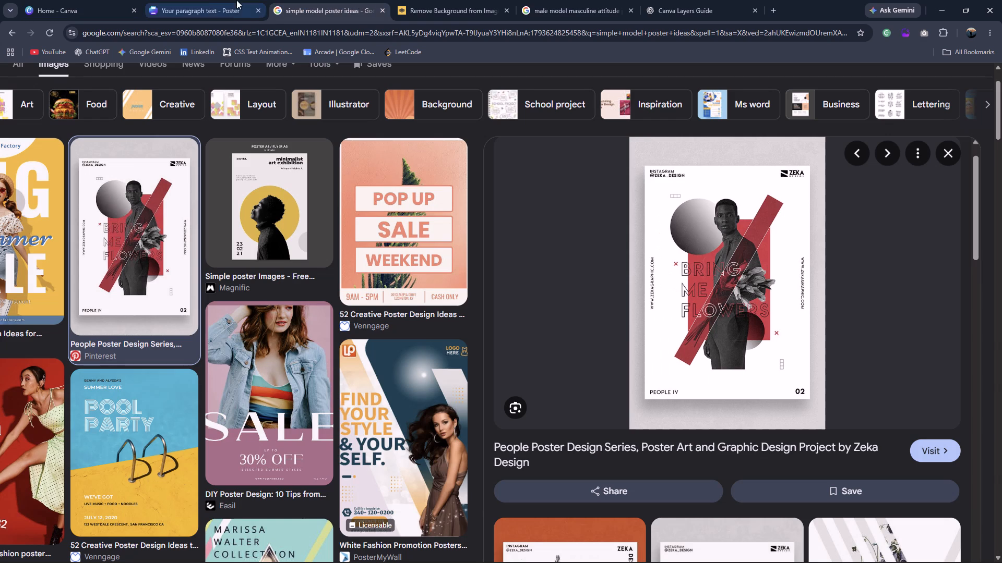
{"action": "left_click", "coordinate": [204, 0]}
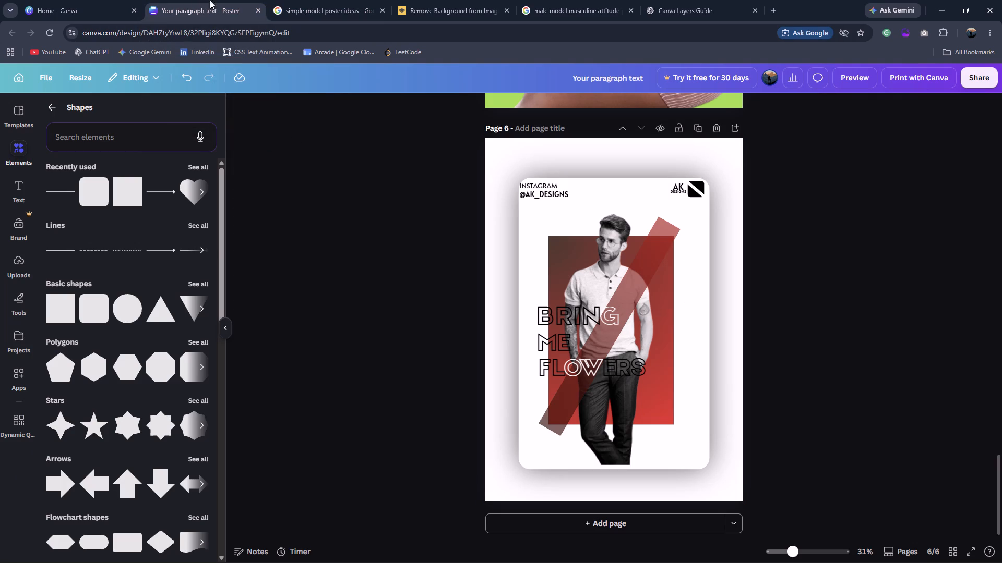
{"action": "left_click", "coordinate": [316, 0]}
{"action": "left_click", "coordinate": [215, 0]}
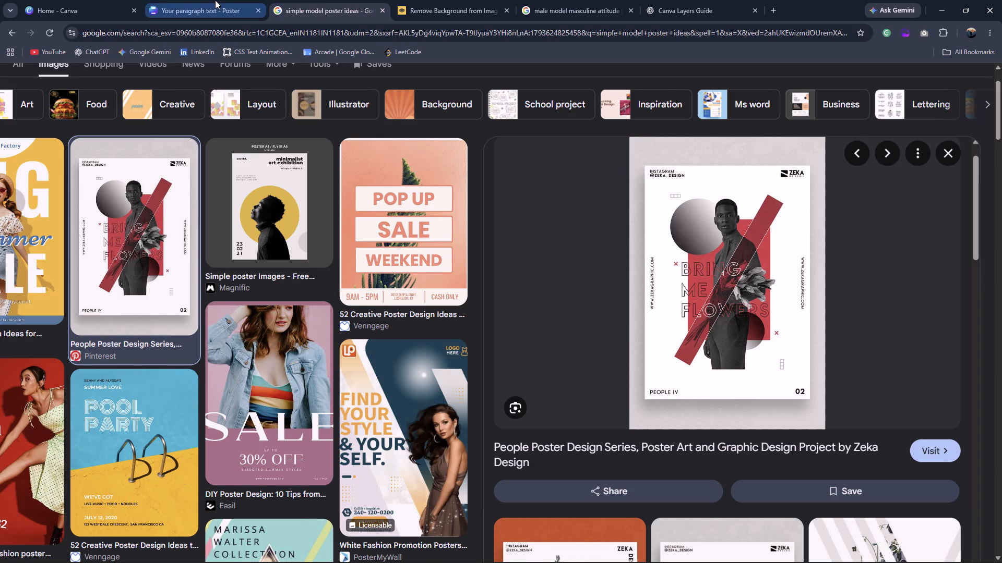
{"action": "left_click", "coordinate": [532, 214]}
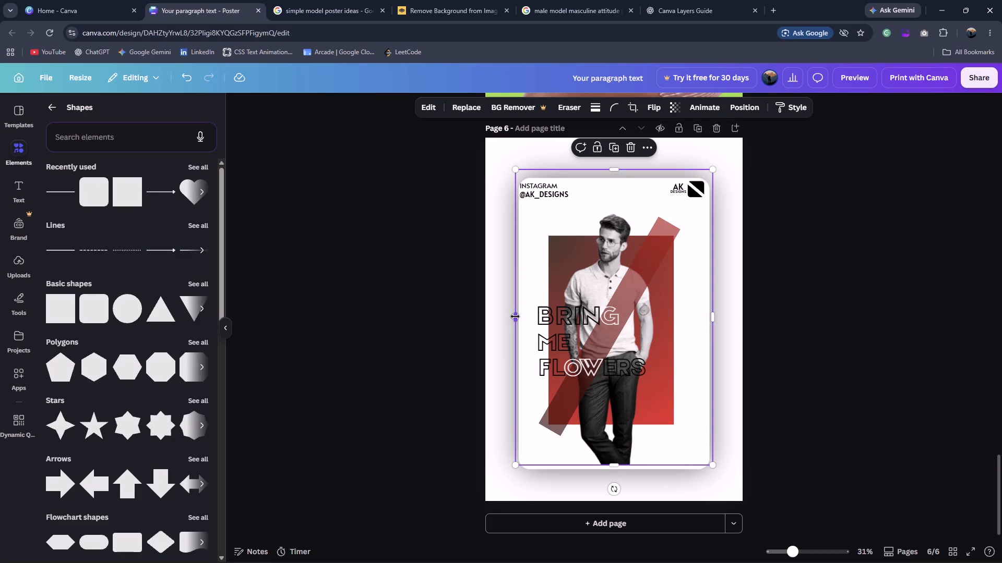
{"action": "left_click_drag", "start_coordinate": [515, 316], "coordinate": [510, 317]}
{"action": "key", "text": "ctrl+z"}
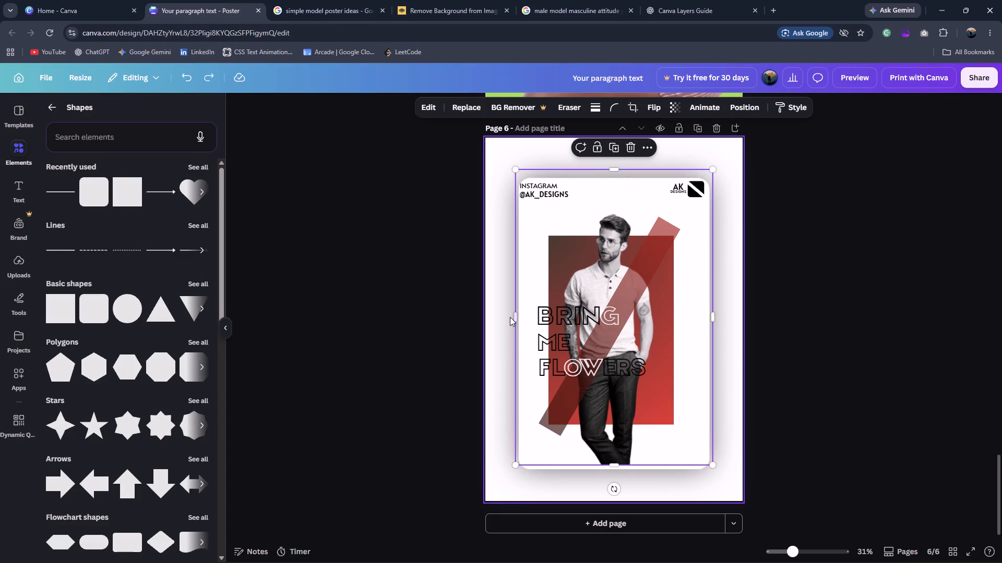
Open the layer list for page 6 and browse its layers.
{"action": "left_click", "coordinate": [742, 108]}
{"action": "left_click", "coordinate": [123, 139]}
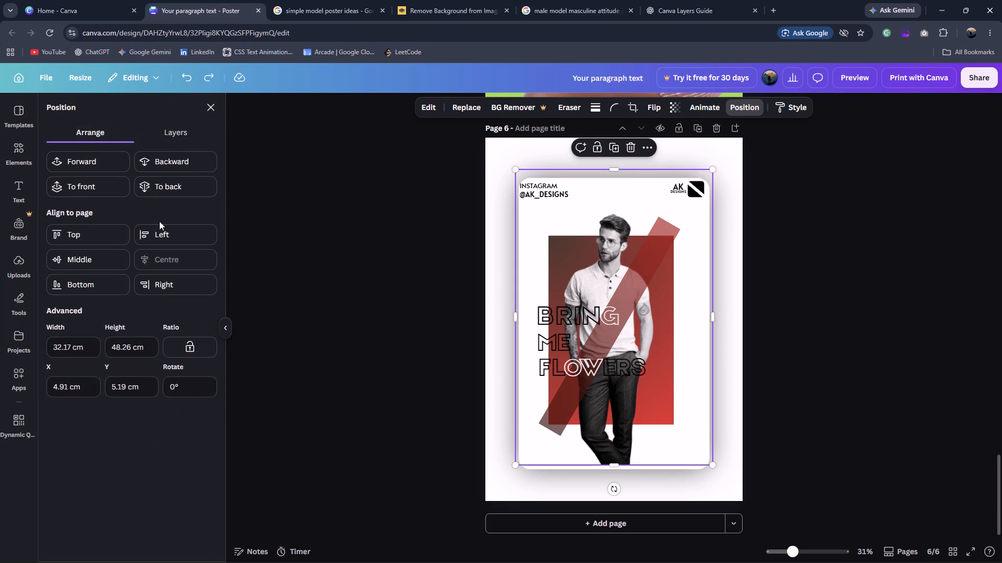
{"action": "left_click", "coordinate": [164, 130]}
{"action": "scroll", "coordinate": [138, 391], "scroll_direction": "down", "scroll_amount": 2}
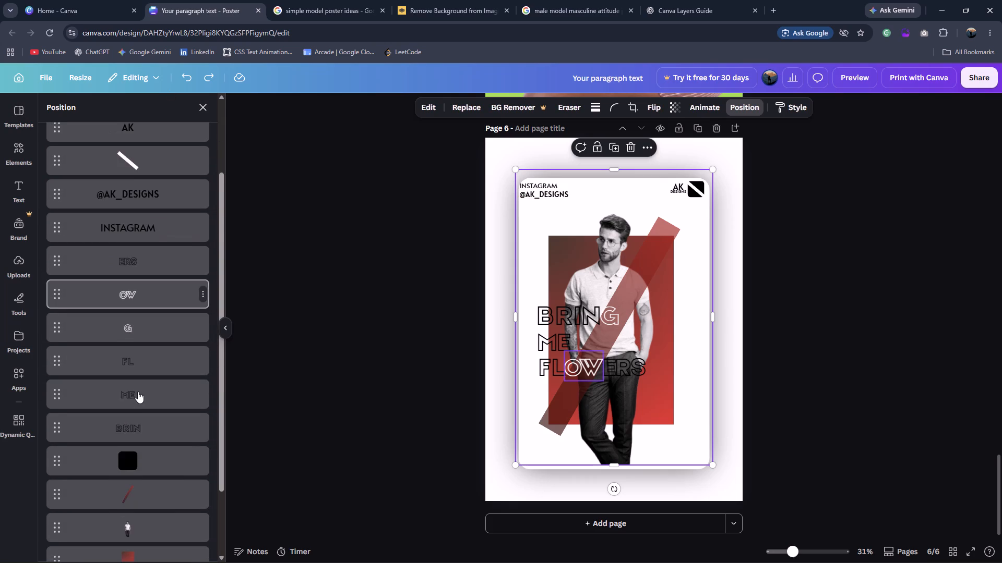
Widen the white rounded card behind the poster on both its left and right sides to about 35 wide.
{"action": "scroll", "coordinate": [138, 391], "scroll_direction": "down", "scroll_amount": 6}
{"action": "left_click", "coordinate": [148, 503]}
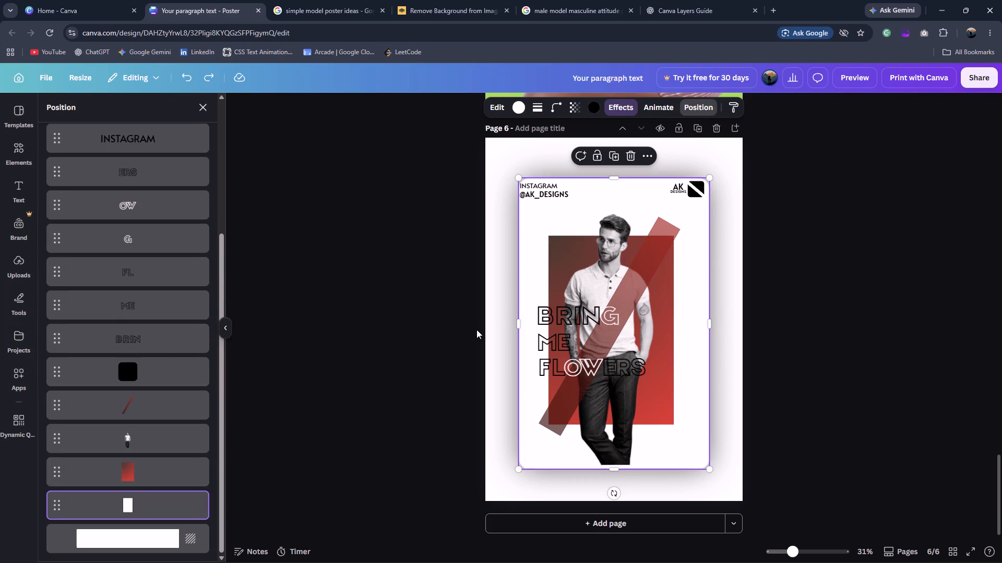
{"action": "left_click_drag", "start_coordinate": [518, 321], "coordinate": [503, 323]}
{"action": "left_click_drag", "start_coordinate": [710, 326], "coordinate": [717, 326]}
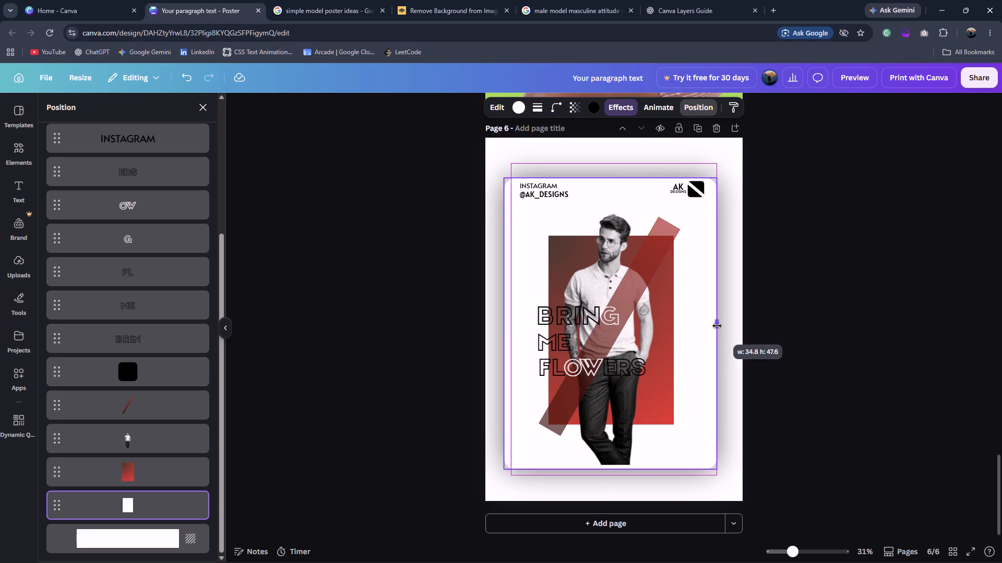
{"action": "left_click_drag", "start_coordinate": [717, 326], "coordinate": [722, 325]}
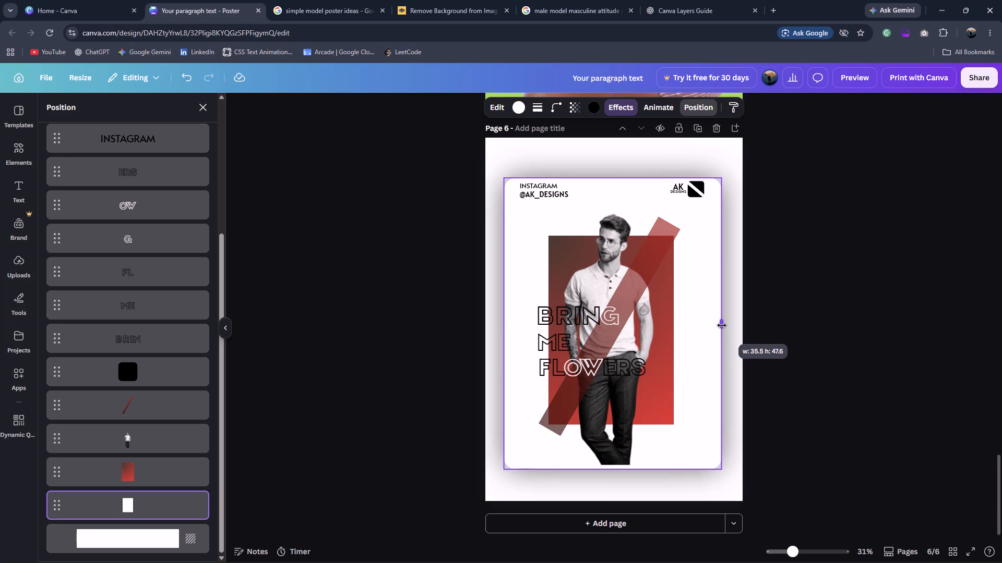
{"action": "left_click_drag", "start_coordinate": [722, 325], "coordinate": [719, 325]}
{"action": "left_click", "coordinate": [881, 287]}
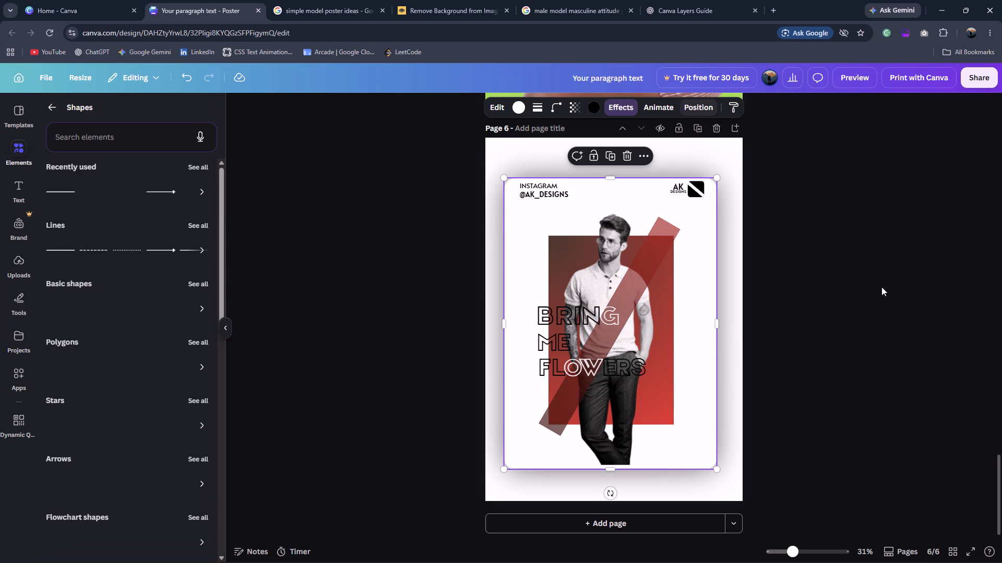
{"action": "left_click", "coordinate": [291, 16]}
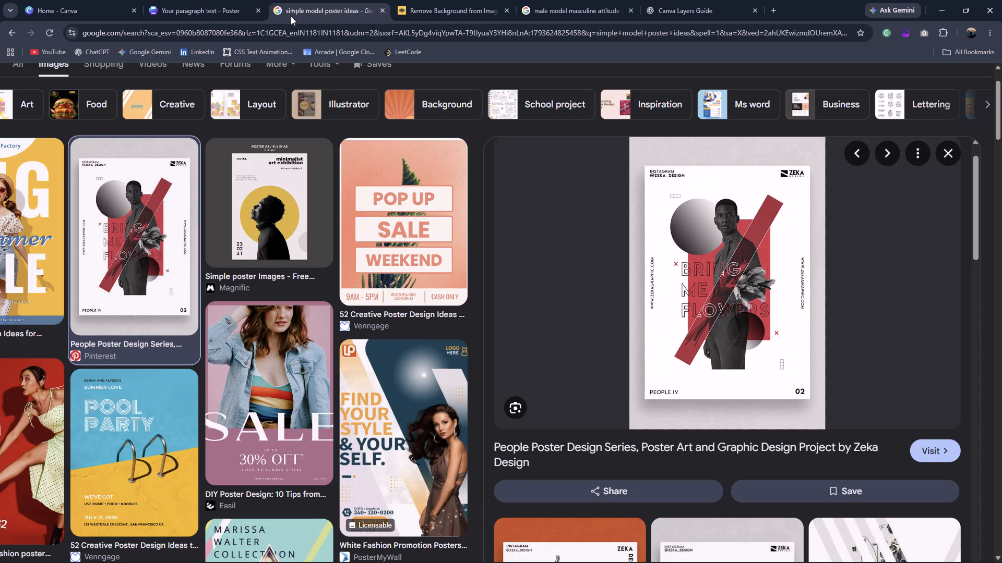
{"action": "left_click", "coordinate": [240, 10]}
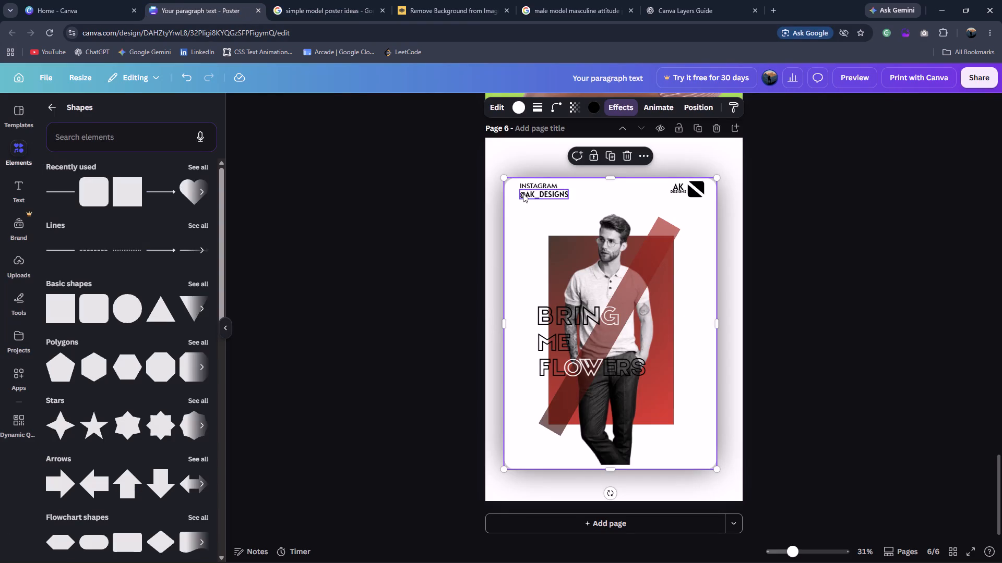
{"action": "left_click", "coordinate": [536, 191]}
{"action": "left_click", "coordinate": [537, 181], "text": "shift"}
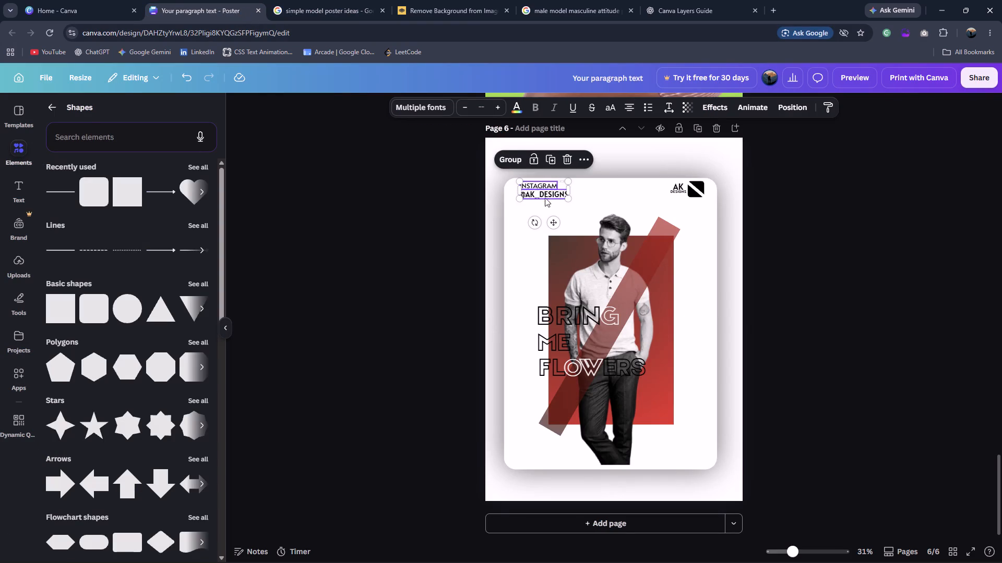
{"action": "left_click_drag", "start_coordinate": [554, 221], "coordinate": [544, 222]}
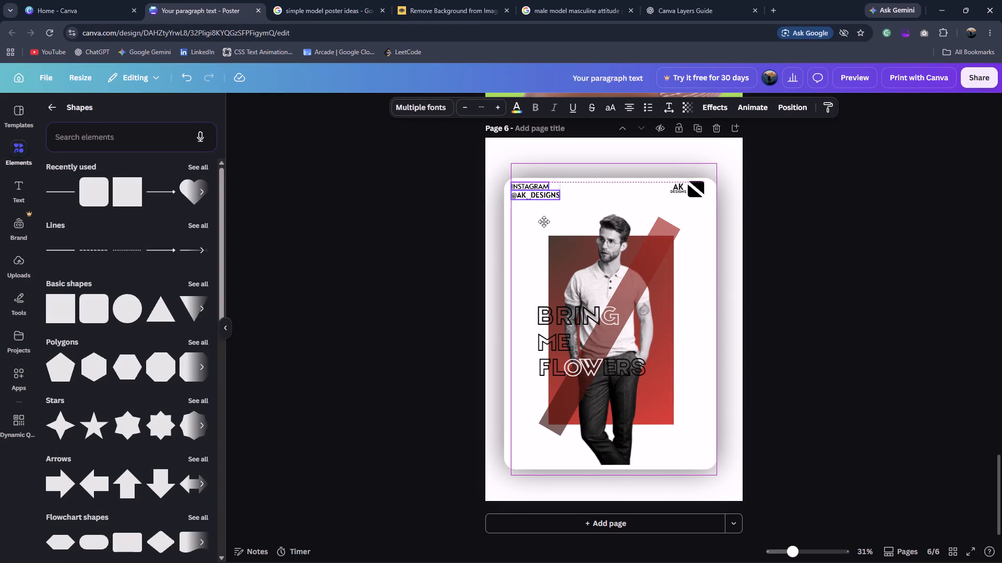
{"action": "left_click_drag", "start_coordinate": [544, 222], "coordinate": [543, 223]}
Shift the AK and DESIGNS texts together with the striped black logo square toward the white card's right edge.
{"action": "left_click", "coordinate": [701, 186]}
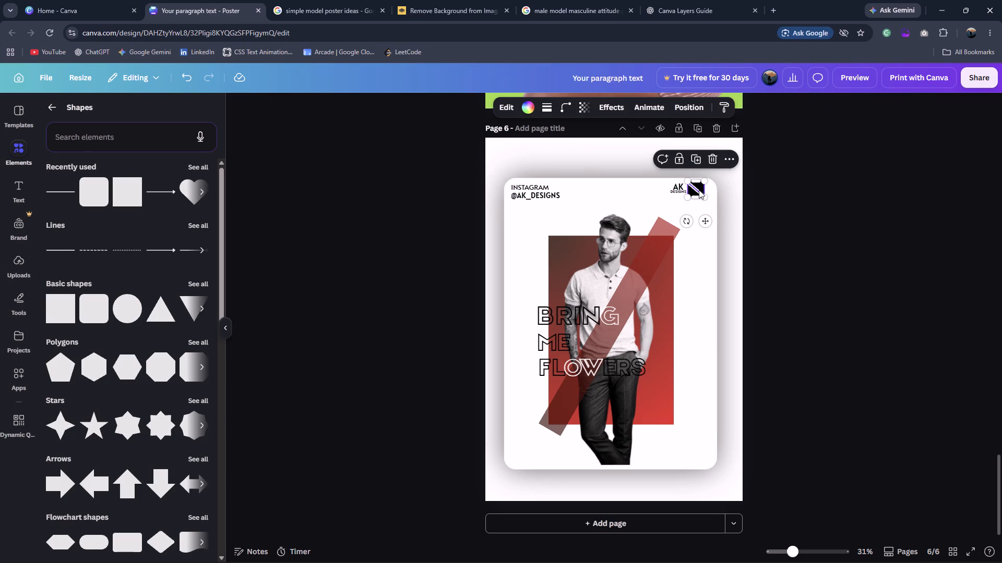
{"action": "left_click", "coordinate": [698, 190], "text": "shift"}
{"action": "left_click", "coordinate": [680, 189], "text": "shift"}
{"action": "left_click", "coordinate": [678, 183], "text": "shift"}
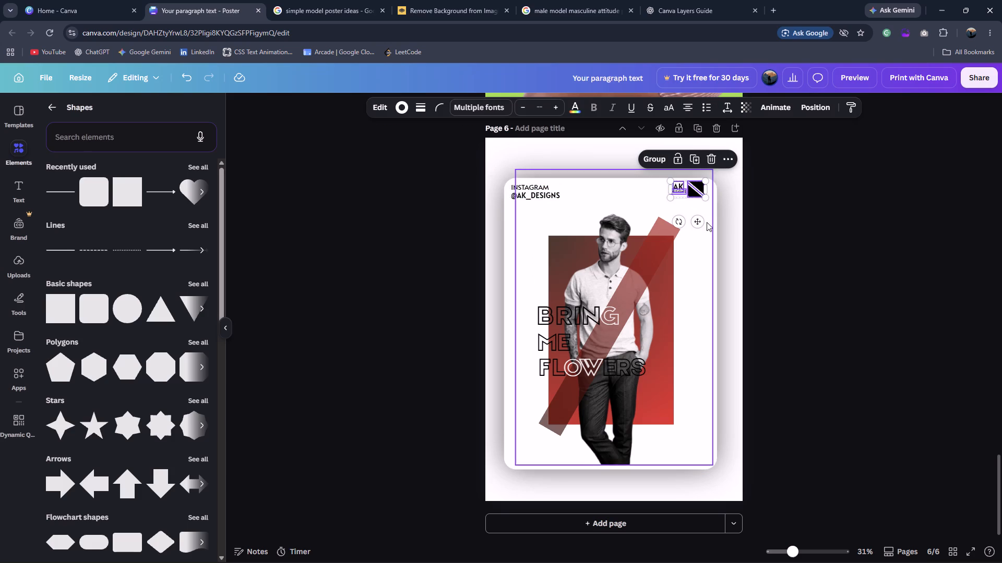
{"action": "left_click_drag", "start_coordinate": [701, 222], "coordinate": [709, 222]}
{"action": "left_click", "coordinate": [843, 212]}
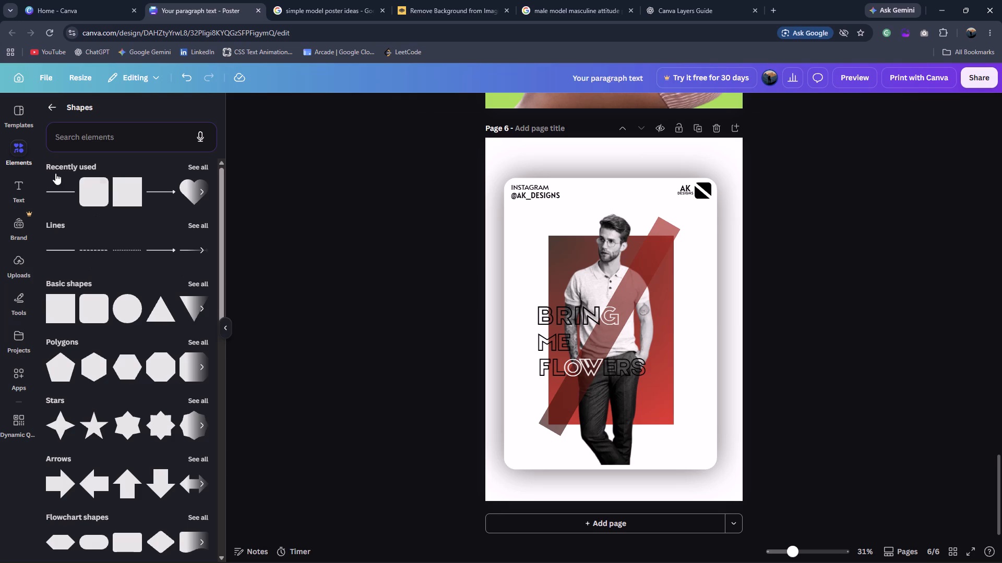
Add a new text box to page 6.
{"action": "left_click", "coordinate": [21, 180]}
{"action": "left_click", "coordinate": [100, 144]}
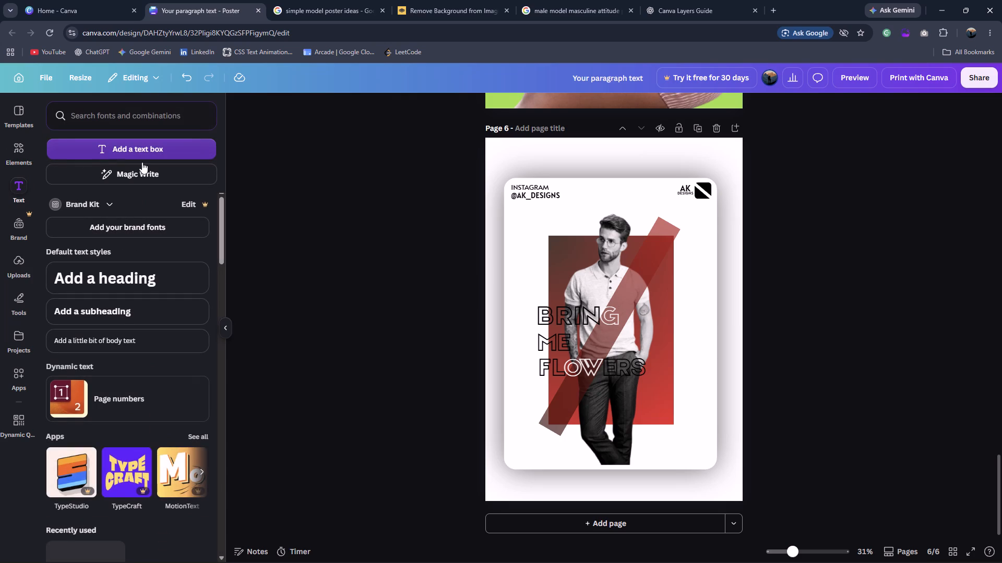
Enlarge the new text box to size 40.7, replace its text with X, and place it above BRING, left of the red rectangle.
{"action": "left_click_drag", "start_coordinate": [603, 318], "coordinate": [598, 312]}
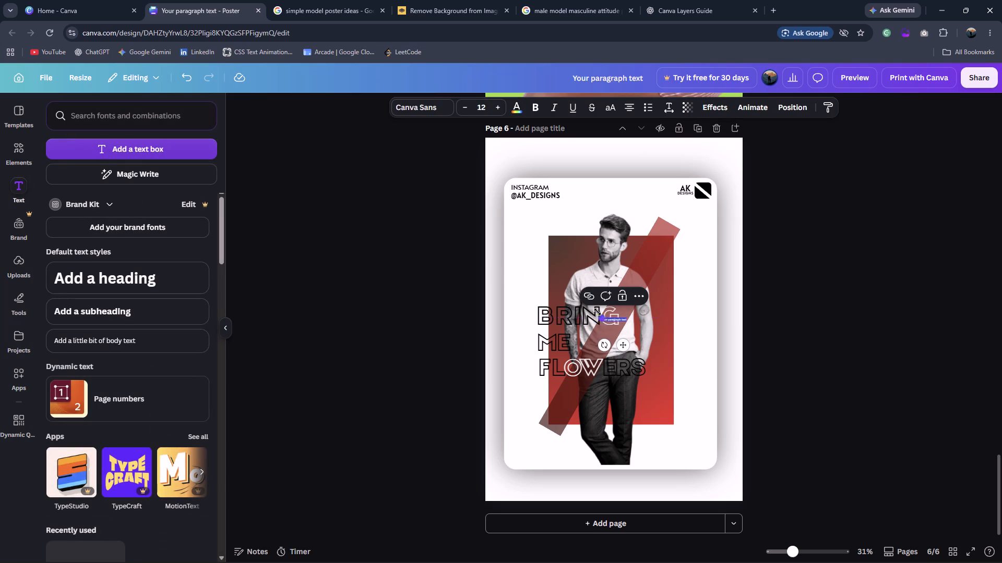
{"action": "left_click_drag", "start_coordinate": [598, 312], "coordinate": [547, 281]}
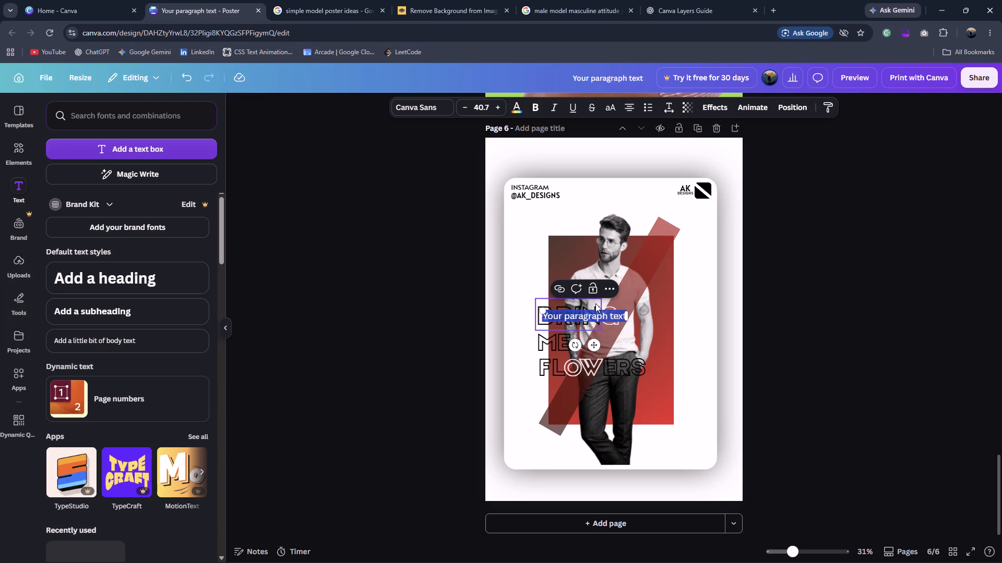
{"action": "key", "text": "shift+x"}
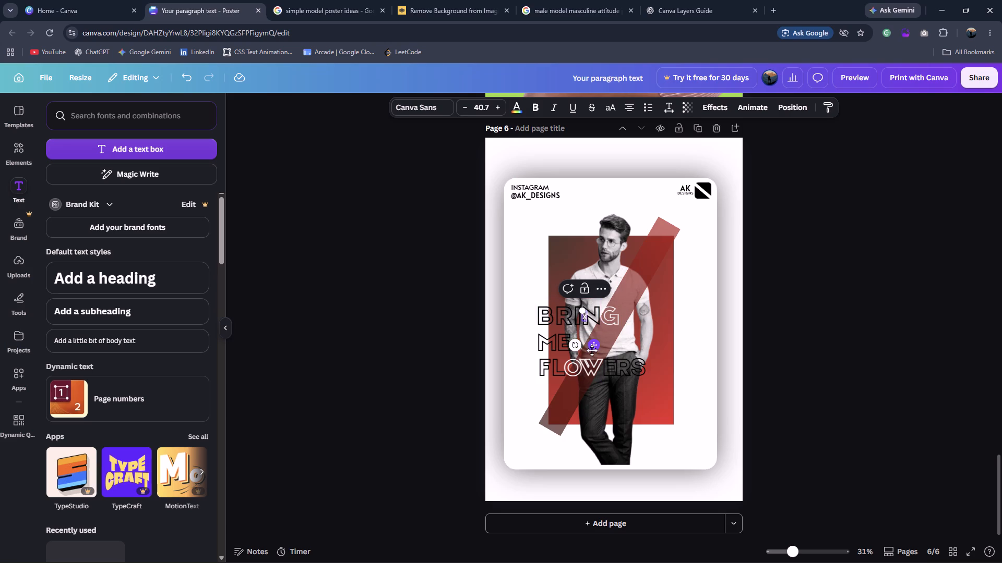
{"action": "left_click_drag", "start_coordinate": [593, 346], "coordinate": [538, 313]}
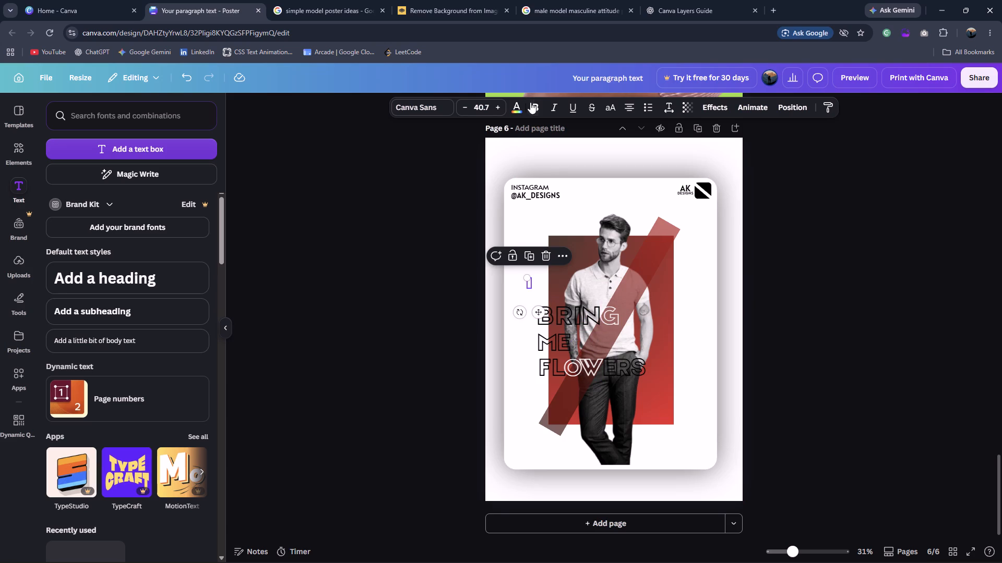
Colour the X text black and enlarge it to size 93.7.
{"action": "left_click", "coordinate": [520, 105]}
{"action": "left_click", "coordinate": [50, 207]}
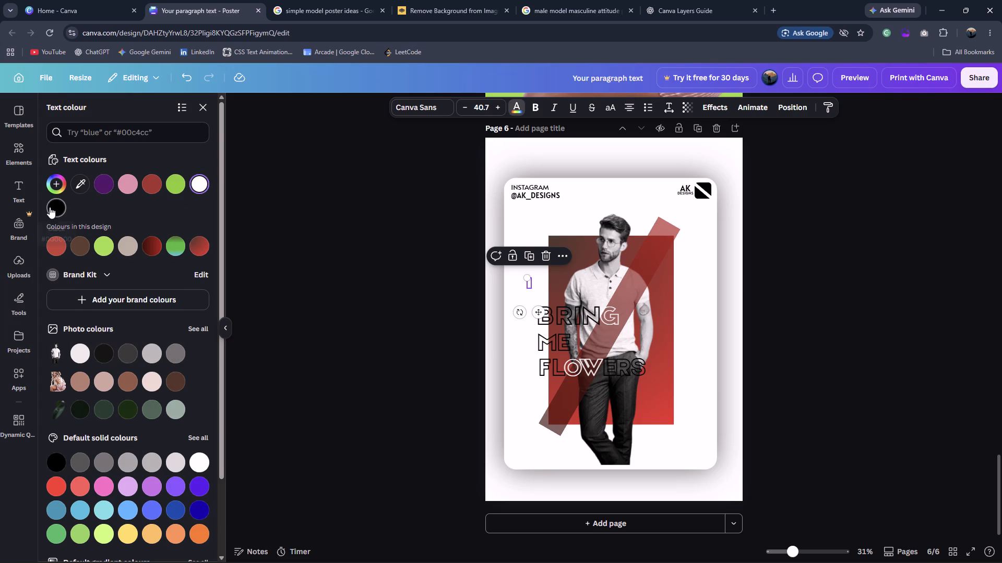
{"action": "left_click_drag", "start_coordinate": [525, 273], "coordinate": [515, 267]}
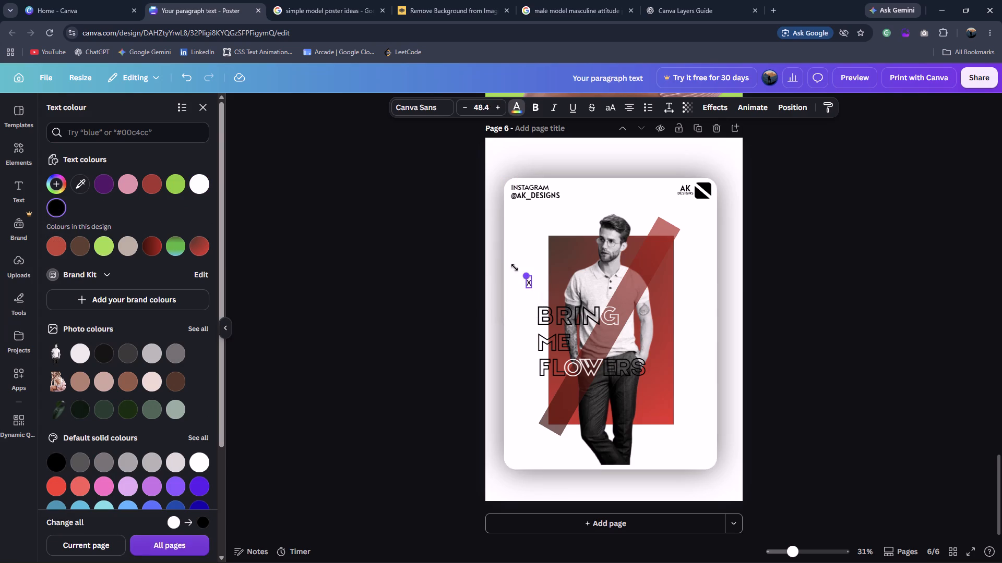
{"action": "left_click_drag", "start_coordinate": [515, 267], "coordinate": [511, 263]}
Try the Ahsing and Aksen Expanded fonts on the X, and reduce it to size 46.1.
{"action": "left_click", "coordinate": [305, 0]}
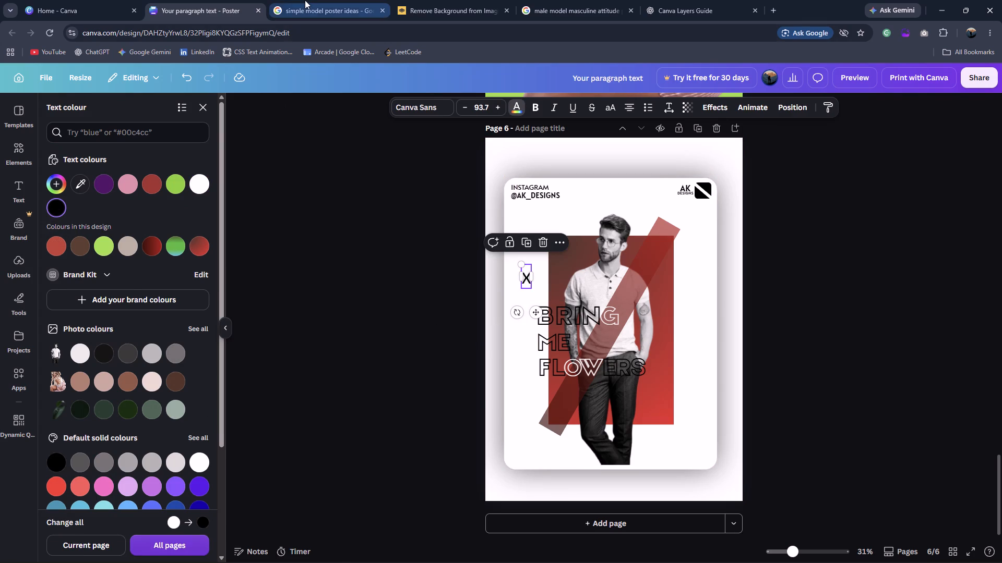
{"action": "left_click", "coordinate": [243, 13]}
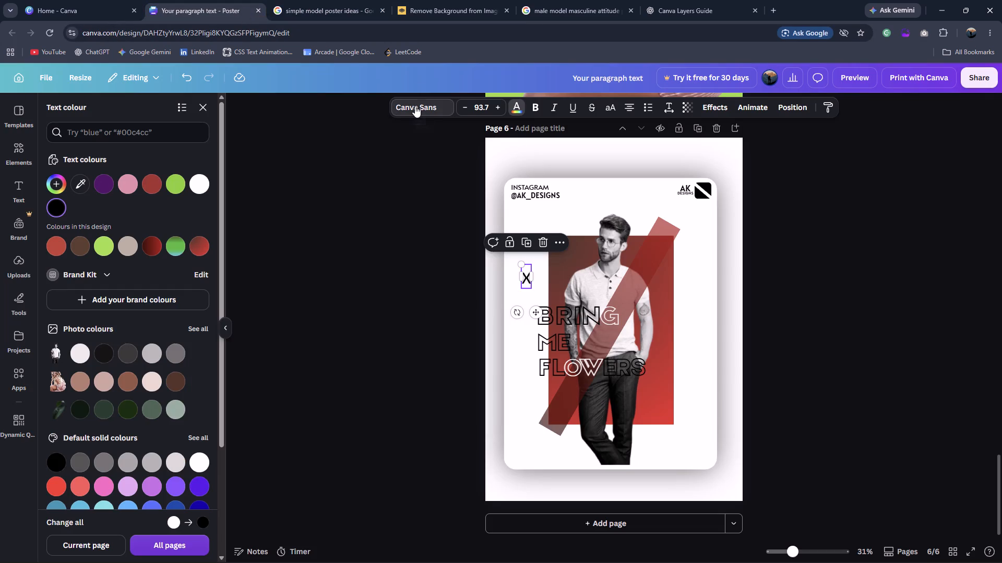
{"action": "left_click", "coordinate": [415, 106]}
{"action": "left_click", "coordinate": [92, 228]}
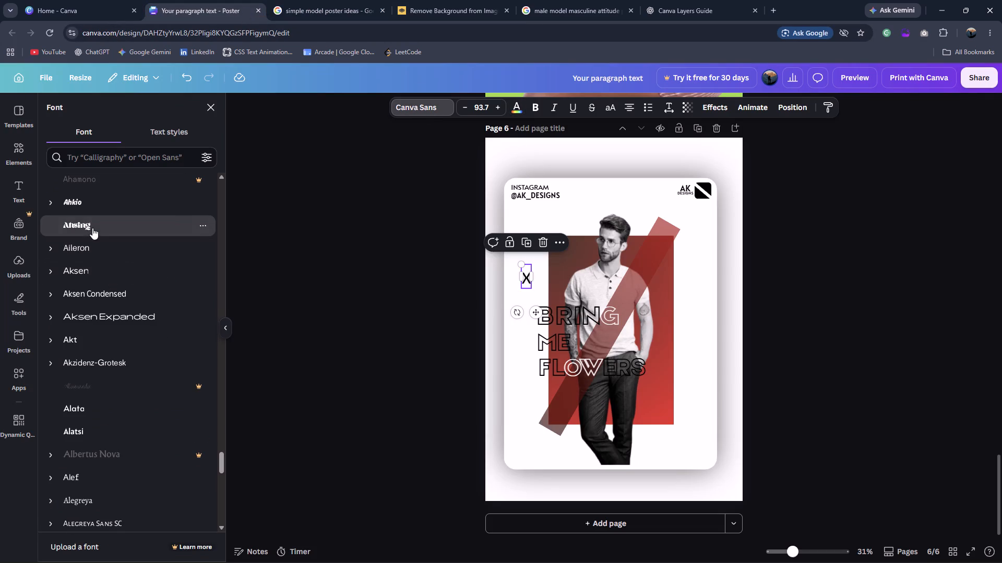
{"action": "left_click", "coordinate": [108, 322]}
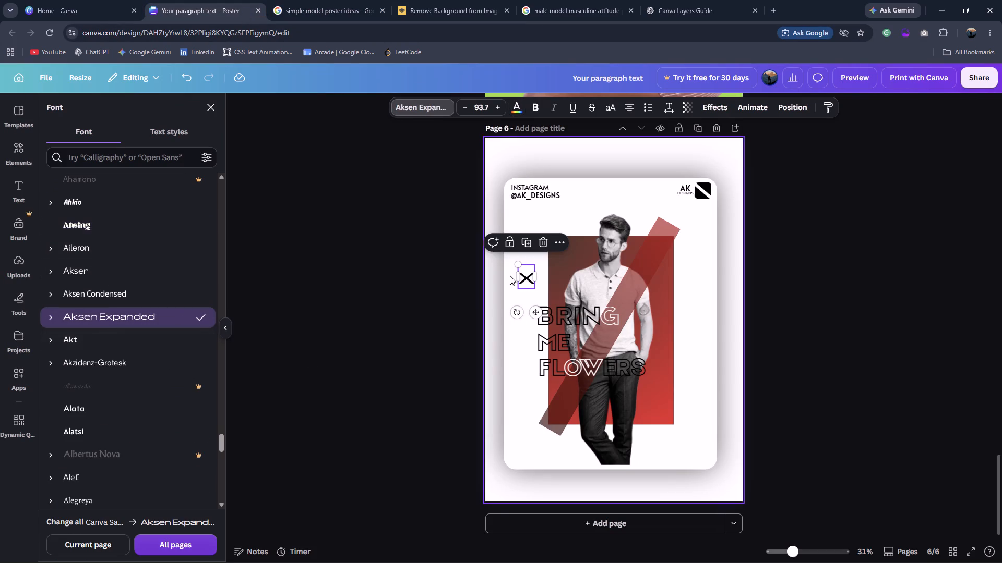
{"action": "left_click_drag", "start_coordinate": [519, 263], "coordinate": [528, 275]}
Check the X marks in the reference, try Akt, Akzidenz-Grotesk, Alata, Alatsi, Alef and Alegreya on the X, and set it to Alegreya Sans SC.
{"action": "left_click", "coordinate": [324, 10]}
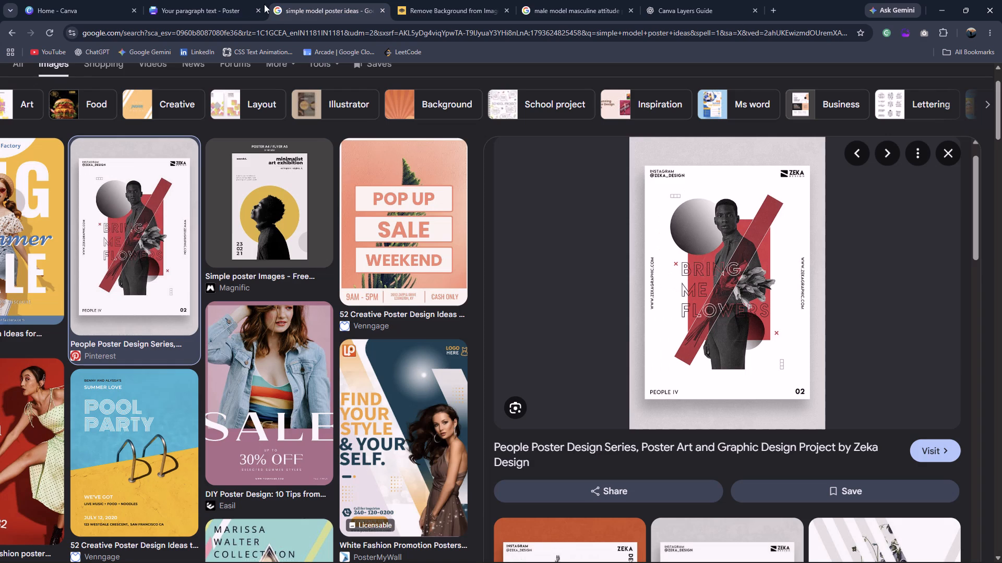
{"action": "left_click", "coordinate": [242, 2]}
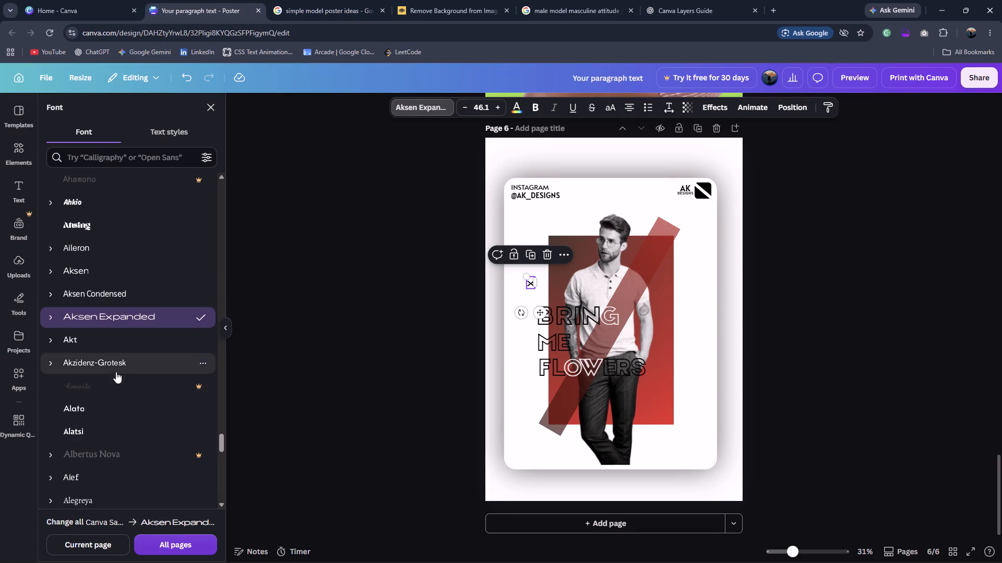
{"action": "left_click", "coordinate": [95, 331]}
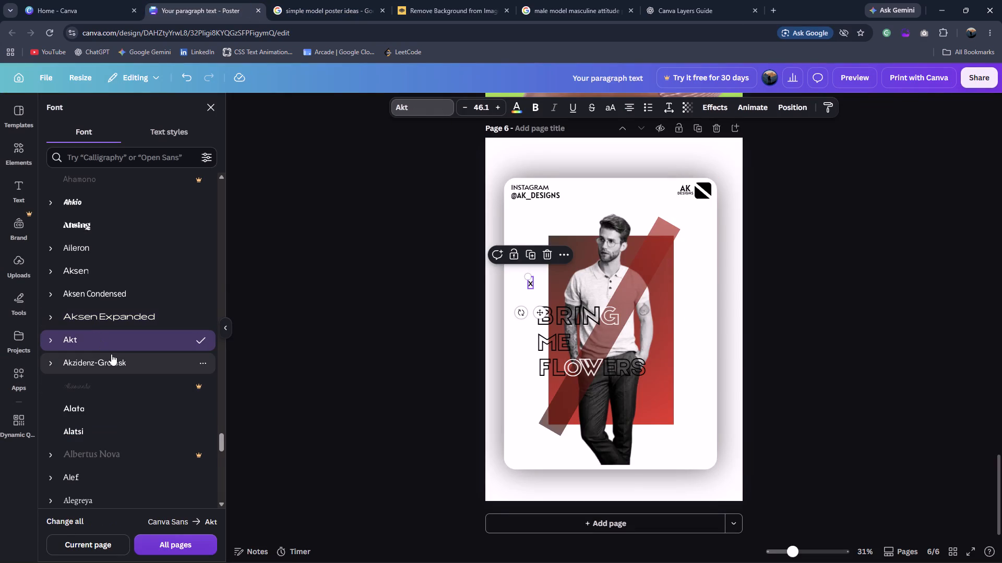
{"action": "left_click", "coordinate": [112, 354]}
{"action": "left_click", "coordinate": [107, 411]}
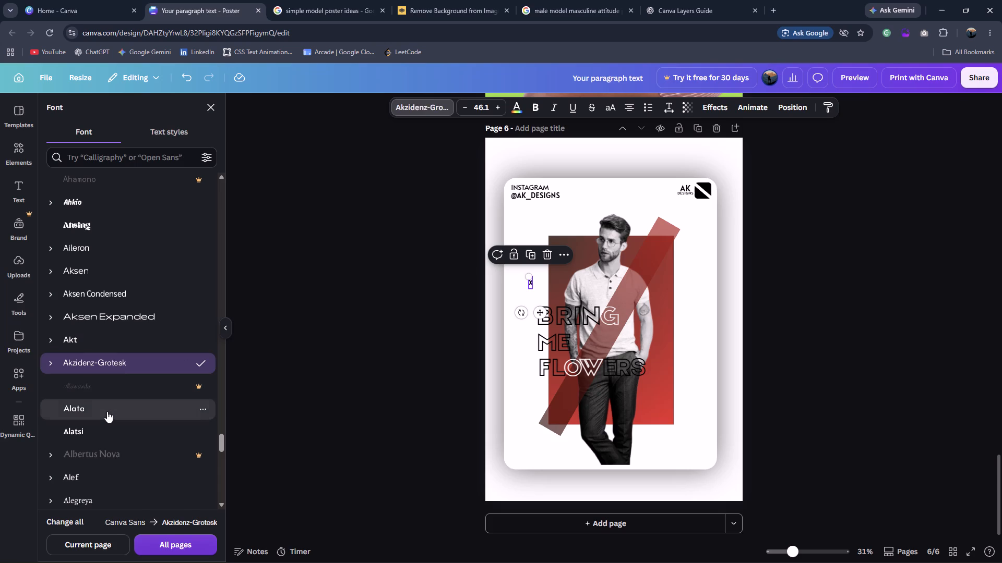
{"action": "left_click", "coordinate": [109, 432]}
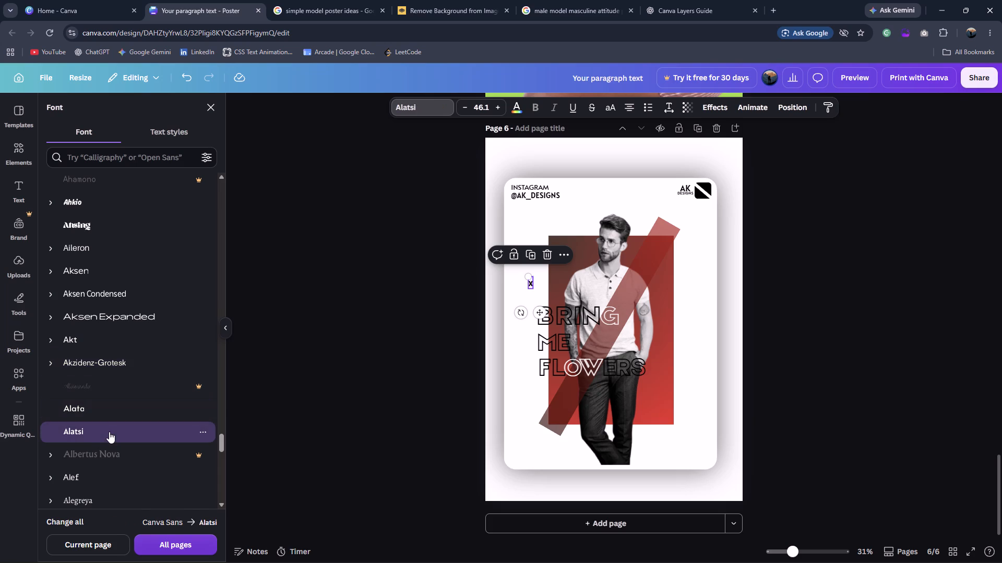
{"action": "left_click", "coordinate": [102, 478]}
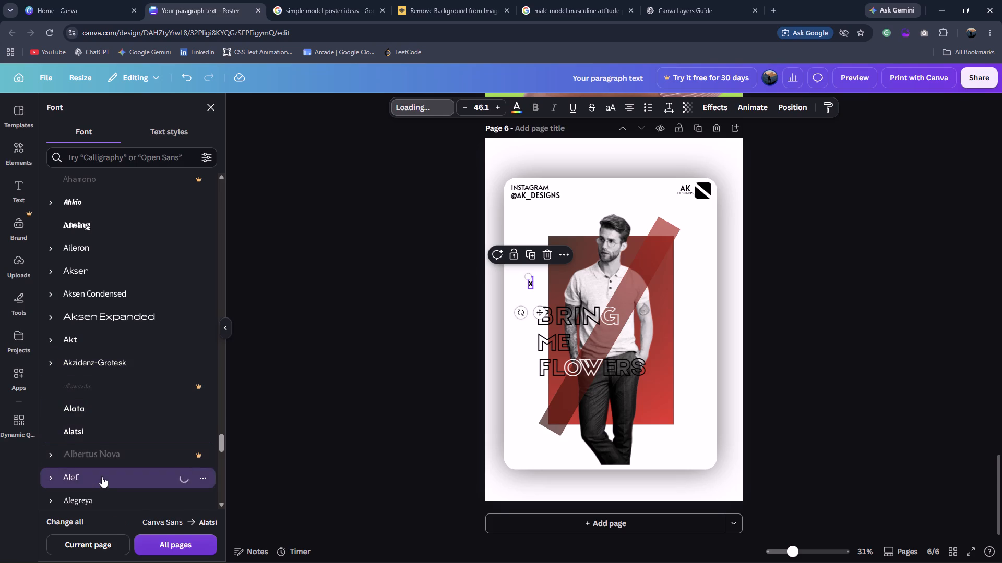
{"action": "scroll", "coordinate": [161, 438], "scroll_direction": "down", "scroll_amount": 1}
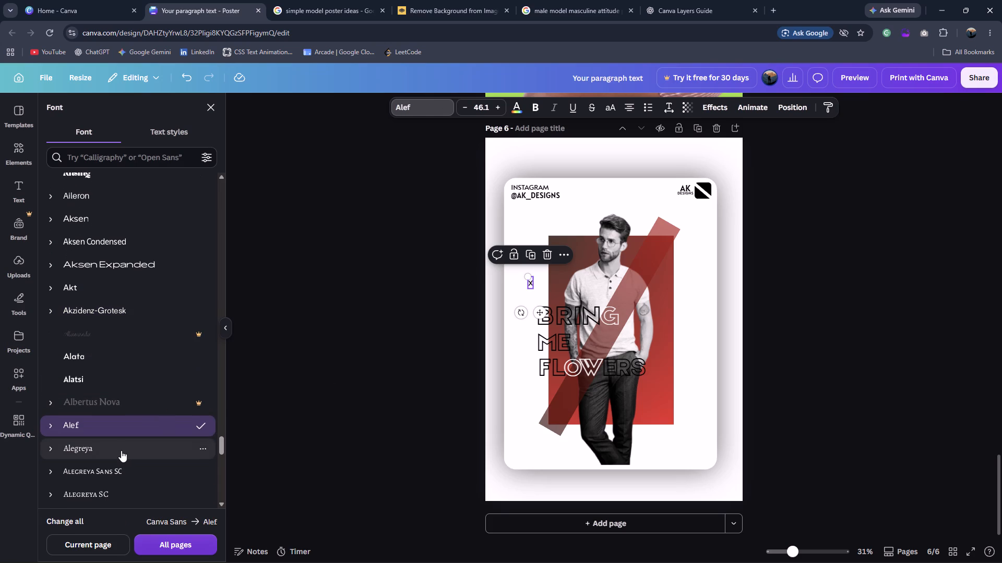
{"action": "left_click", "coordinate": [121, 450]}
{"action": "left_click", "coordinate": [113, 465]}
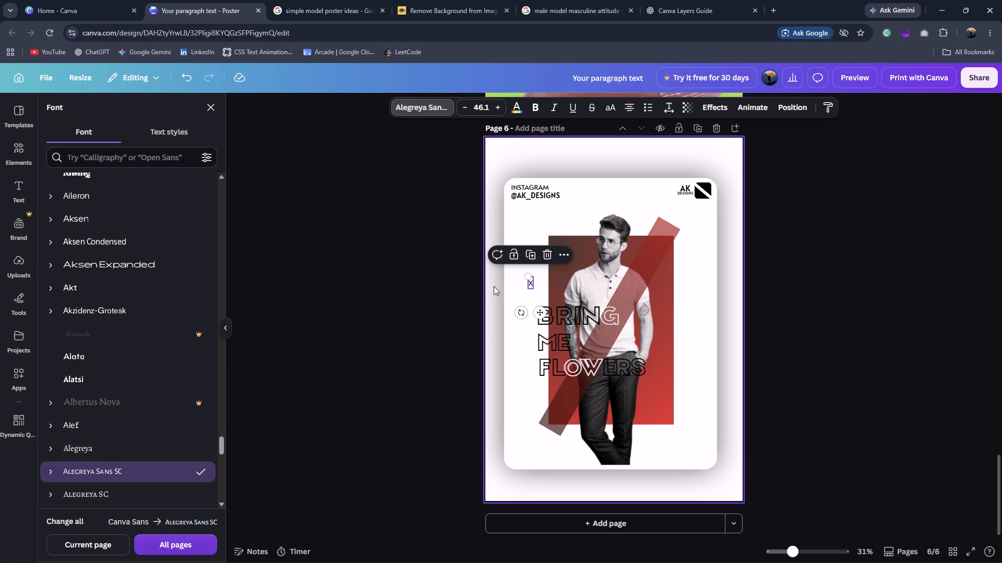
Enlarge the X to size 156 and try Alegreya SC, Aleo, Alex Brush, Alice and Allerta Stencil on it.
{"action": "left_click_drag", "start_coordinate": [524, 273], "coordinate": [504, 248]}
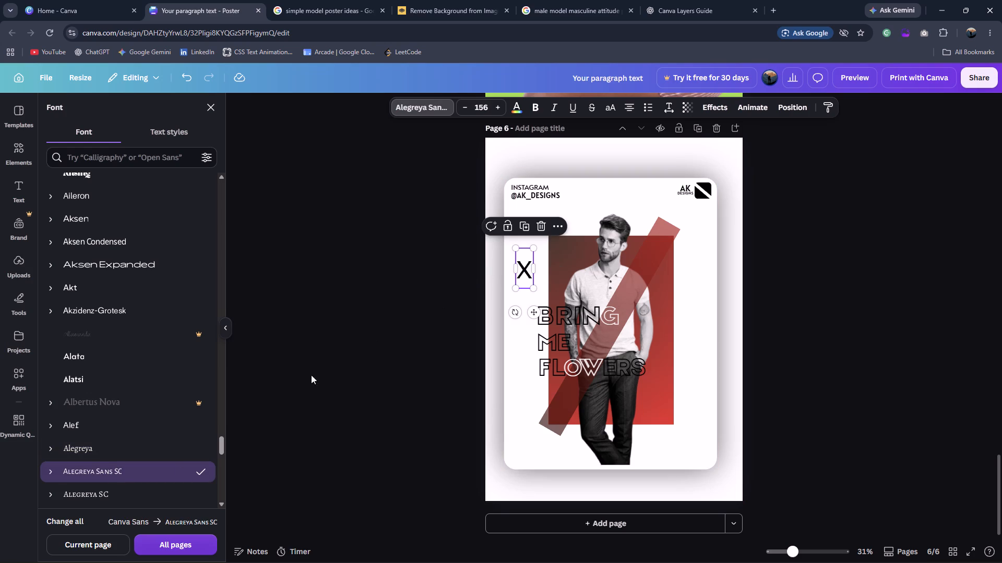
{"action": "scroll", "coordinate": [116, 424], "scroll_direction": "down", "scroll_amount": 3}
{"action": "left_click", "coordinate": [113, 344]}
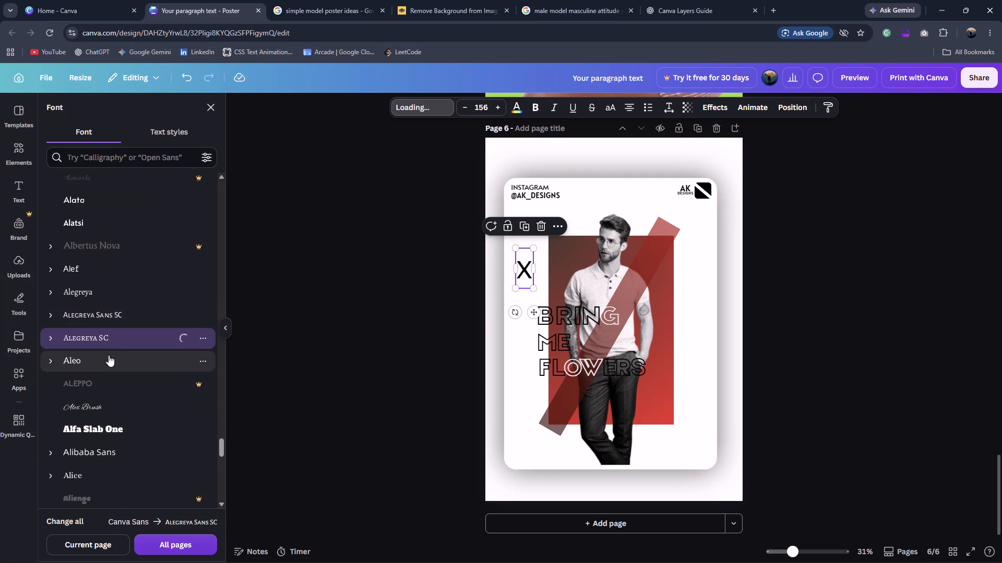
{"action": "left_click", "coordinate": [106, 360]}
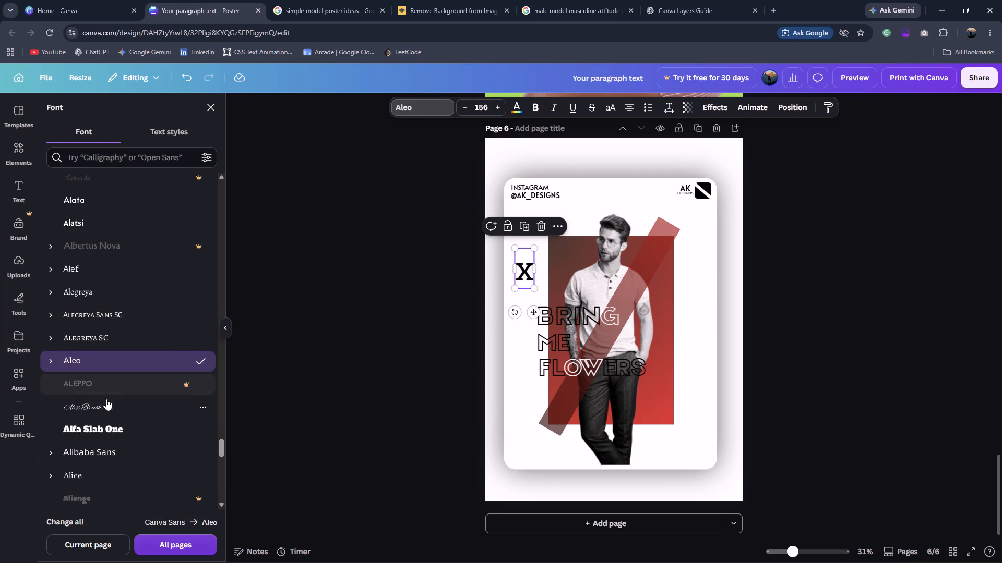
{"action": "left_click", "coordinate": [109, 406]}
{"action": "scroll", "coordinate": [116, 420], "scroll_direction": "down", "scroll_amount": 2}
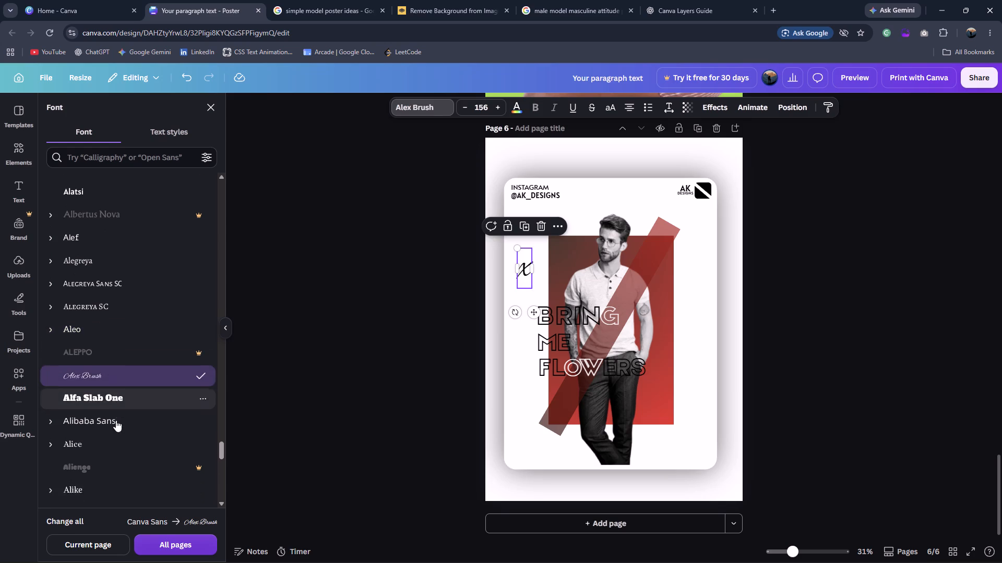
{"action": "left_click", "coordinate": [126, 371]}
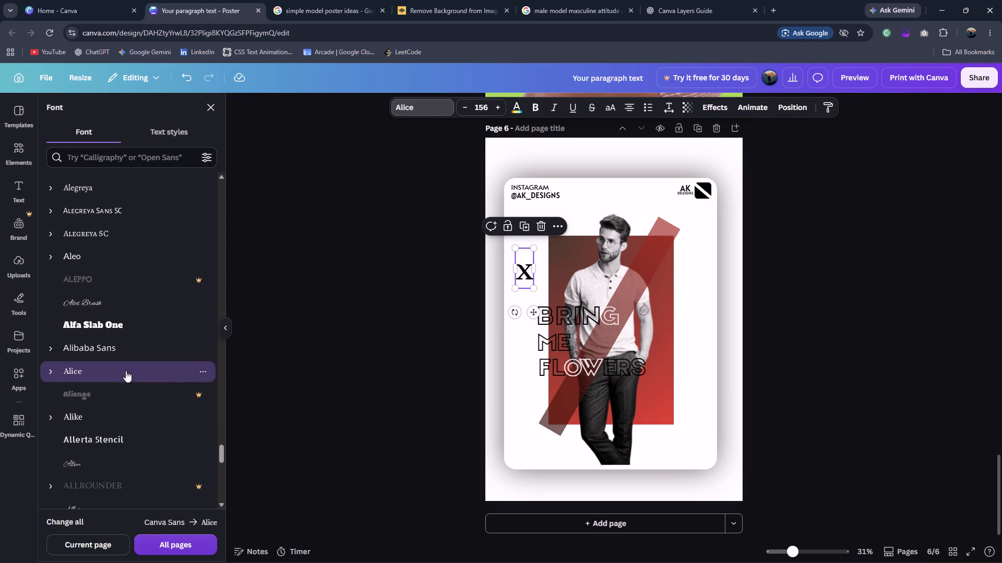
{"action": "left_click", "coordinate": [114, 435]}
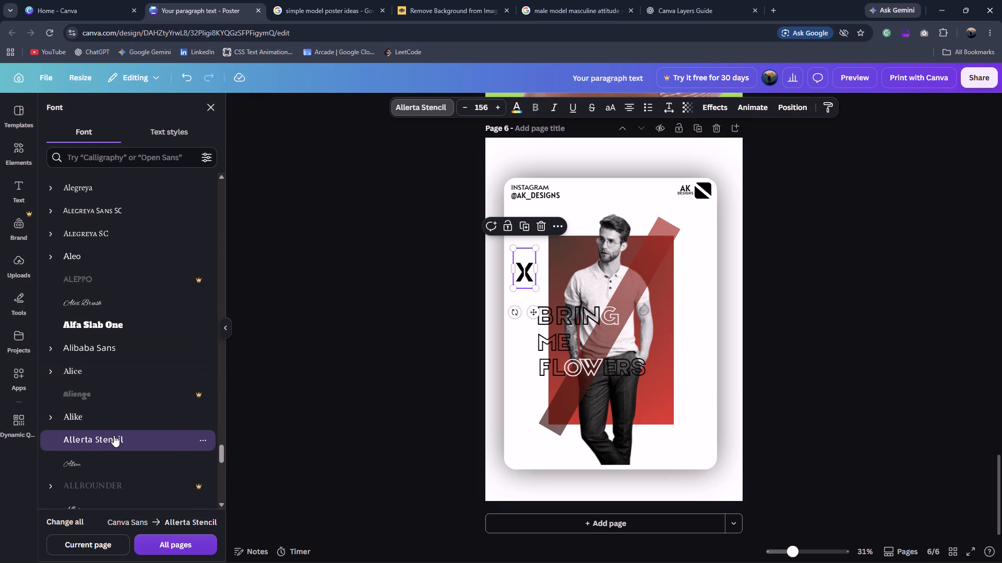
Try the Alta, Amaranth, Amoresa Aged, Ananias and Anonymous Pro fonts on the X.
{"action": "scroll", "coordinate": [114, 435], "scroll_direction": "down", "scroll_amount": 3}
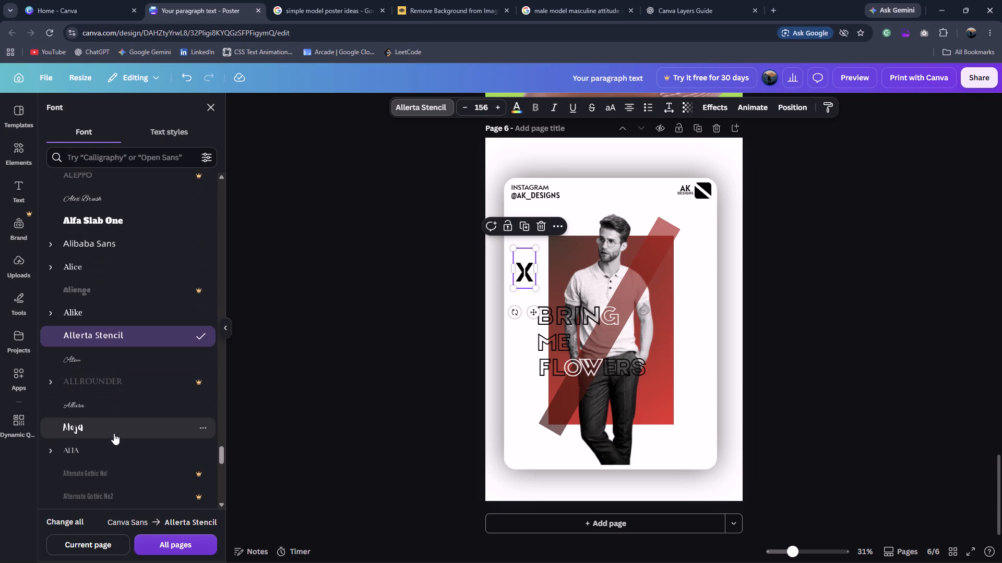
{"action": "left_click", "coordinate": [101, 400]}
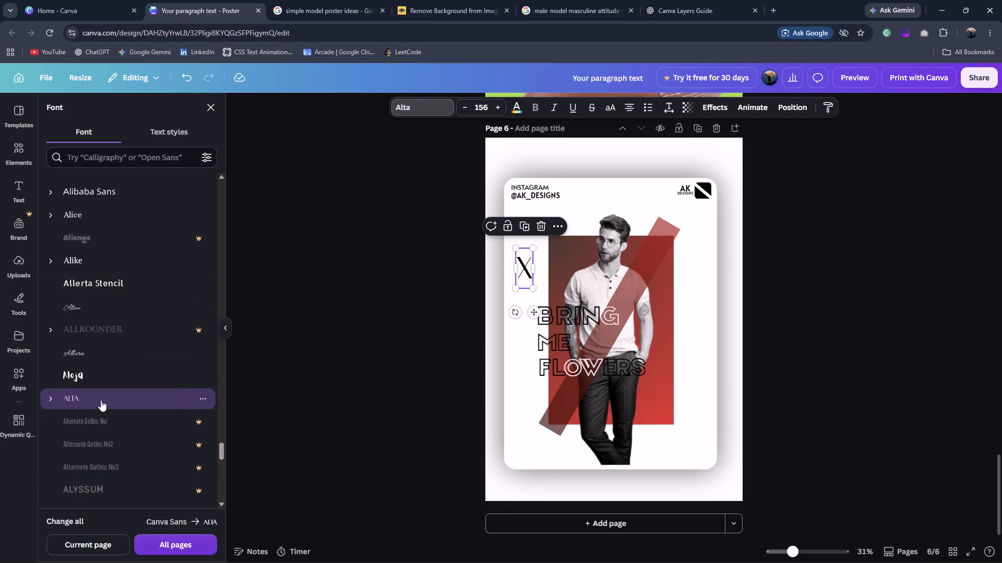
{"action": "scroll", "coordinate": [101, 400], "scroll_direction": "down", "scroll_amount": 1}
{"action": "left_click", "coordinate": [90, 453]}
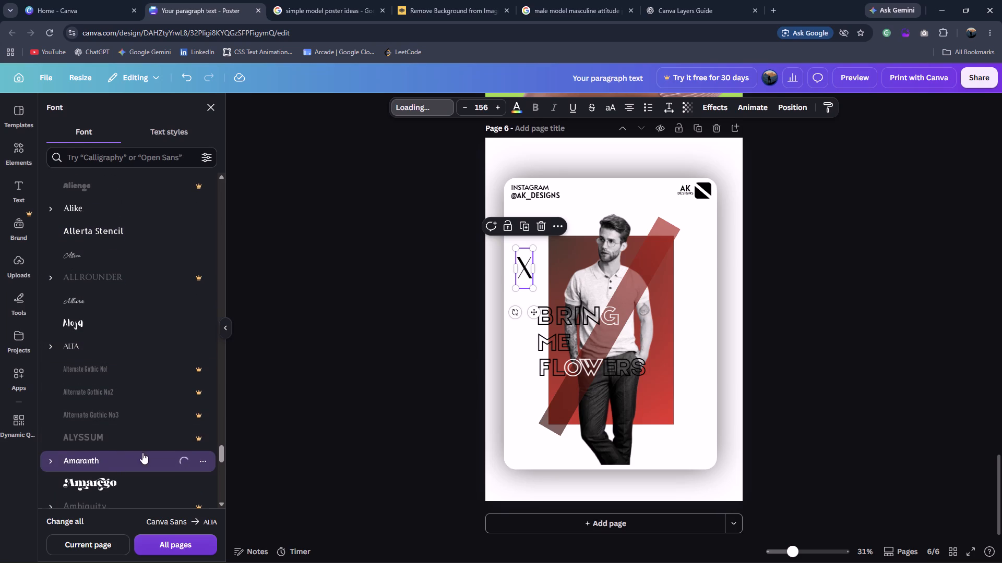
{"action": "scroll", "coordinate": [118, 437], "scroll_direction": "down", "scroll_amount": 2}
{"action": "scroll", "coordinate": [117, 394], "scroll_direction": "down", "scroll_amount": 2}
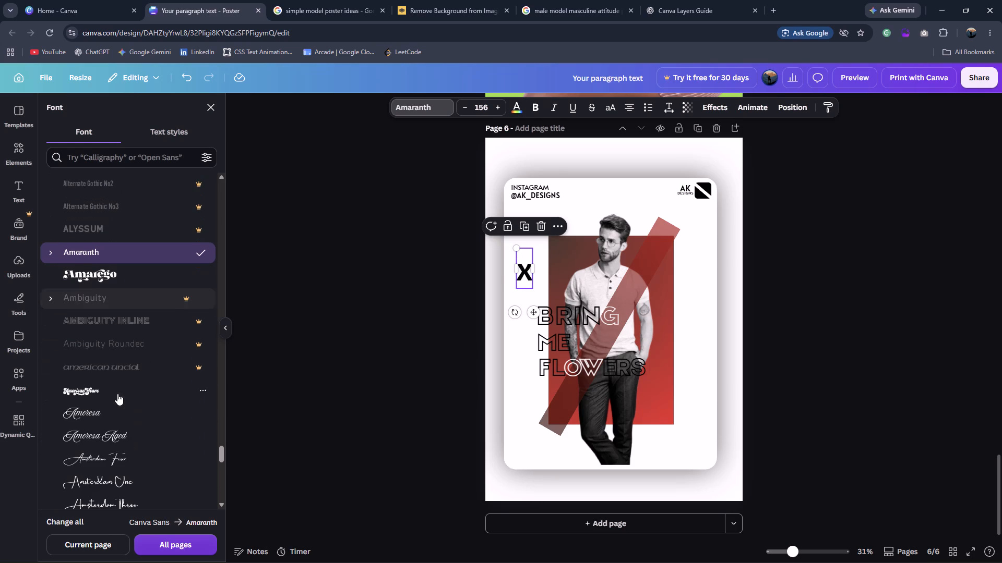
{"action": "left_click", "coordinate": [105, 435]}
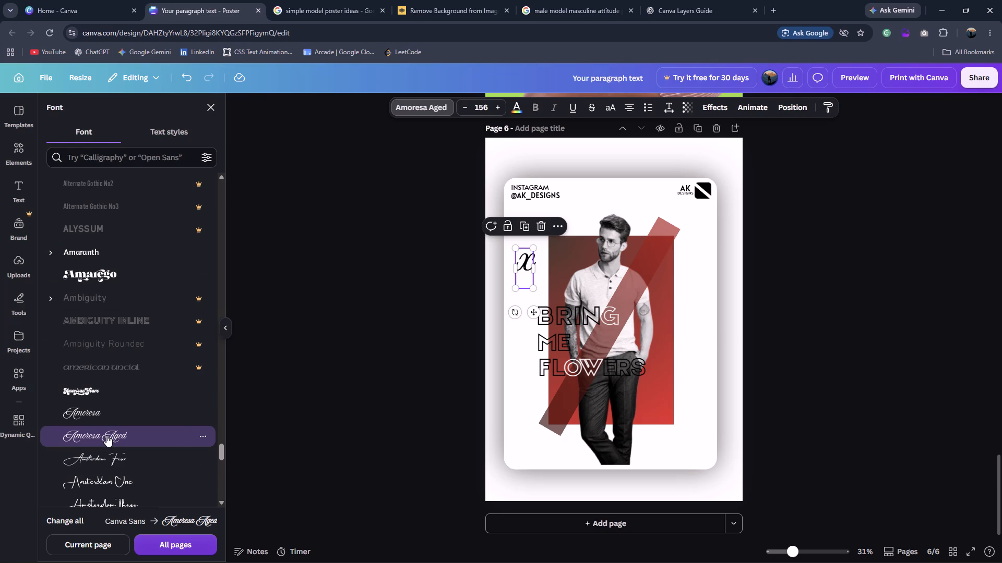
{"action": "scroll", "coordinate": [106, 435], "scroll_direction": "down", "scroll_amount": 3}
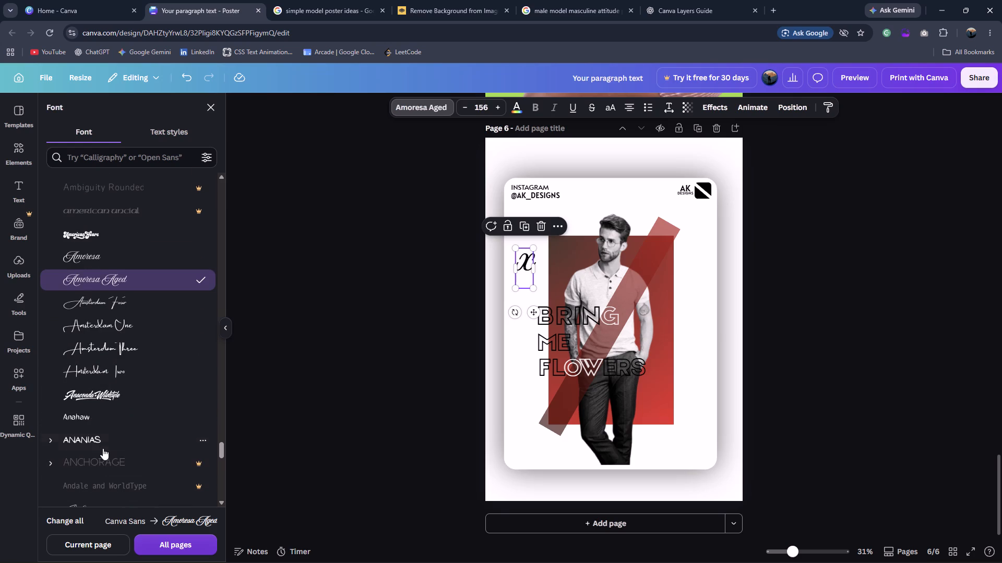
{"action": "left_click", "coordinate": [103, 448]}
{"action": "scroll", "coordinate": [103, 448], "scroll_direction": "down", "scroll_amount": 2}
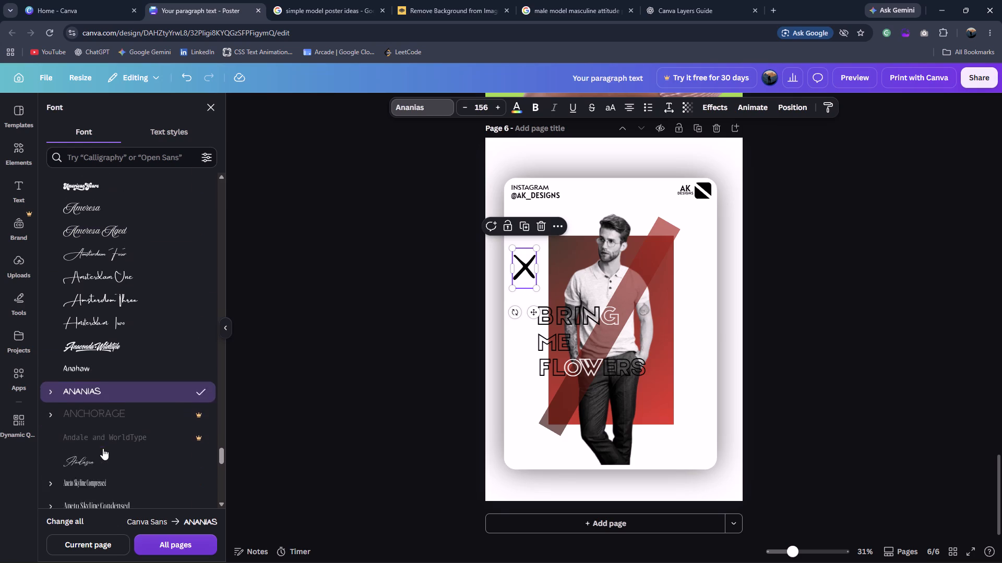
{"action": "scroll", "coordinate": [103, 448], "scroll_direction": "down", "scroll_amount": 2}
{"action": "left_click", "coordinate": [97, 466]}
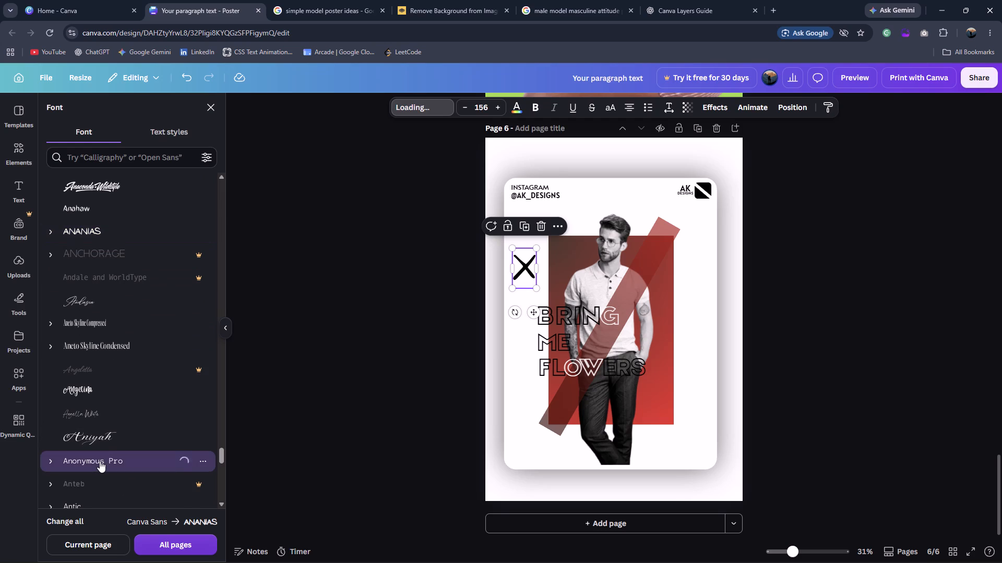
Set the X's font to Aperture and reduce it to size 58.7.
{"action": "scroll", "coordinate": [100, 461], "scroll_direction": "down", "scroll_amount": 3}
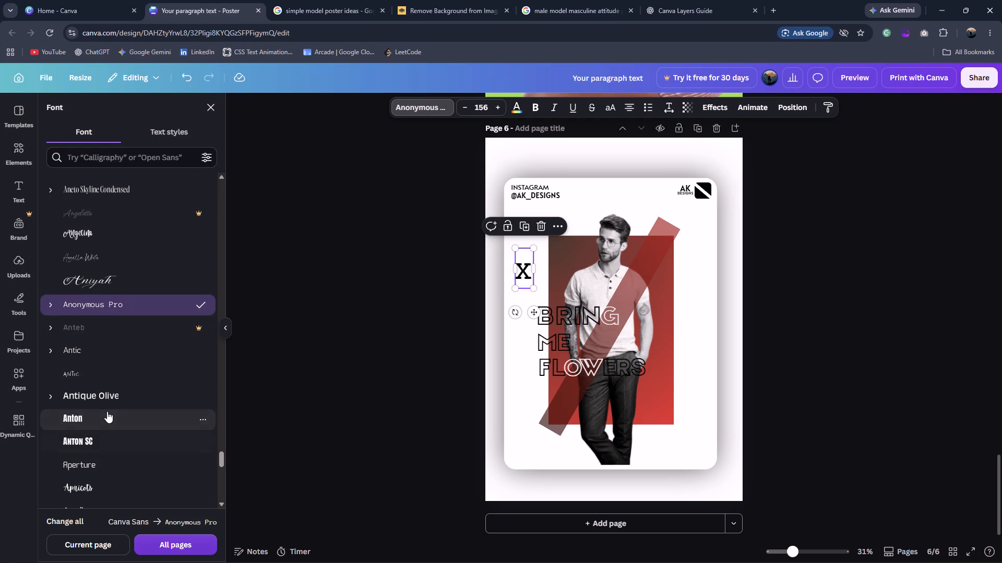
{"action": "left_click", "coordinate": [107, 411]}
{"action": "left_click", "coordinate": [112, 468]}
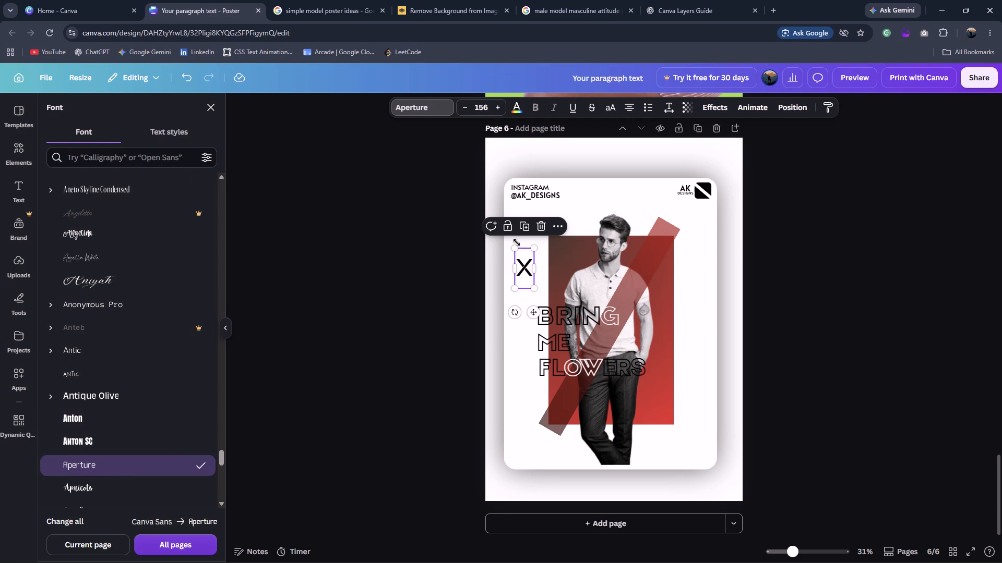
{"action": "left_click_drag", "start_coordinate": [514, 248], "coordinate": [524, 264]}
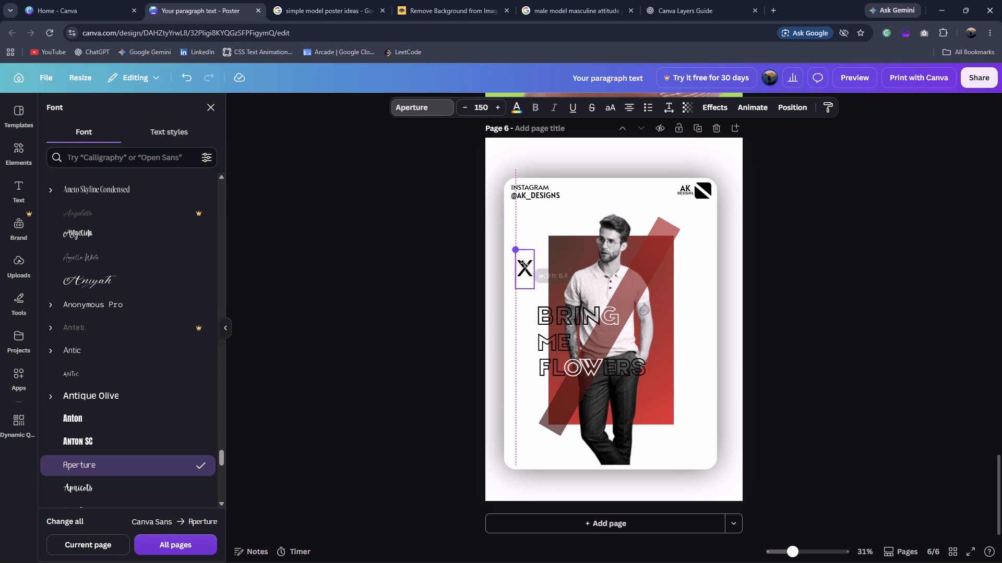
{"action": "left_click_drag", "start_coordinate": [524, 264], "coordinate": [528, 272]}
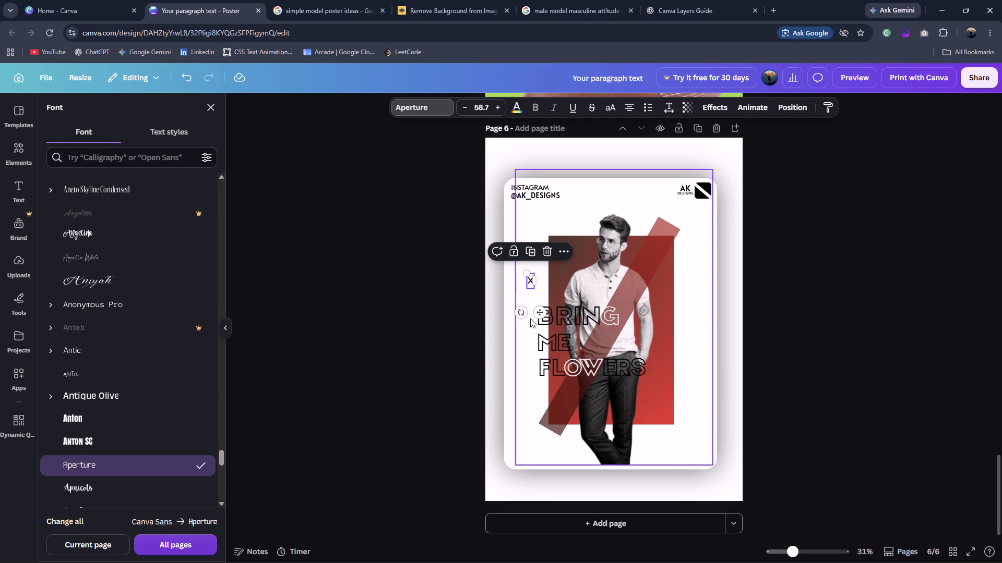
Check the reference, reduce the X to size 44.9, and place it just above and left of the B in BRING.
{"action": "left_click_drag", "start_coordinate": [544, 312], "coordinate": [544, 326]}
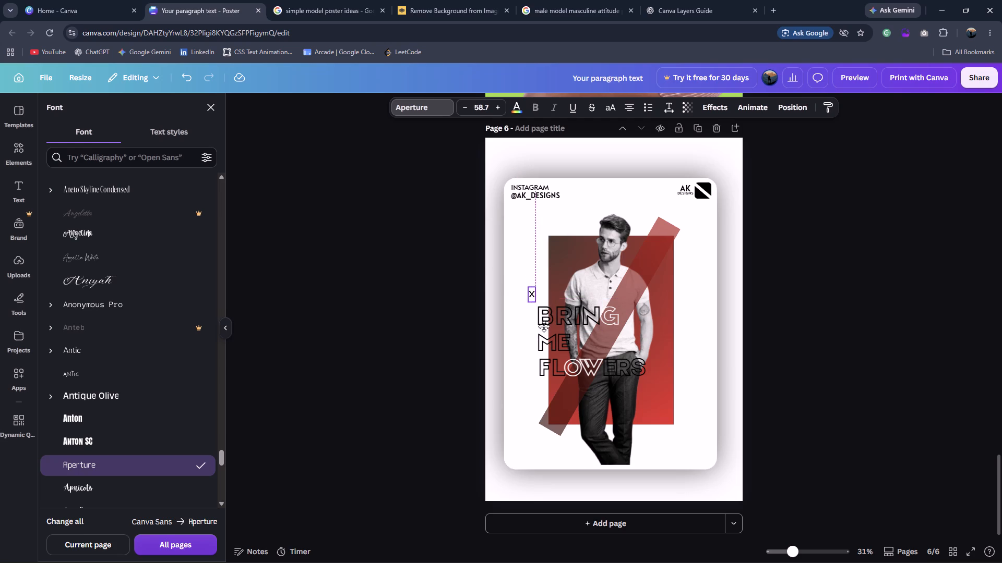
{"action": "left_click_drag", "start_coordinate": [544, 326], "coordinate": [542, 329]}
{"action": "left_click", "coordinate": [297, 0]}
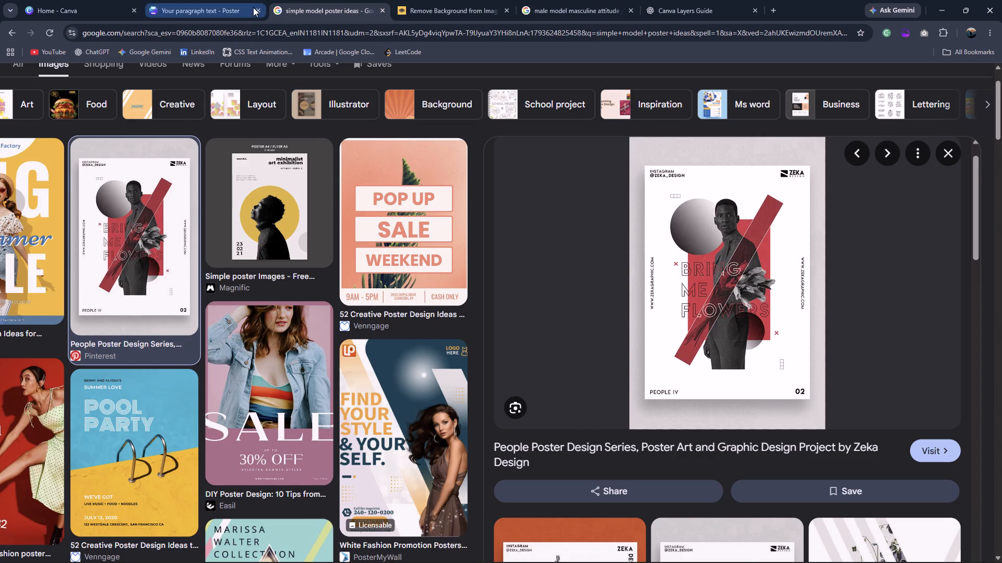
{"action": "left_click", "coordinate": [253, 7]}
{"action": "left_click", "coordinate": [525, 291]}
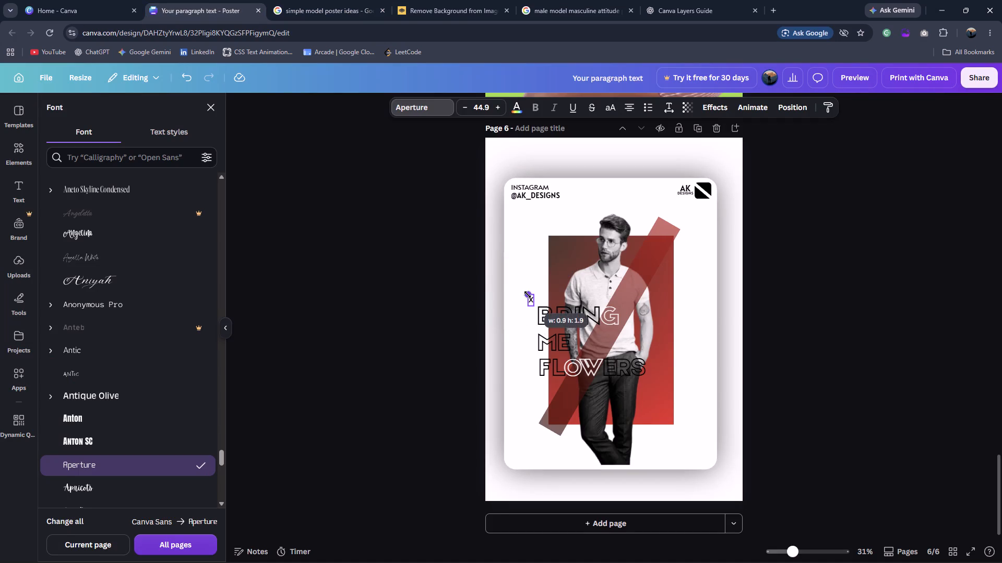
{"action": "left_click_drag", "start_coordinate": [539, 331], "coordinate": [536, 338]}
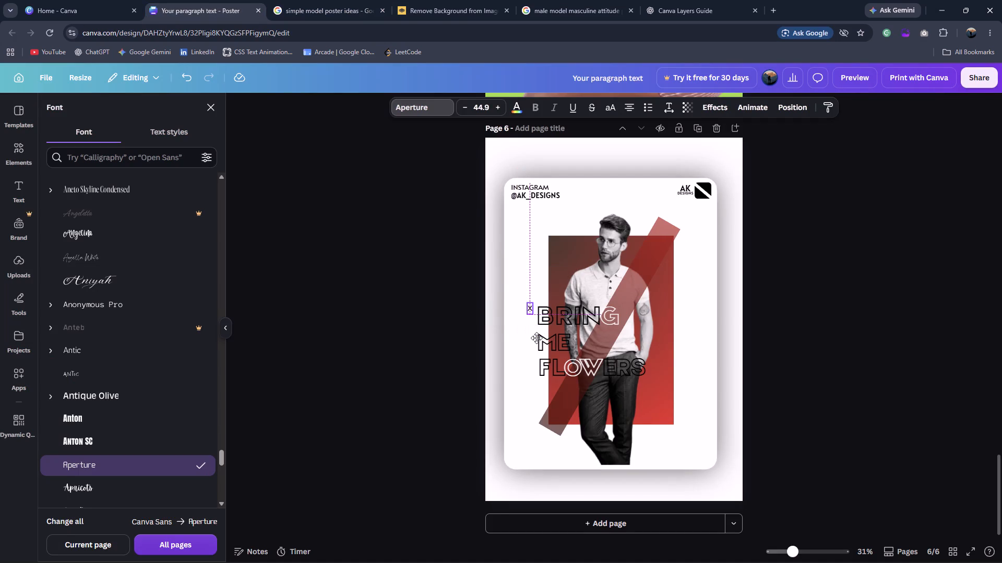
{"action": "left_click_drag", "start_coordinate": [536, 338], "coordinate": [536, 336]}
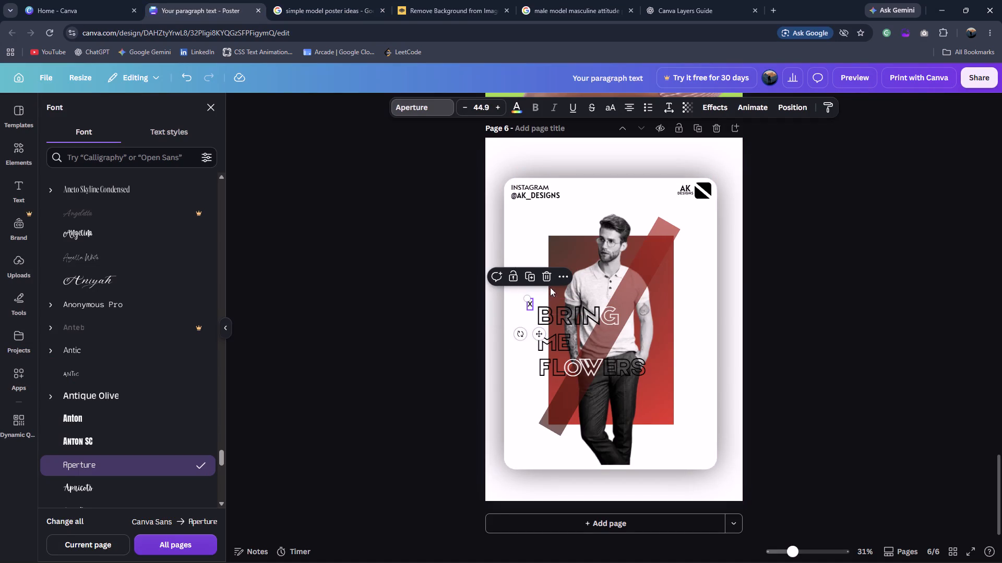
Colour the X dark red using the swatch among the design's text colours.
{"action": "left_click", "coordinate": [519, 111]}
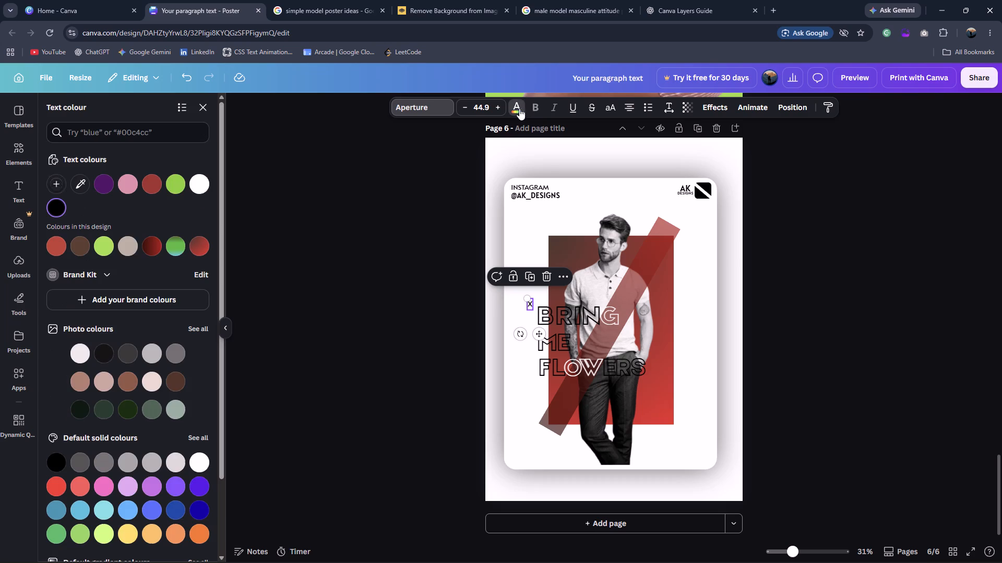
{"action": "left_click", "coordinate": [145, 182]}
{"action": "left_click", "coordinate": [378, 371]}
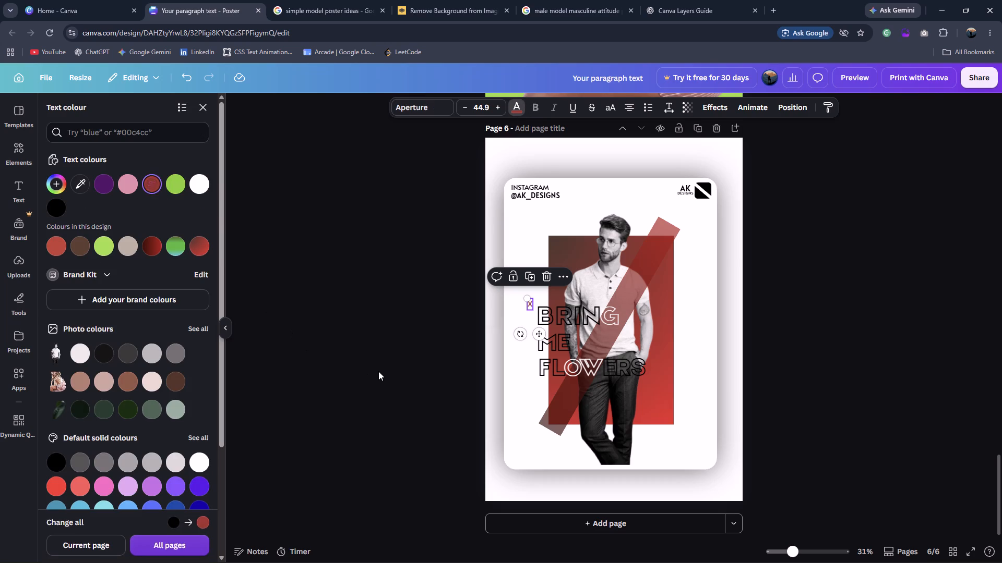
{"action": "left_click", "coordinate": [395, 363]}
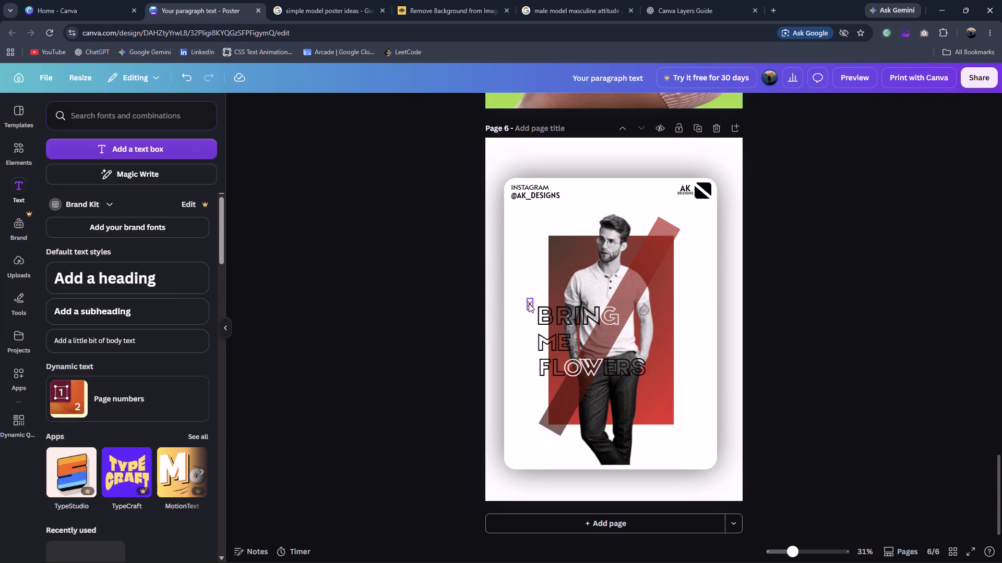
Duplicate the red X and, following the reference, place the copy just outside the red rectangle's lower-right corner.
{"action": "left_click", "coordinate": [530, 303]}
{"action": "key", "text": "ctrl+d"}
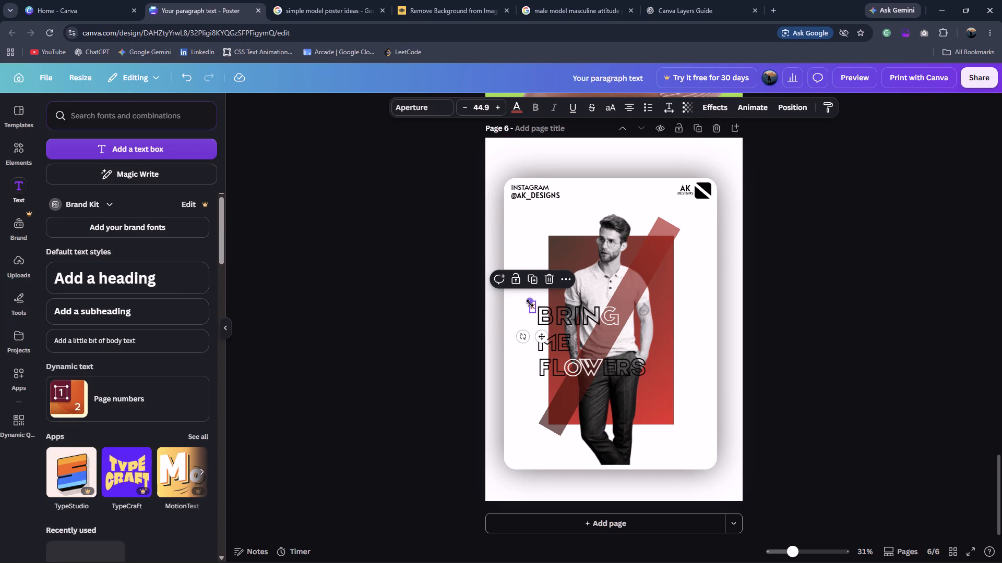
{"action": "left_click_drag", "start_coordinate": [540, 336], "coordinate": [690, 446]}
{"action": "left_click", "coordinate": [280, 0]}
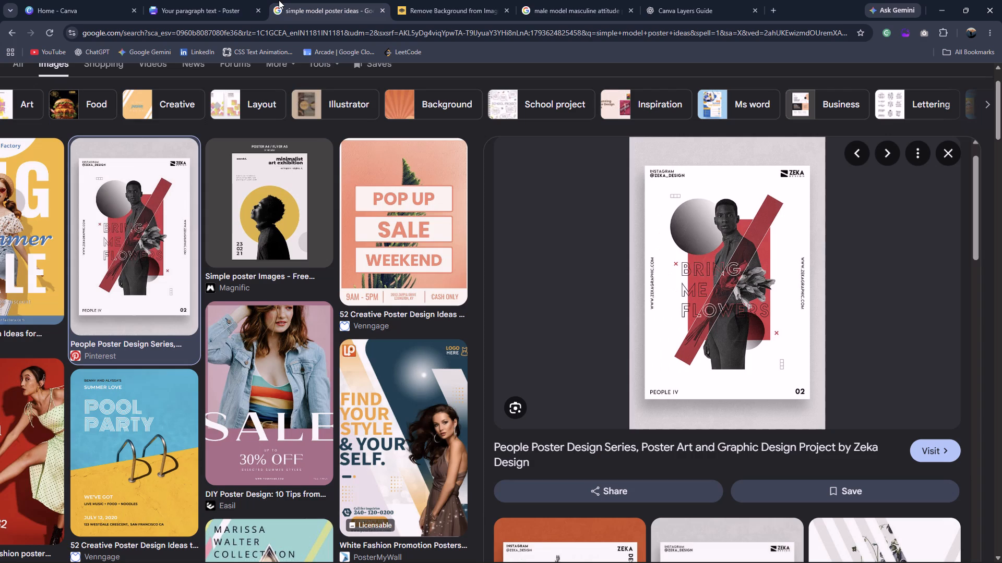
{"action": "left_click", "coordinate": [234, 3]}
{"action": "left_click_drag", "start_coordinate": [693, 449], "coordinate": [689, 440]}
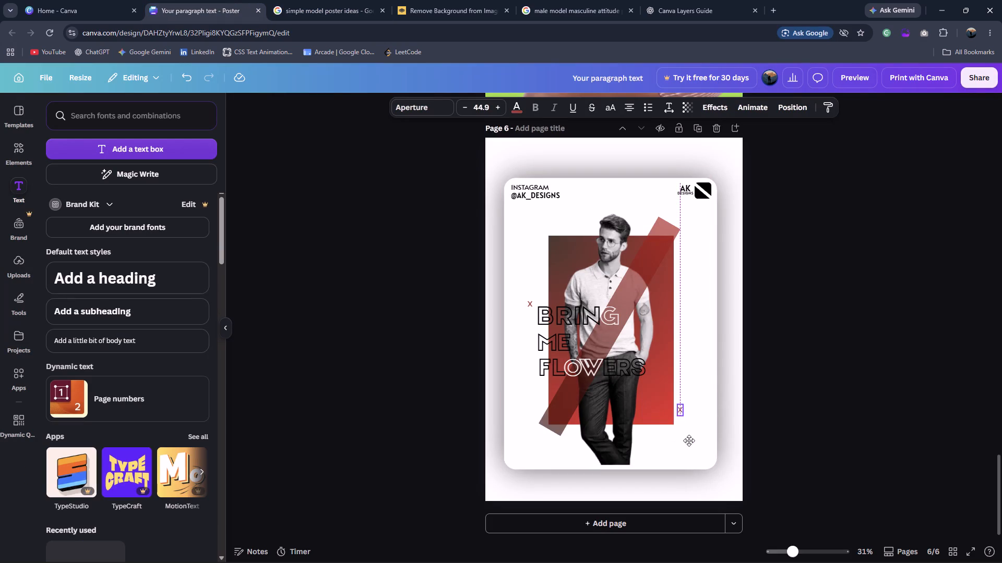
{"action": "left_click_drag", "start_coordinate": [689, 440], "coordinate": [690, 443]}
{"action": "left_click_drag", "start_coordinate": [690, 443], "coordinate": [689, 442]}
{"action": "left_click", "coordinate": [769, 400]}
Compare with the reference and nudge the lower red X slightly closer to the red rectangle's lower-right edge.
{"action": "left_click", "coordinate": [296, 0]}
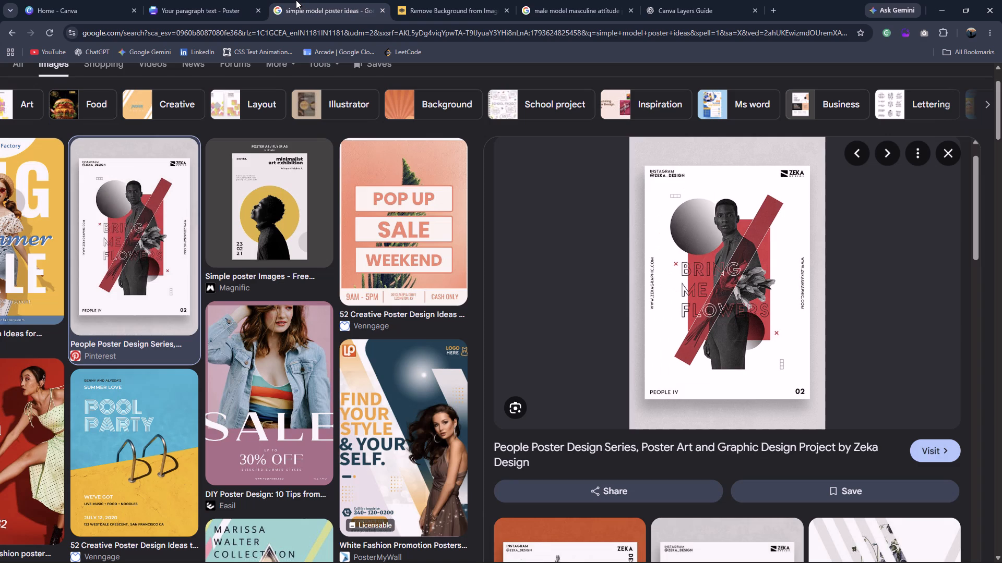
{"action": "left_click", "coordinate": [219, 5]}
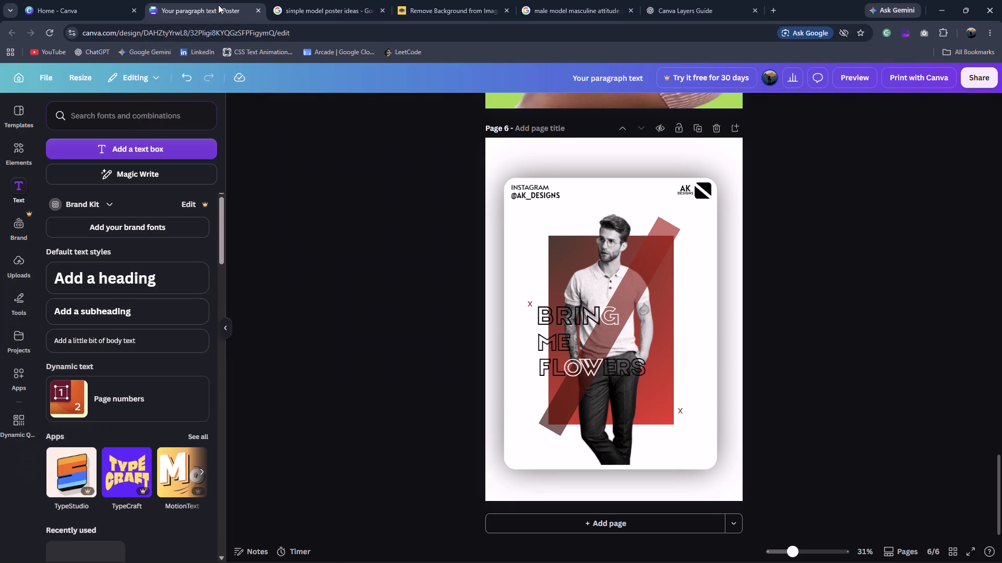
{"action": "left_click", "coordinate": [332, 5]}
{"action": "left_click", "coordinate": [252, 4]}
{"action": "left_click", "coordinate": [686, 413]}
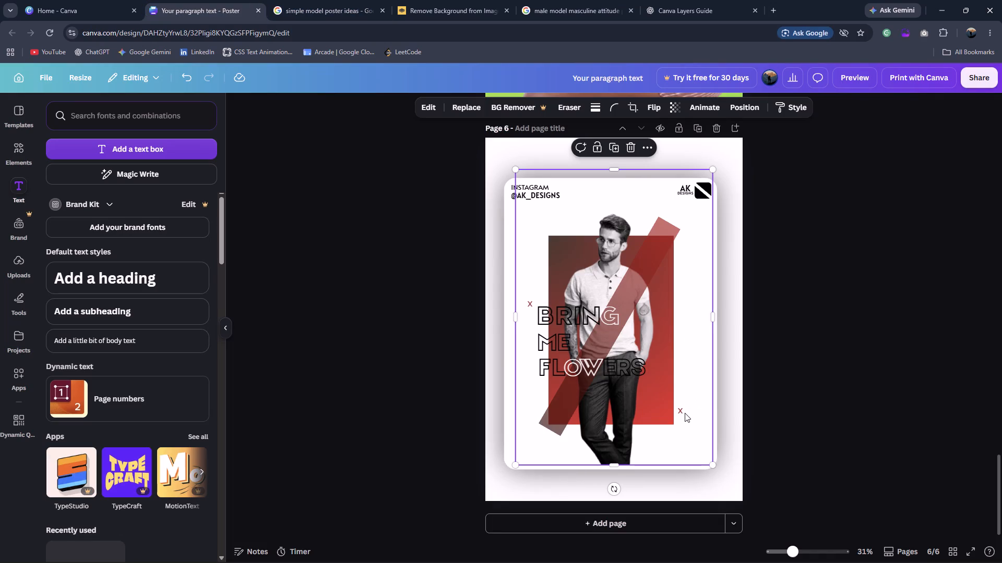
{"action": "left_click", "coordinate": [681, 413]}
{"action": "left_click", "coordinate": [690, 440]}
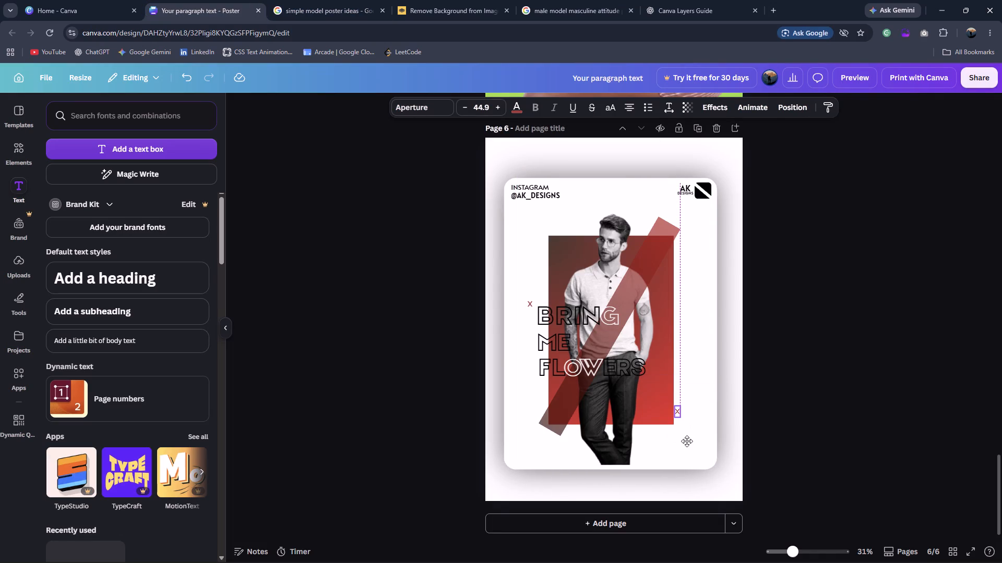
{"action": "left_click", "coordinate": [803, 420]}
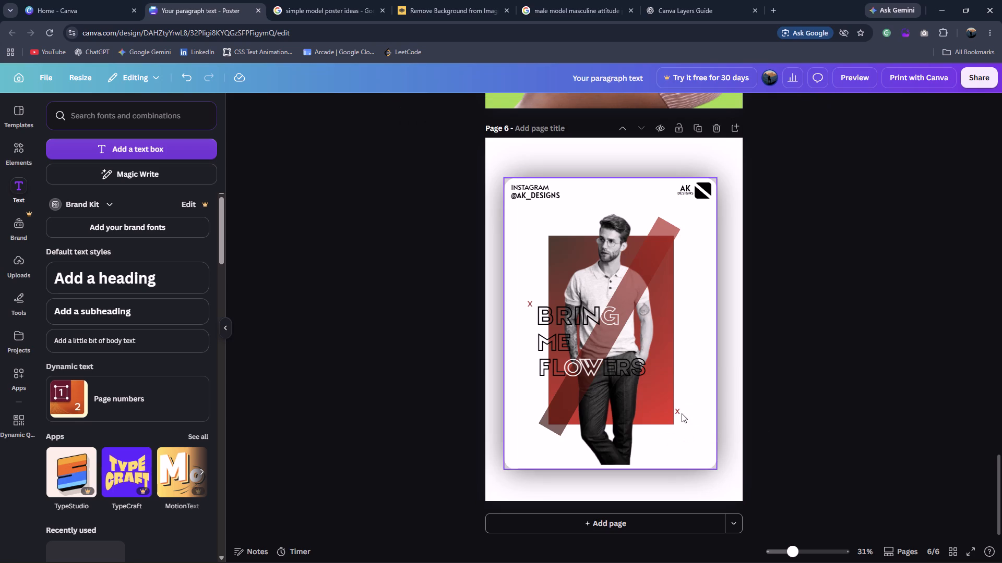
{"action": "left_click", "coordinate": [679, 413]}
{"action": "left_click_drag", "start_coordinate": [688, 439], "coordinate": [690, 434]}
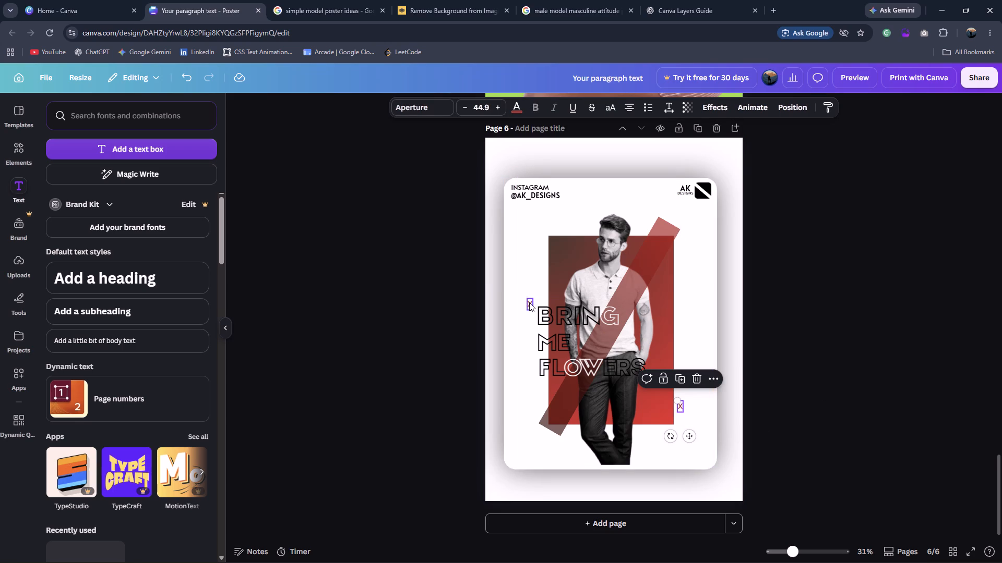
Change the font of the red X beside BRING, trying Aptos and Archibrazo before applying Architype Van der L….
{"action": "left_click", "coordinate": [529, 302]}
{"action": "left_click", "coordinate": [445, 107]}
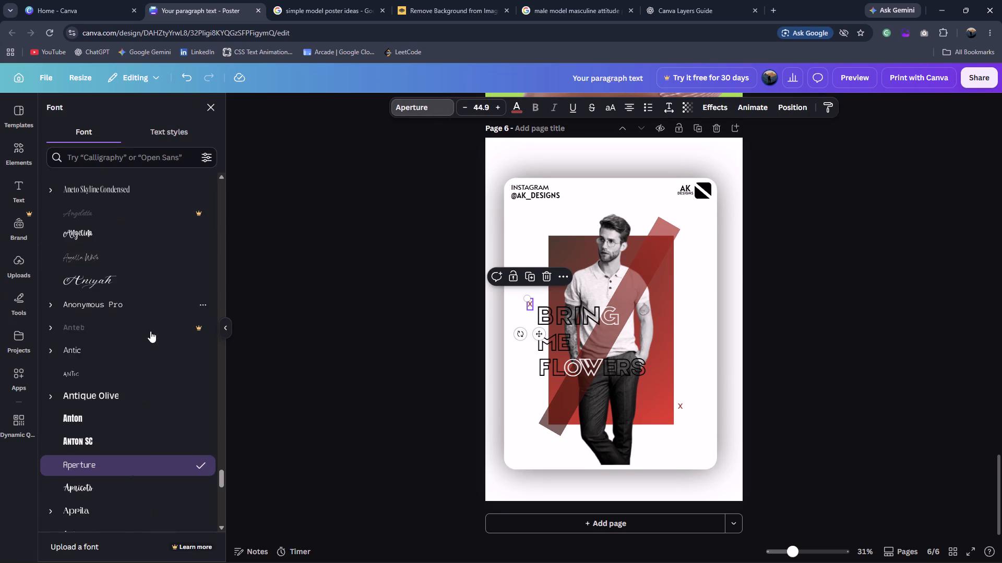
{"action": "scroll", "coordinate": [133, 384], "scroll_direction": "down", "scroll_amount": 2}
{"action": "left_click", "coordinate": [123, 451]}
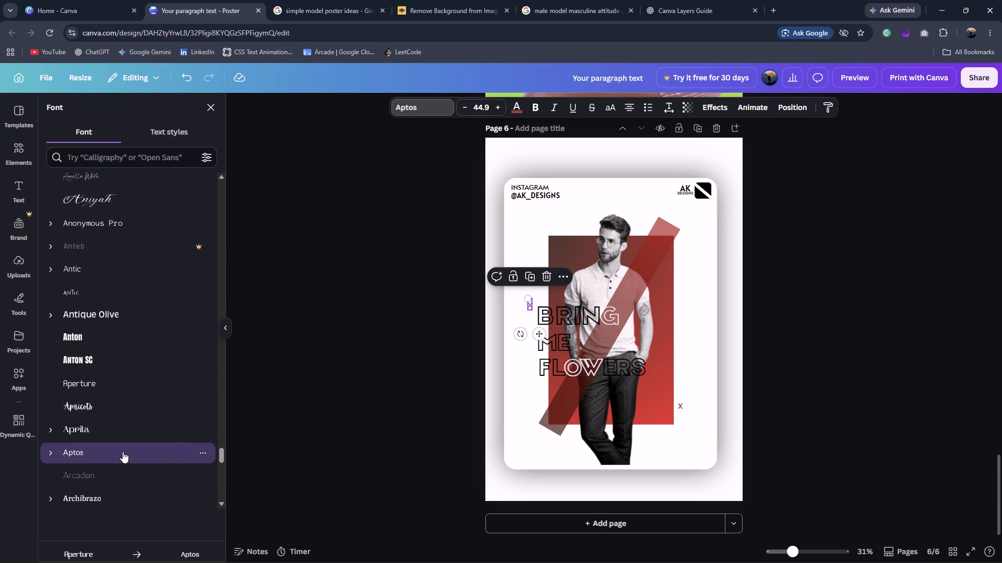
{"action": "scroll", "coordinate": [123, 451], "scroll_direction": "down", "scroll_amount": 2}
{"action": "left_click", "coordinate": [113, 393]}
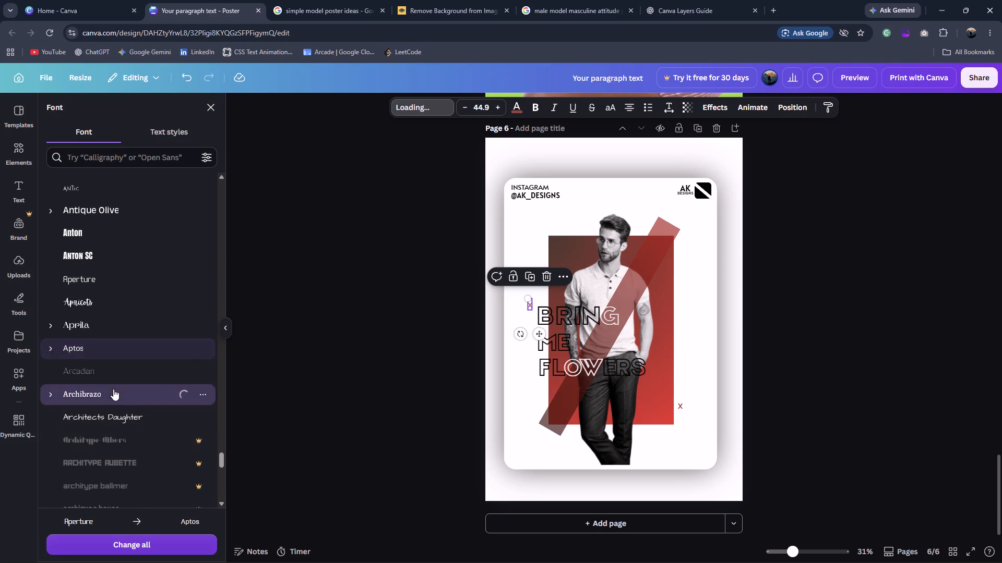
{"action": "scroll", "coordinate": [127, 390], "scroll_direction": "down", "scroll_amount": 6}
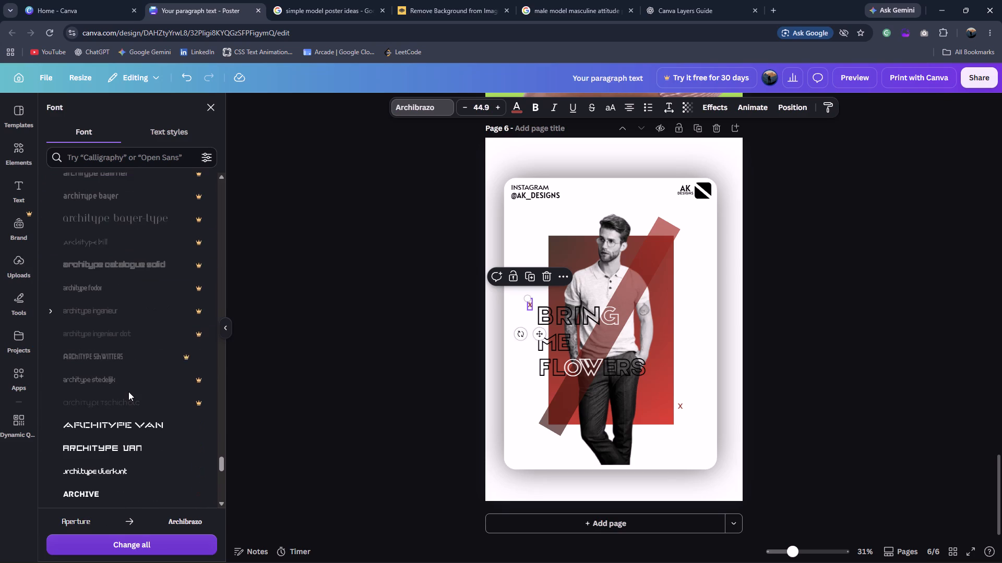
{"action": "left_click", "coordinate": [128, 417]}
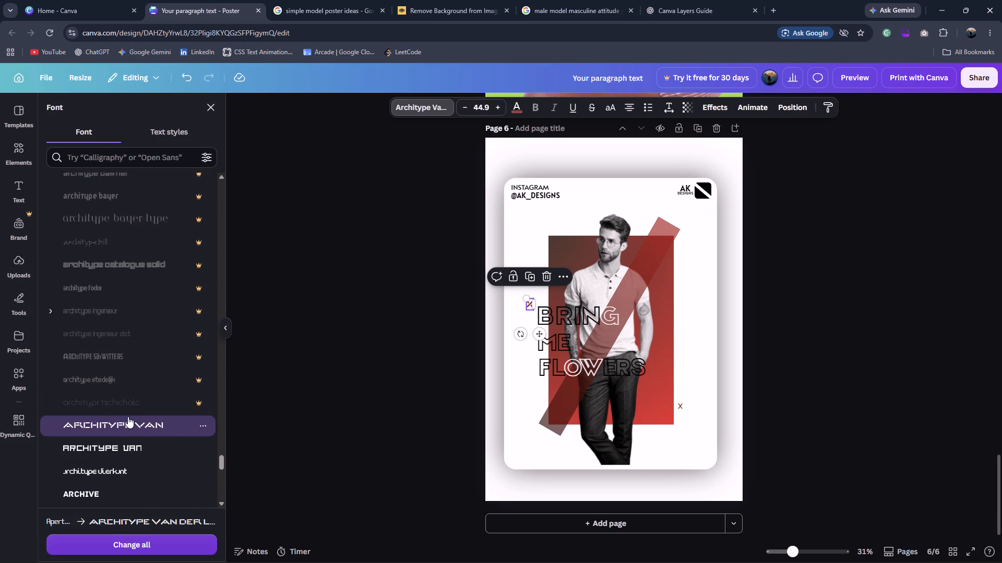
{"action": "left_click", "coordinate": [391, 395]}
{"action": "left_click", "coordinate": [412, 395]}
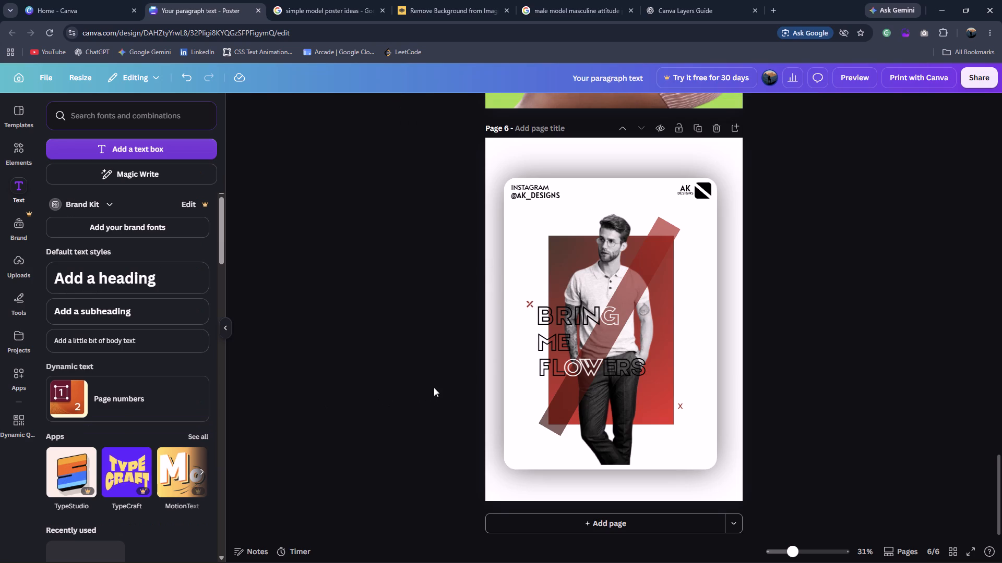
Delete the Aperture-font red X beside the rectangle's lower-right corner.
{"action": "left_click", "coordinate": [529, 307]}
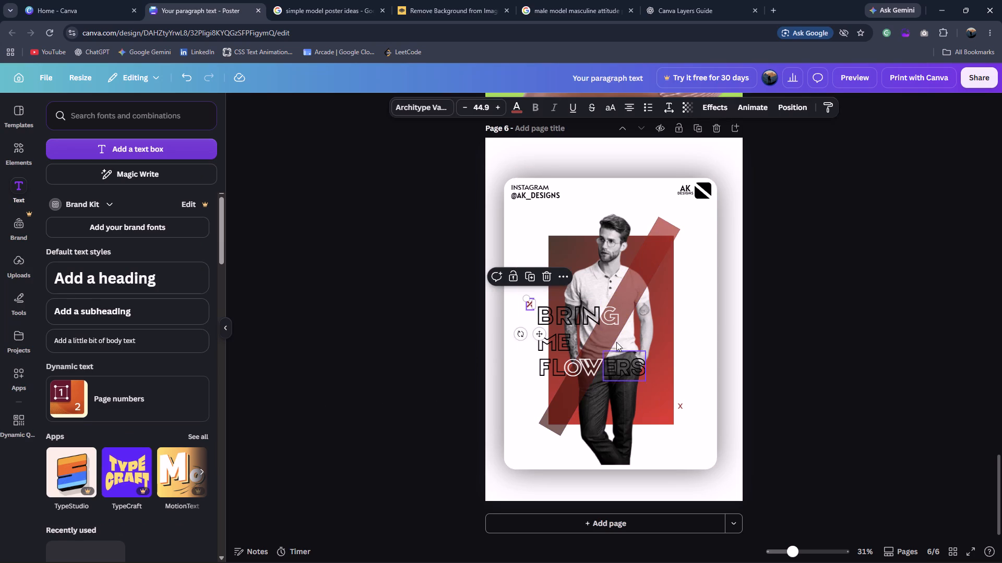
{"action": "left_click", "coordinate": [683, 406]}
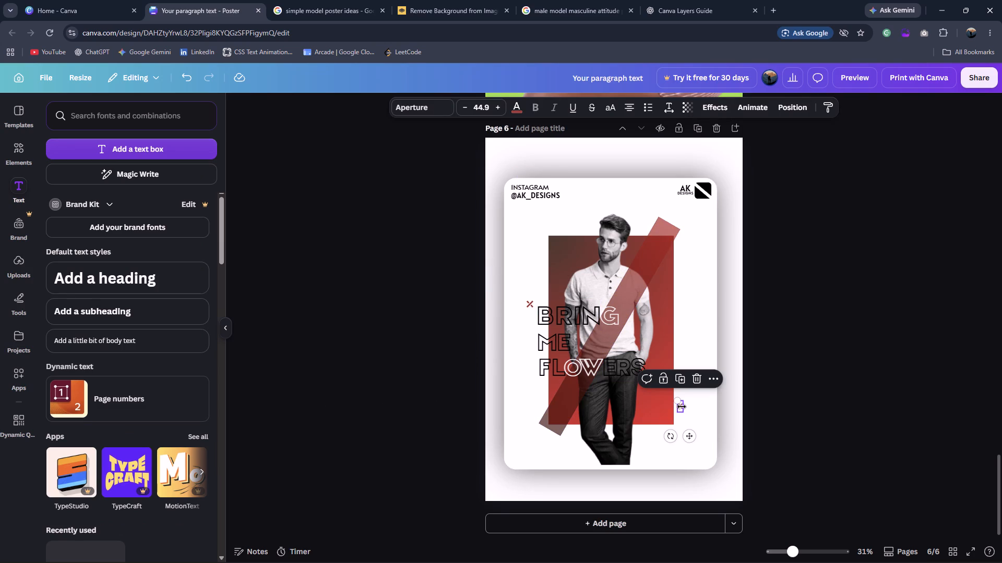
{"action": "left_click", "coordinate": [695, 383]}
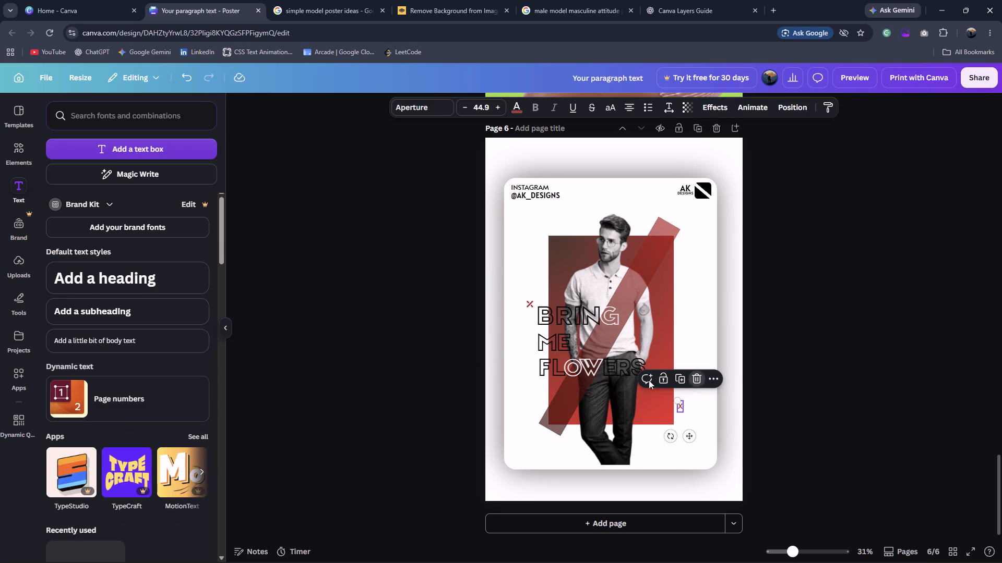
Duplicate the restyled red X beside BRING and place the copy just outside the red rectangle's lower-right edge.
{"action": "left_click", "coordinate": [533, 305]}
{"action": "key", "text": "ctrl+d"}
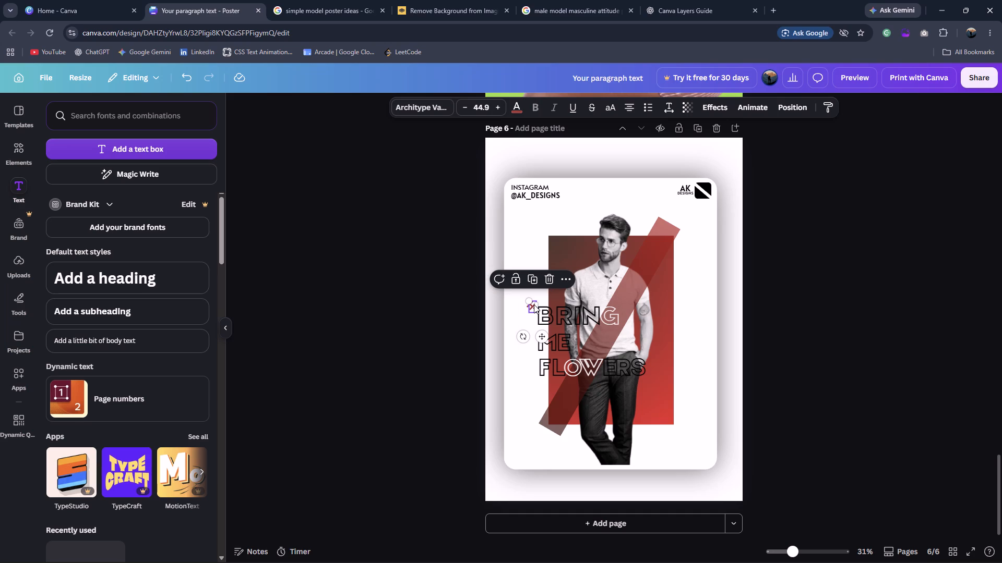
{"action": "left_click_drag", "start_coordinate": [543, 334], "coordinate": [693, 434]}
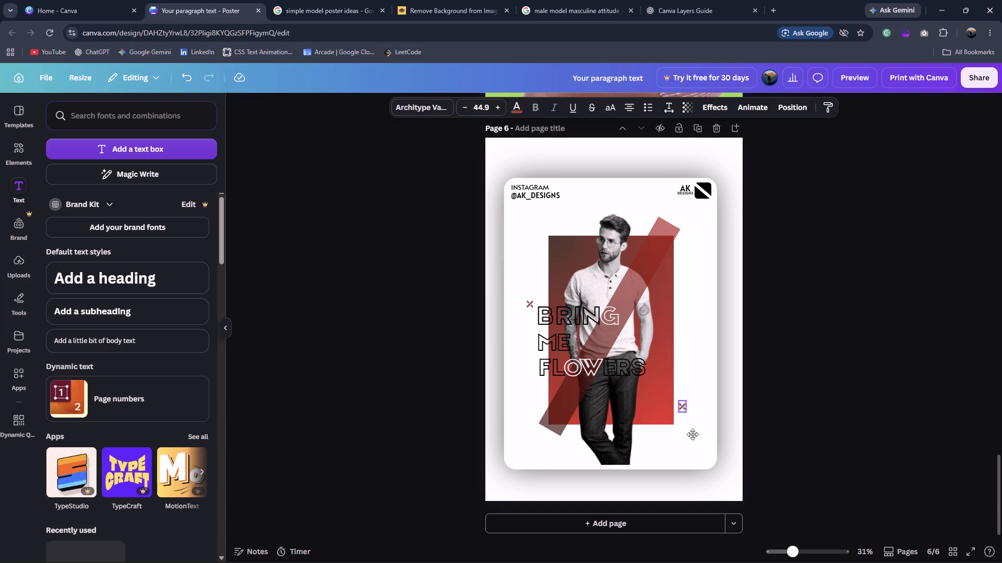
{"action": "left_click_drag", "start_coordinate": [693, 434], "coordinate": [694, 432]}
{"action": "left_click_drag", "start_coordinate": [694, 432], "coordinate": [692, 432]}
{"action": "left_click", "coordinate": [798, 424]}
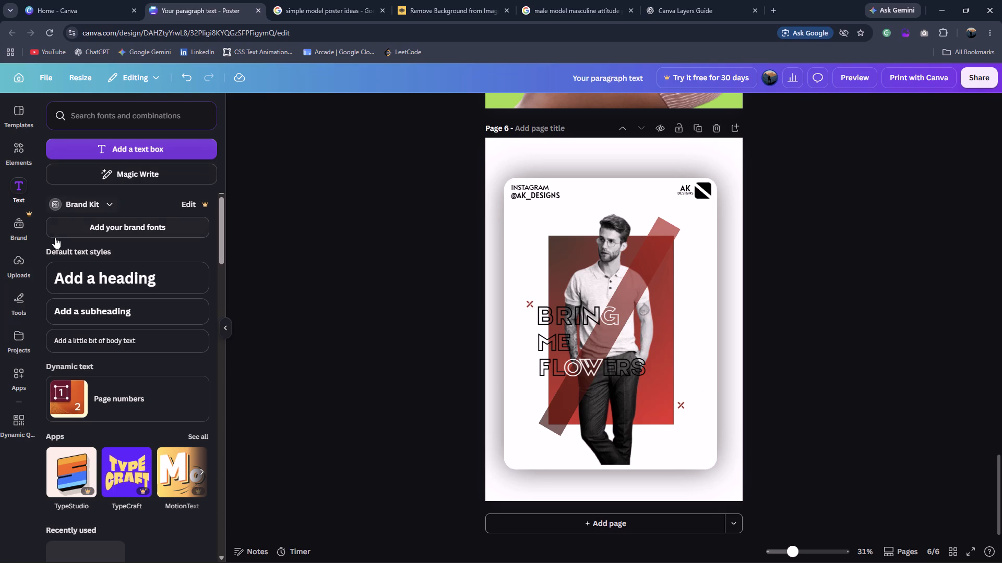
Add a basic circle shape, move it over the red rectangle's lower-right corner, and check its placement against the reference.
{"action": "left_click", "coordinate": [15, 157]}
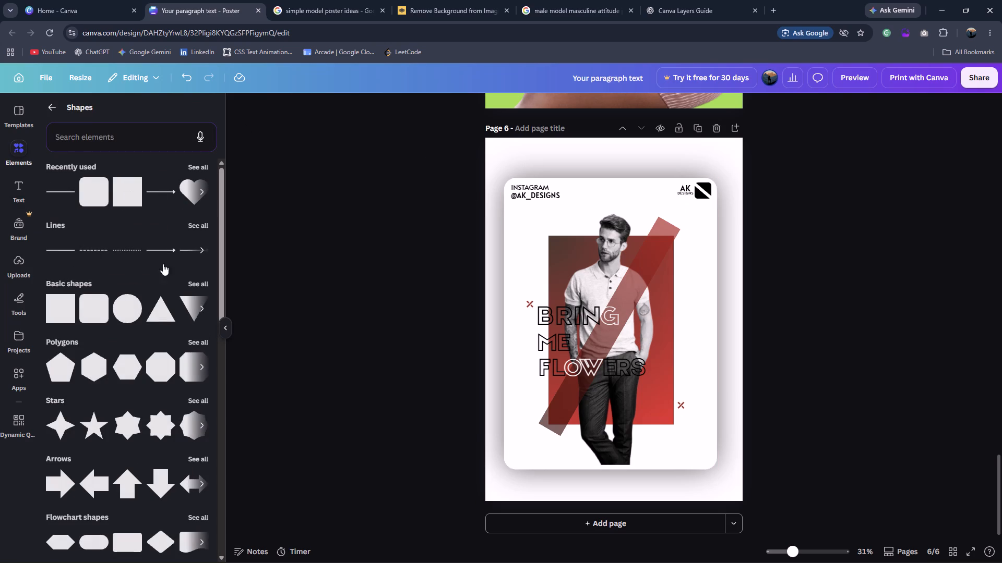
{"action": "left_click", "coordinate": [132, 305]}
{"action": "left_click", "coordinate": [137, 313]}
{"action": "left_click", "coordinate": [128, 314]}
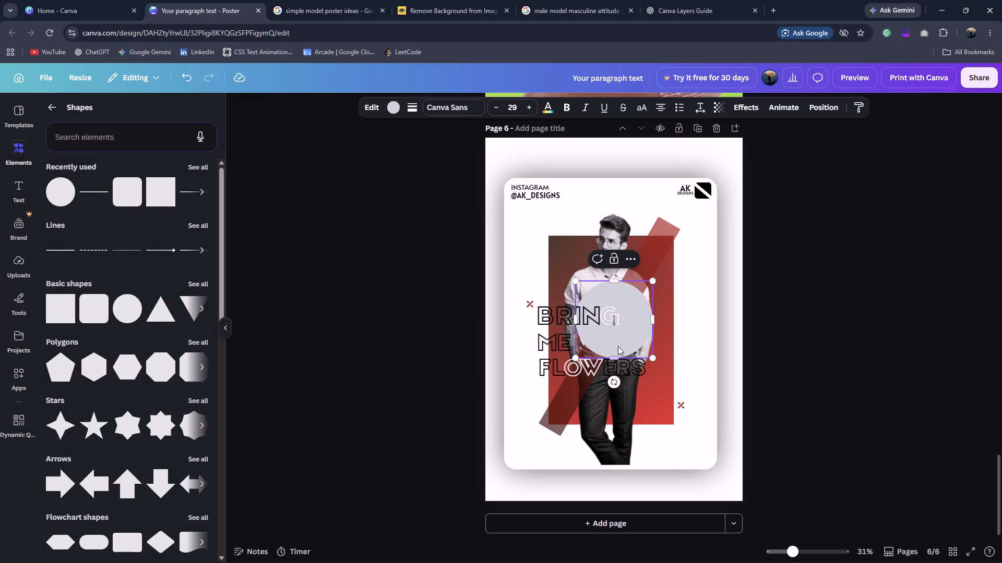
{"action": "left_click", "coordinate": [811, 309]}
{"action": "left_click_drag", "start_coordinate": [638, 333], "coordinate": [641, 341]}
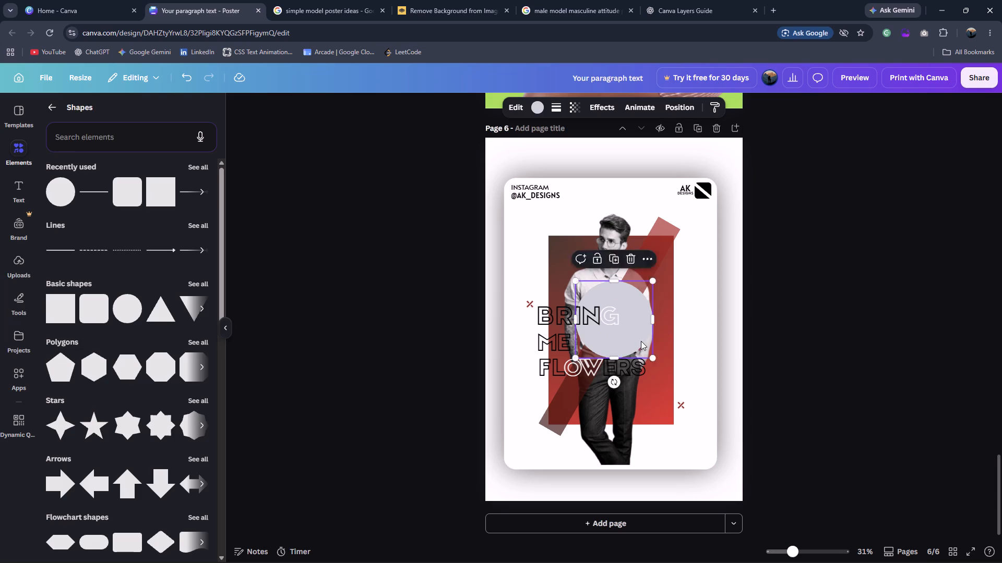
{"action": "left_click_drag", "start_coordinate": [641, 341], "coordinate": [684, 425]}
{"action": "left_click", "coordinate": [332, 0]}
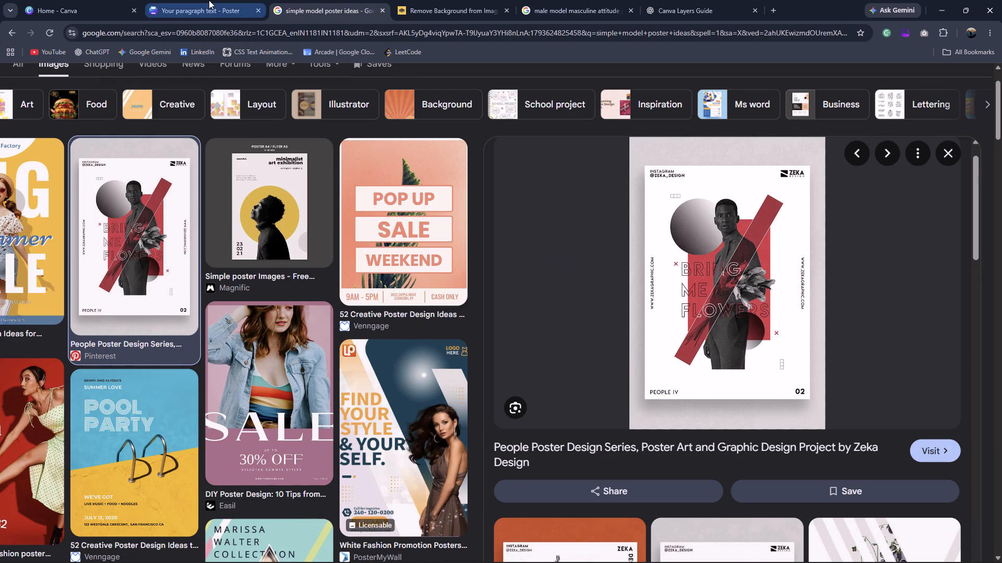
{"action": "left_click", "coordinate": [209, 0]}
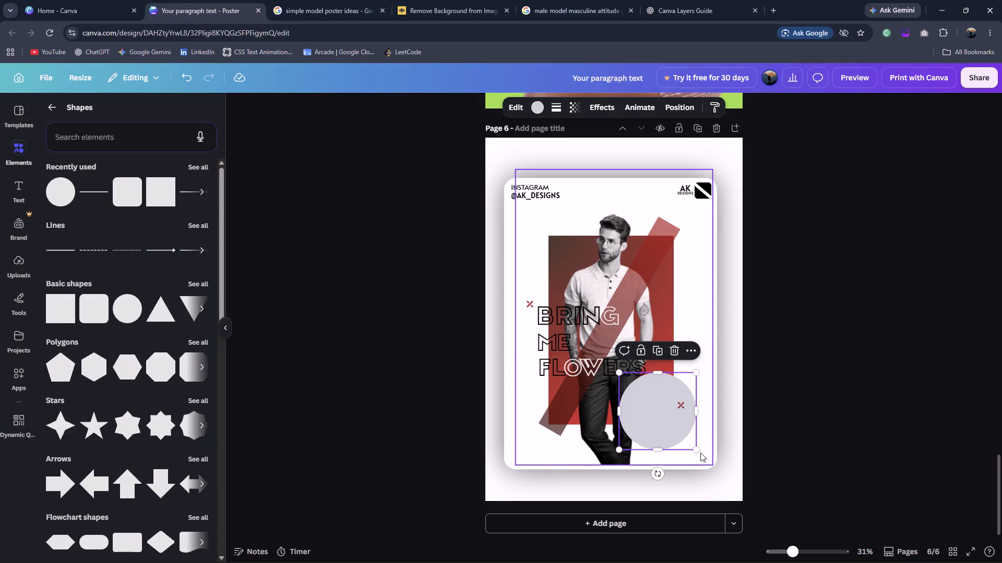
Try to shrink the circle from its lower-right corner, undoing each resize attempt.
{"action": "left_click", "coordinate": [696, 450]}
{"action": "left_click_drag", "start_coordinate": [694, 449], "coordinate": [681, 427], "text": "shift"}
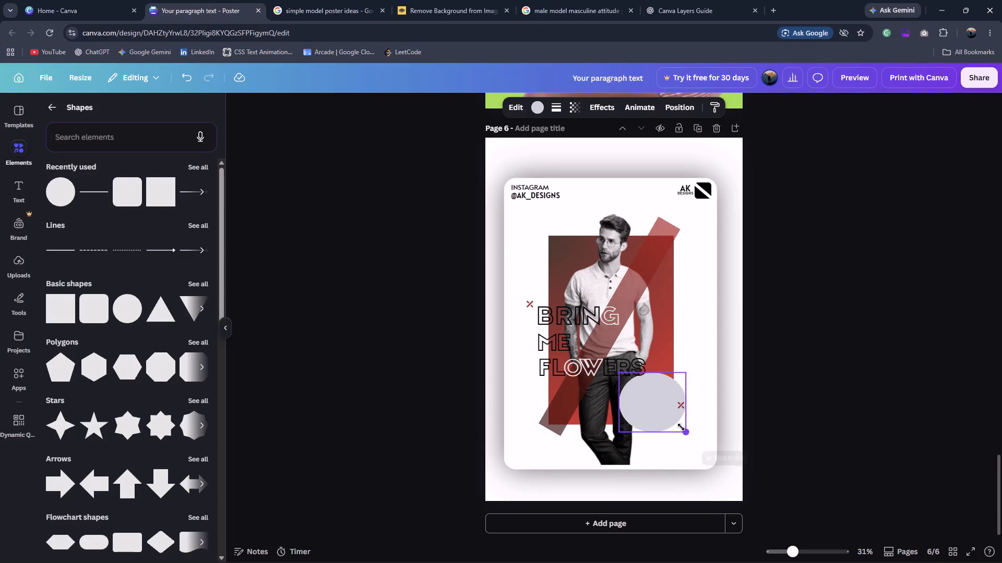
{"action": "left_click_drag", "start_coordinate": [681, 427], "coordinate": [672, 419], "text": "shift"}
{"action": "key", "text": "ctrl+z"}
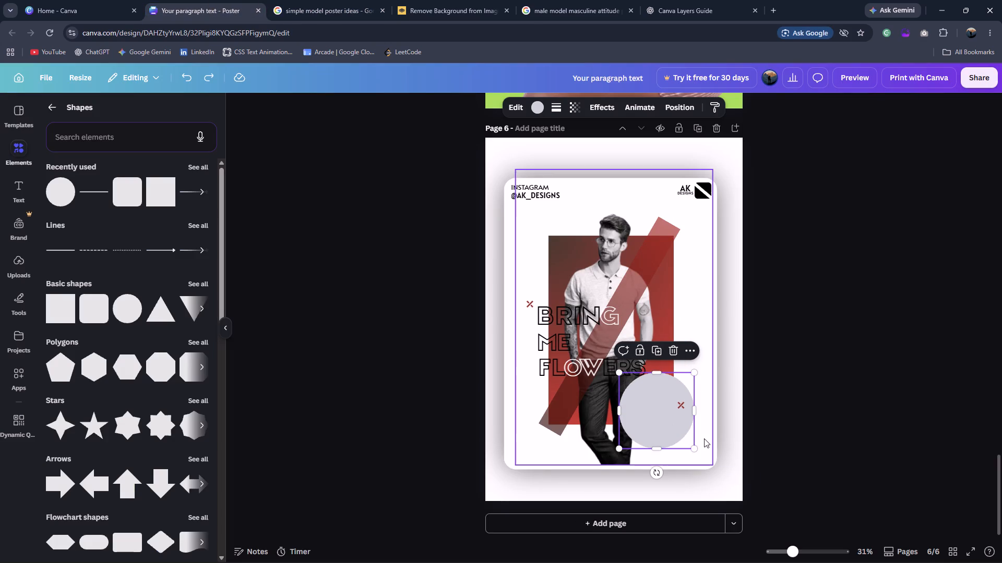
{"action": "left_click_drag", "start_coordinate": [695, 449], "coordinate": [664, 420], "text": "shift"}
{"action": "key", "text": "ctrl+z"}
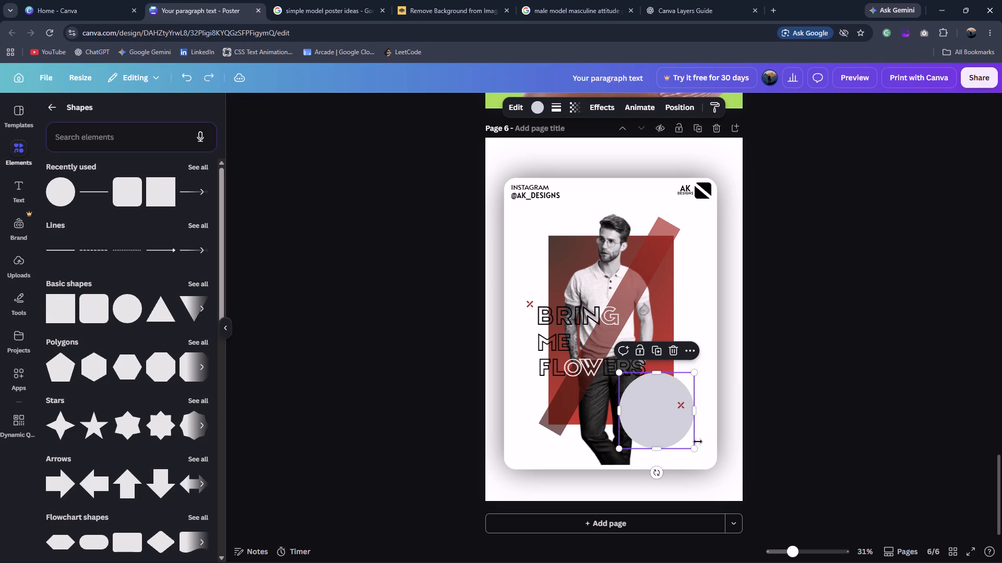
Shrink the circle proportionally and position it across the red rectangle's bottom edge, beside the model's legs.
{"action": "left_click_drag", "start_coordinate": [693, 449], "coordinate": [658, 416], "text": "ctrl"}
{"action": "left_click_drag", "start_coordinate": [650, 400], "coordinate": [649, 407]}
{"action": "left_click", "coordinate": [275, 0]}
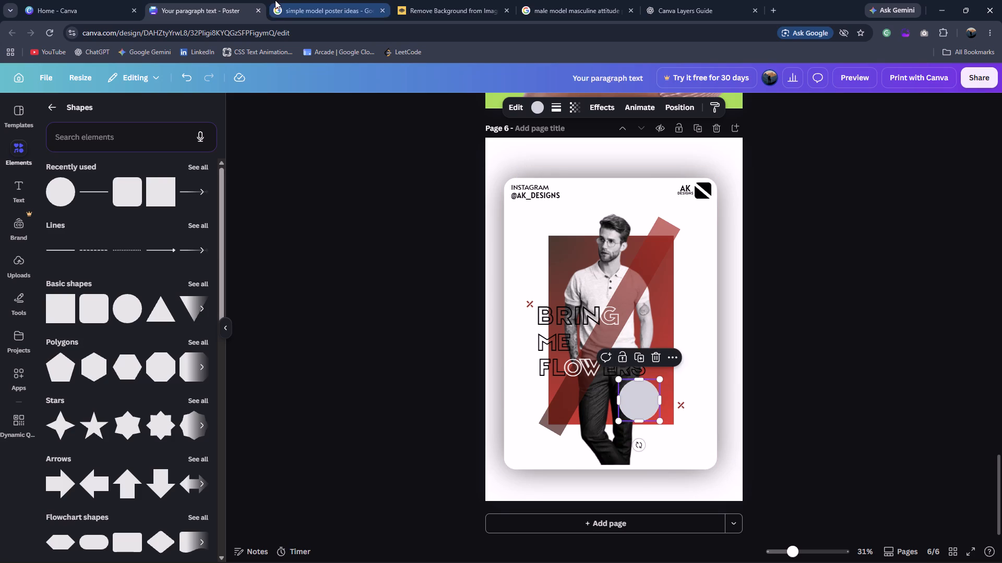
{"action": "left_click", "coordinate": [219, 0]}
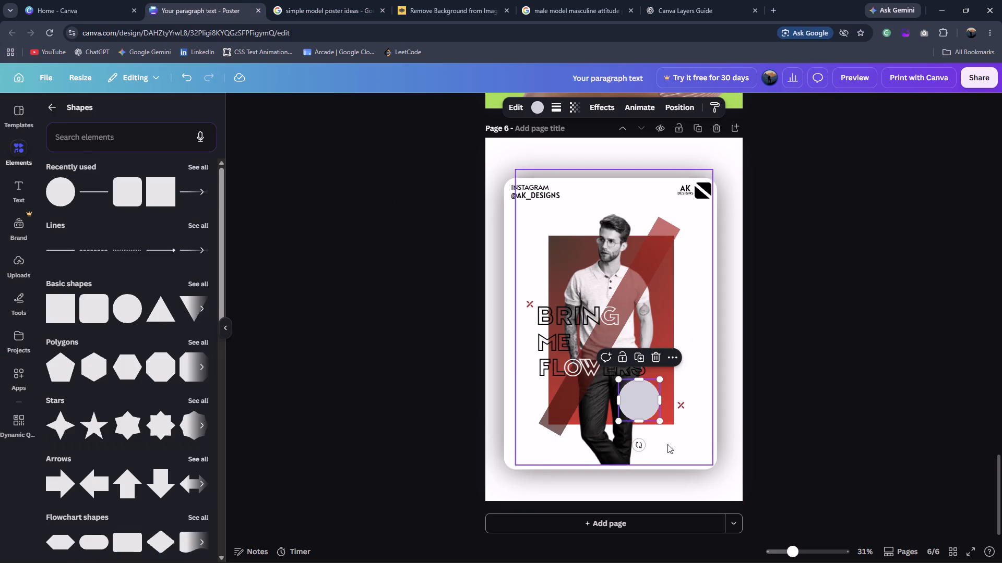
{"action": "left_click_drag", "start_coordinate": [658, 422], "coordinate": [668, 425], "text": "ctrl"}
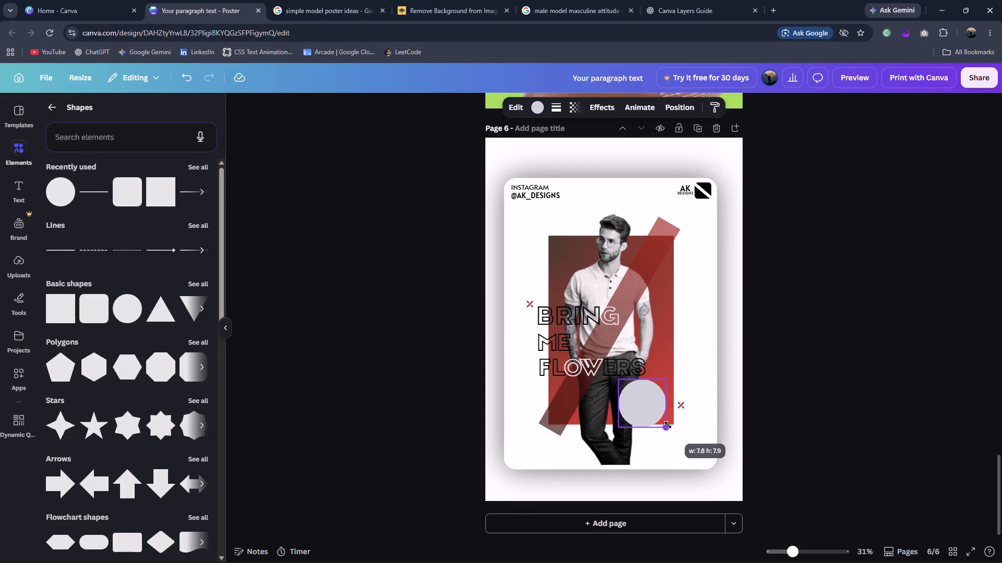
{"action": "left_click_drag", "start_coordinate": [668, 425], "coordinate": [676, 427], "text": "ctrl"}
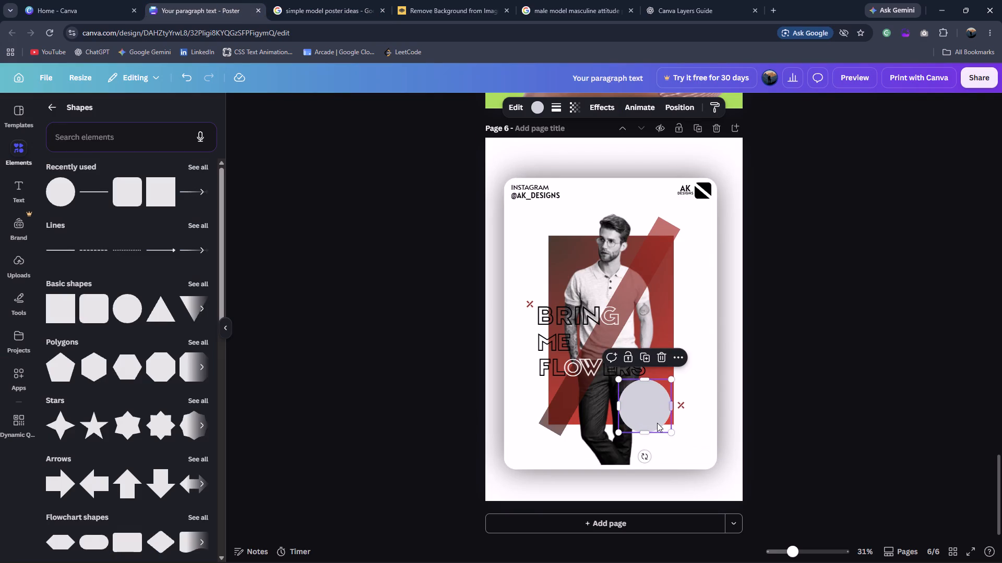
{"action": "left_click_drag", "start_coordinate": [657, 422], "coordinate": [653, 430]}
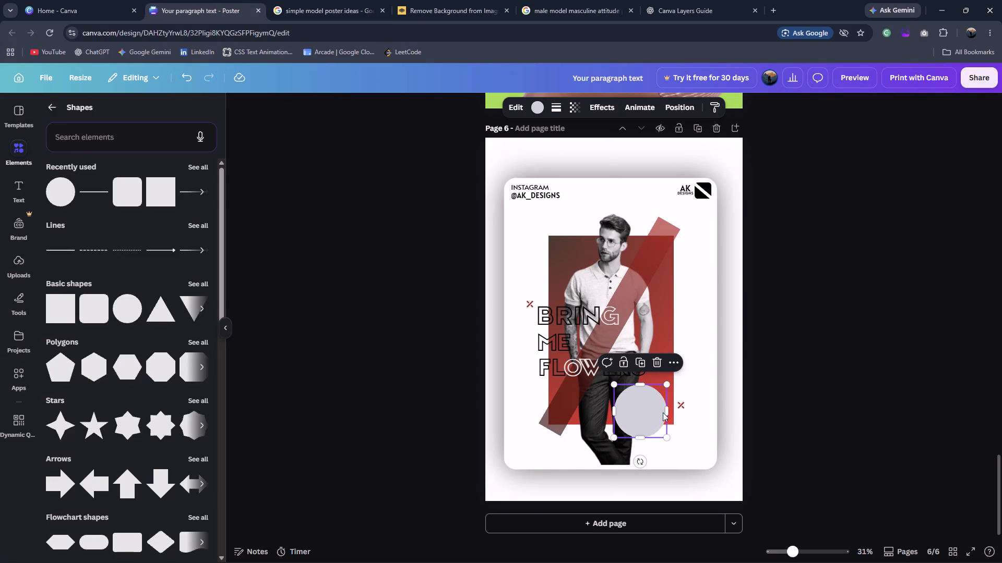
{"action": "left_click_drag", "start_coordinate": [670, 385], "coordinate": [668, 392], "text": "ctrl"}
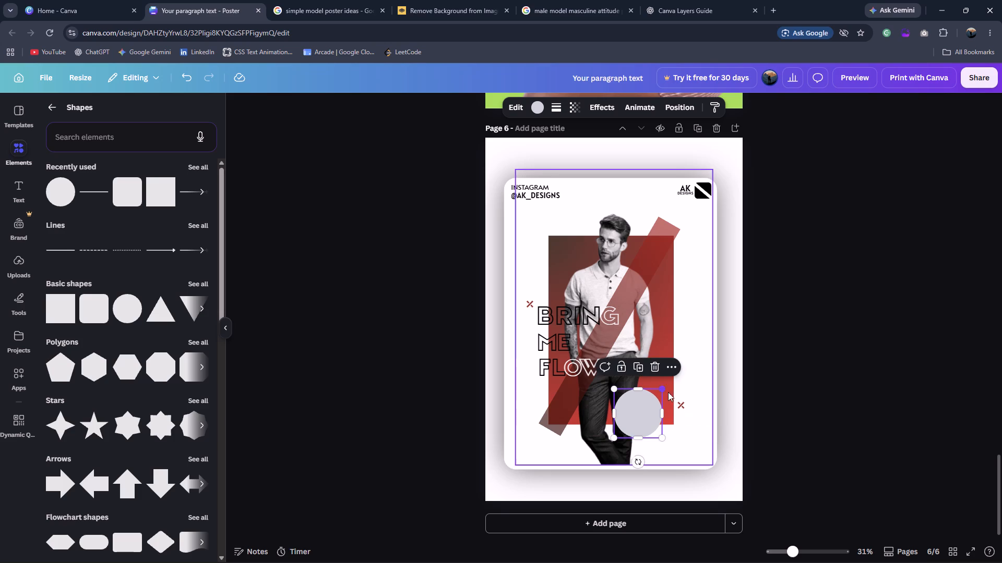
Compare the small circle's placement with the reference poster and shift it slightly toward the red rectangle's lower-right corner.
{"action": "left_click", "coordinate": [746, 398]}
{"action": "left_click", "coordinate": [337, 0]}
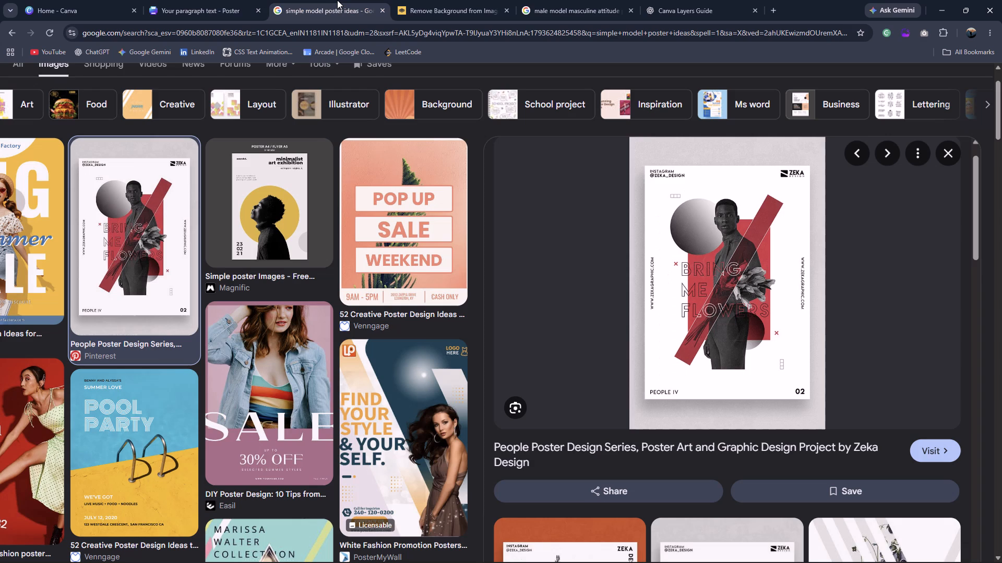
{"action": "left_click", "coordinate": [220, 3]}
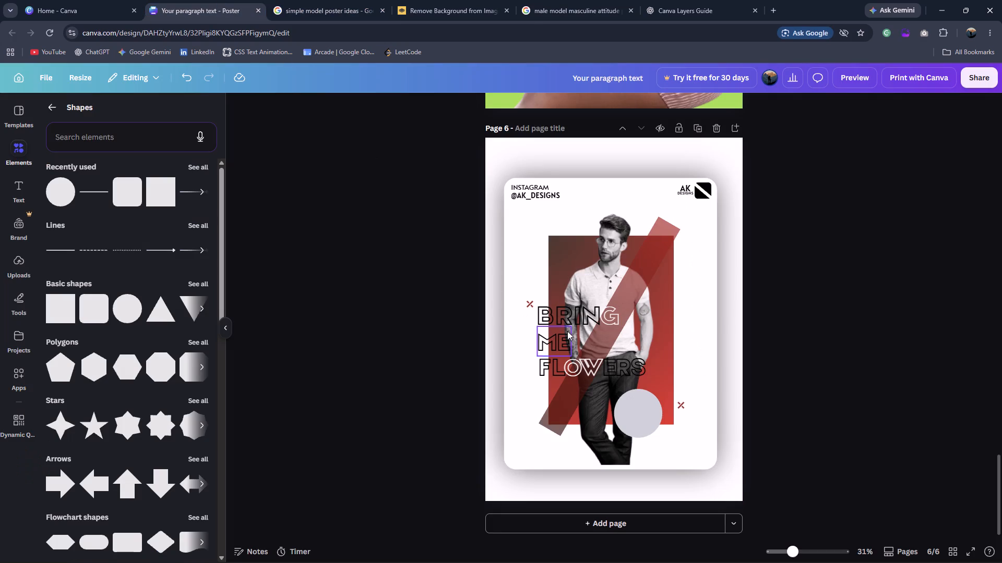
{"action": "left_click", "coordinate": [645, 419]}
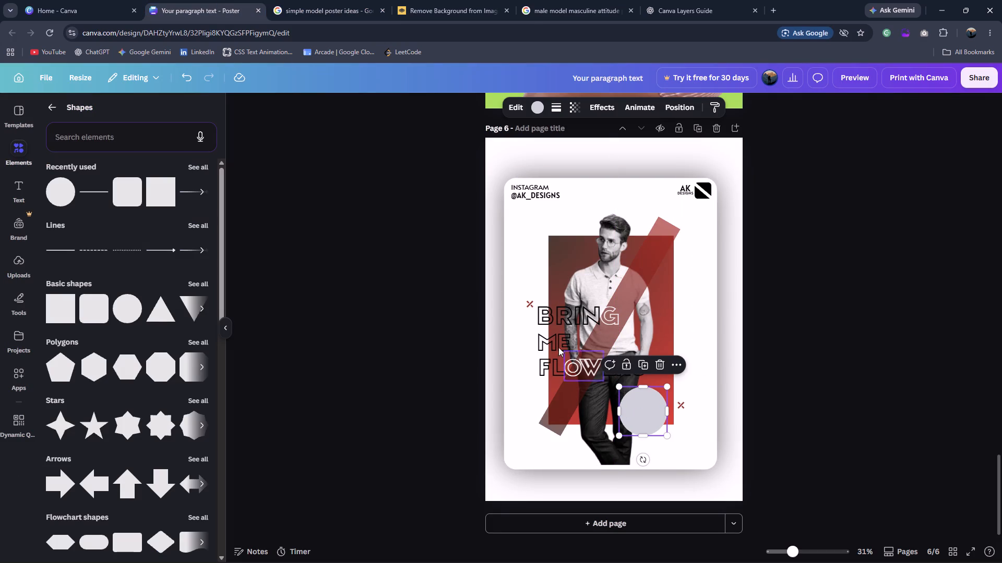
Fill the small circle beside the model's legs with the default black-to-grey gradient.
{"action": "left_click", "coordinate": [534, 103]}
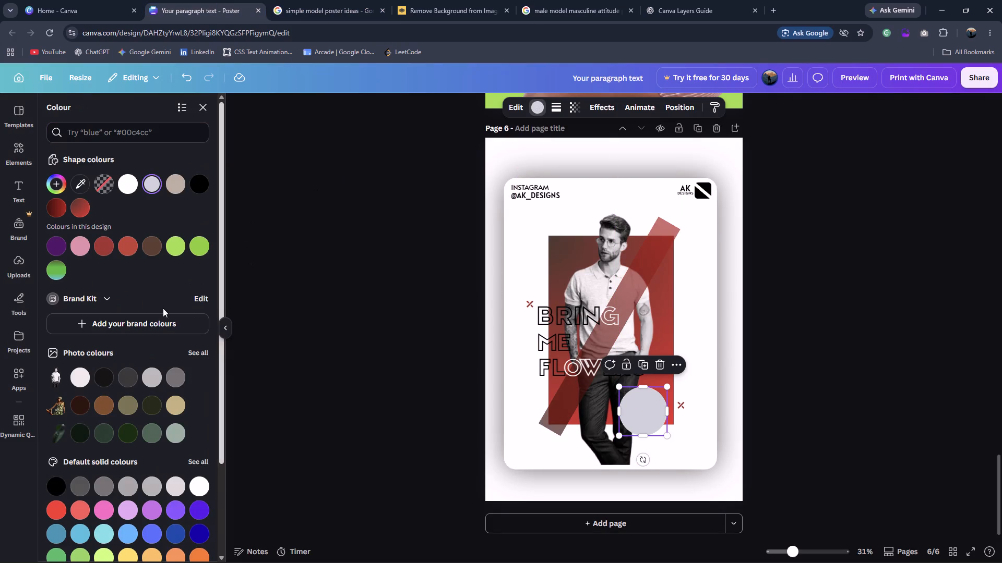
{"action": "scroll", "coordinate": [147, 278], "scroll_direction": "down", "scroll_amount": 3}
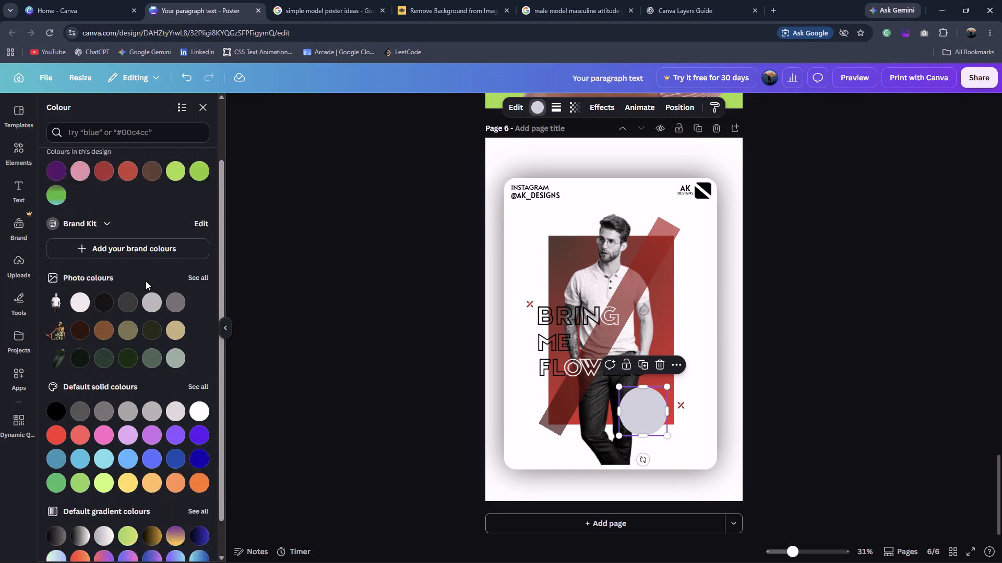
{"action": "scroll", "coordinate": [147, 284], "scroll_direction": "down", "scroll_amount": 4}
{"action": "left_click", "coordinate": [63, 494]}
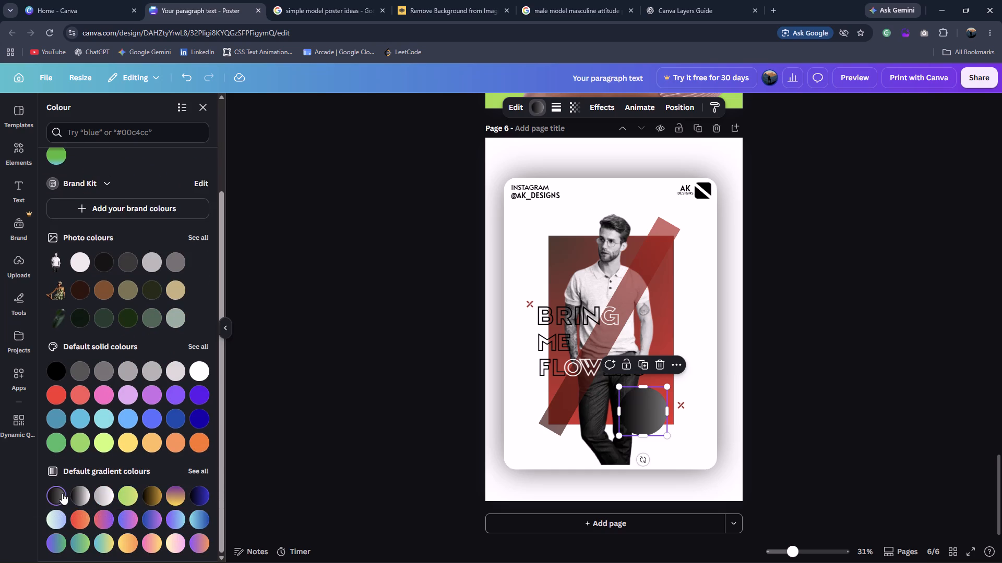
{"action": "left_click", "coordinate": [364, 436]}
{"action": "left_click", "coordinate": [800, 344]}
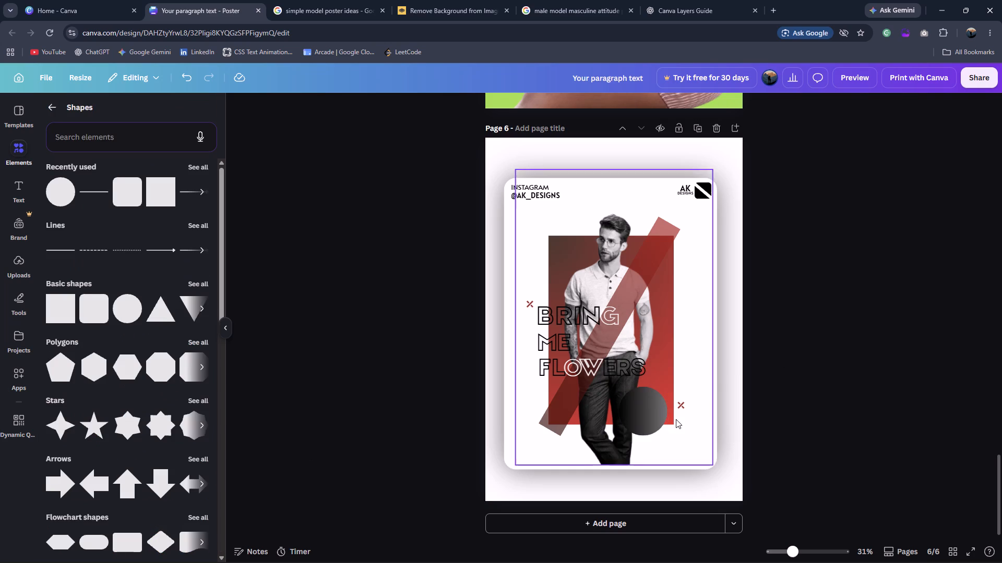
Make the gradient circle partly transparent so the red rectangle shows through it.
{"action": "left_click", "coordinate": [640, 421]}
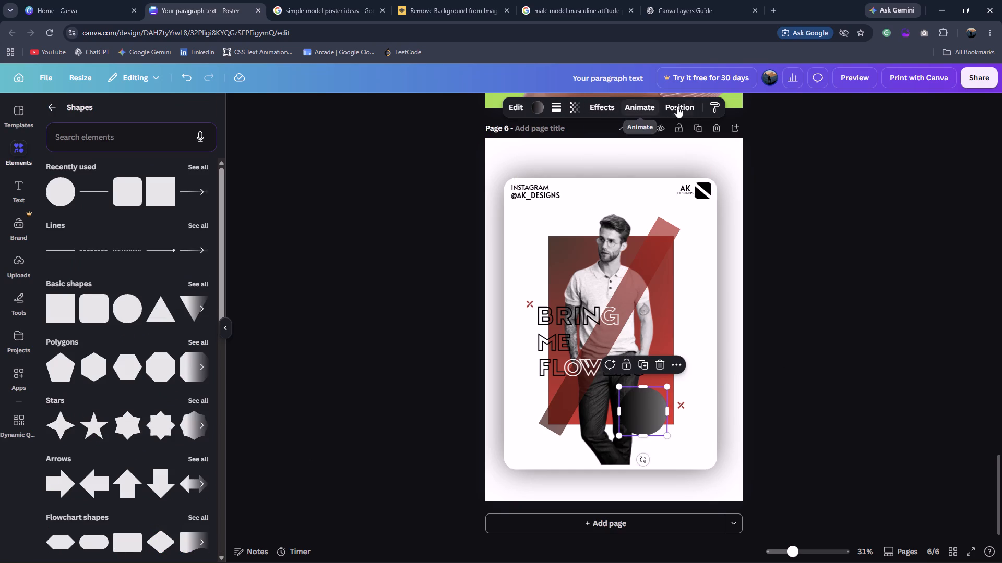
{"action": "left_click", "coordinate": [581, 109]}
{"action": "left_click", "coordinate": [599, 152]}
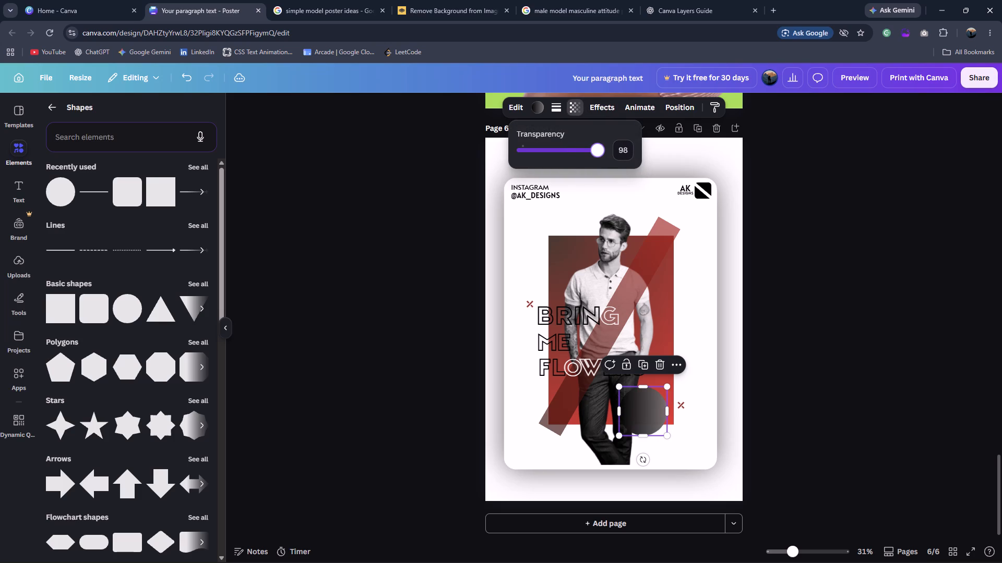
{"action": "left_click_drag", "start_coordinate": [601, 152], "coordinate": [583, 153]}
{"action": "left_click", "coordinate": [912, 353]}
{"action": "left_click", "coordinate": [912, 354]}
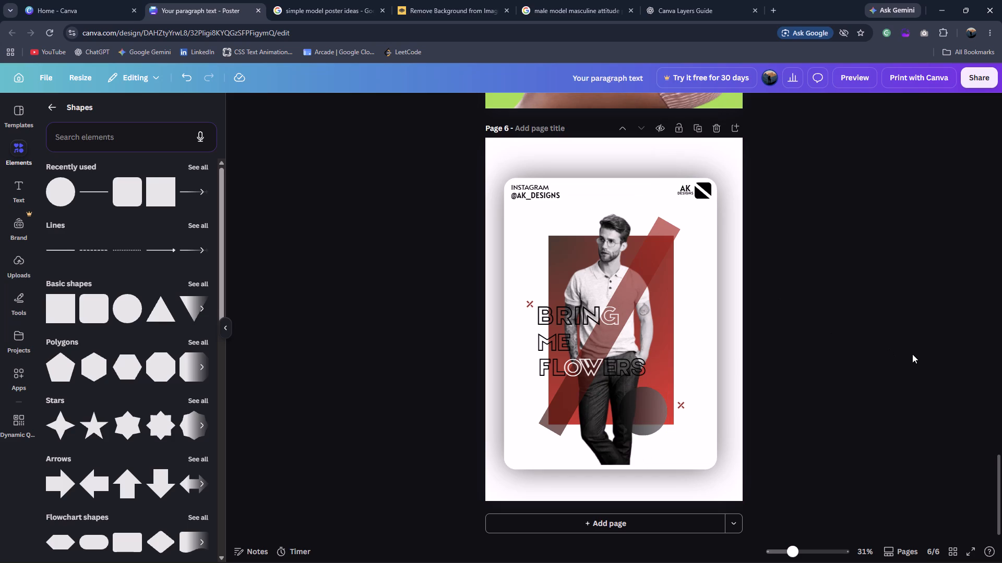
{"action": "left_click", "coordinate": [294, 1]}
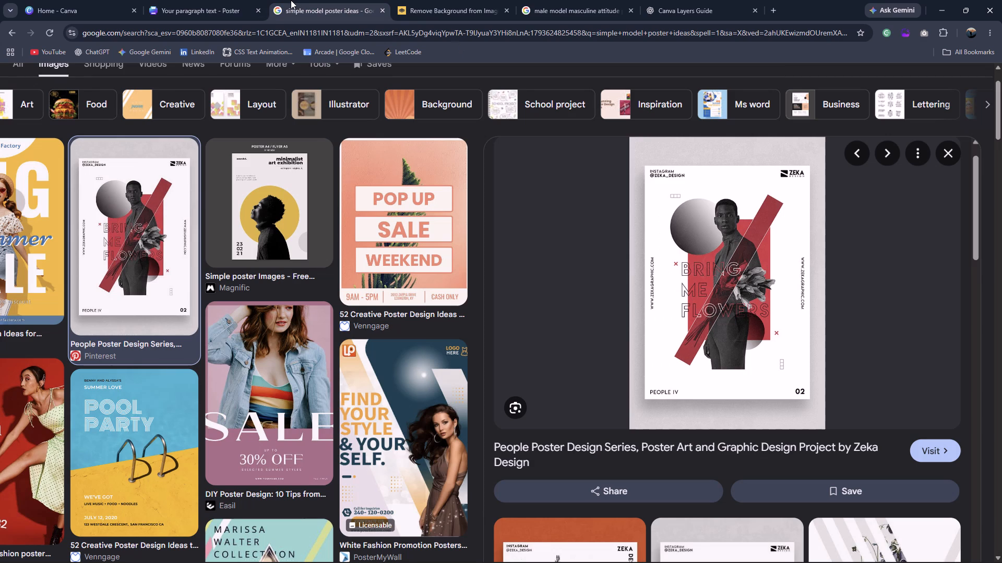
{"action": "left_click", "coordinate": [210, 0]}
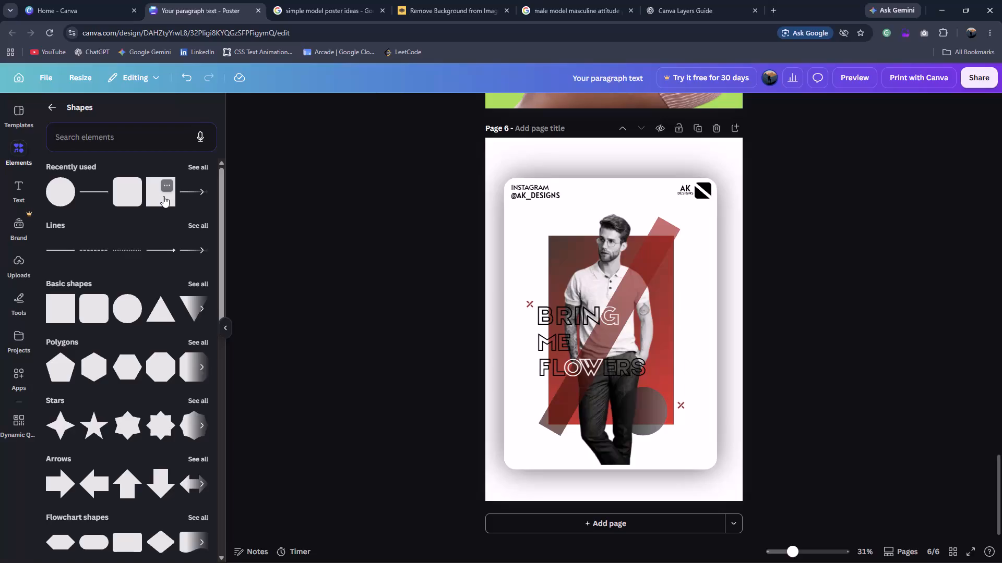
{"action": "left_click", "coordinate": [163, 196]}
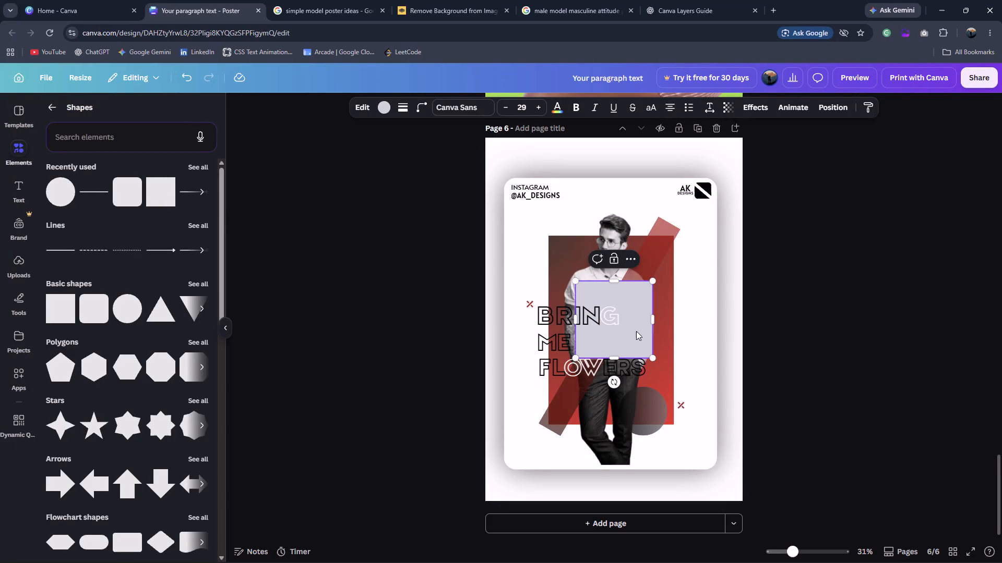
{"action": "left_click", "coordinate": [834, 332]}
{"action": "left_click_drag", "start_coordinate": [619, 332], "coordinate": [601, 318]}
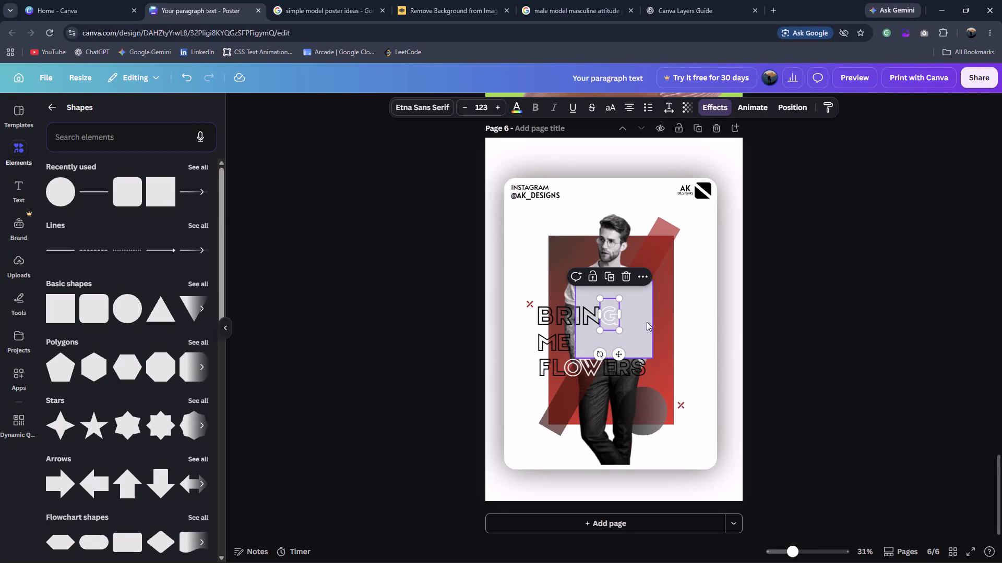
{"action": "left_click", "coordinate": [649, 339]}
{"action": "left_click_drag", "start_coordinate": [649, 339], "coordinate": [617, 312]}
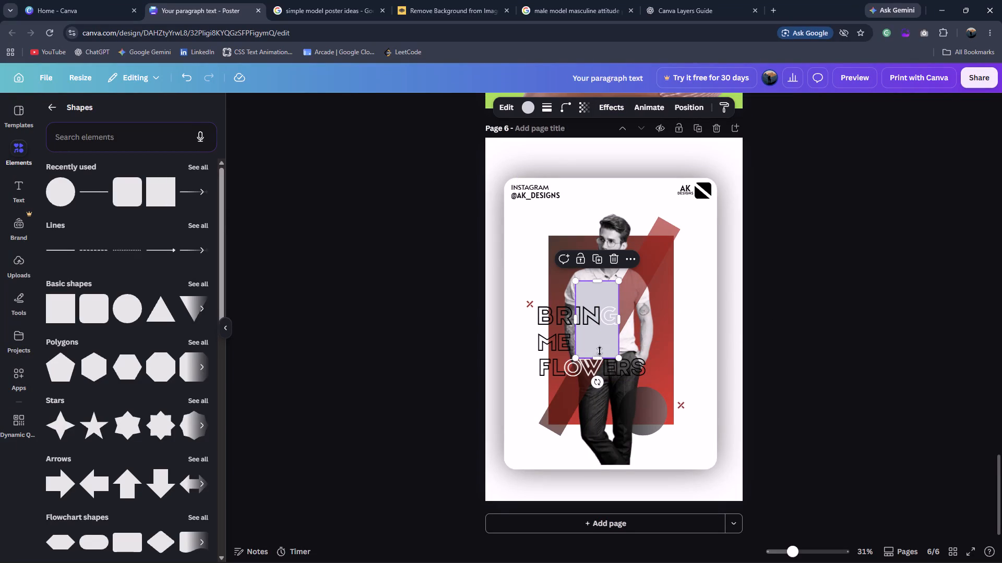
{"action": "left_click_drag", "start_coordinate": [600, 288], "coordinate": [536, 215]}
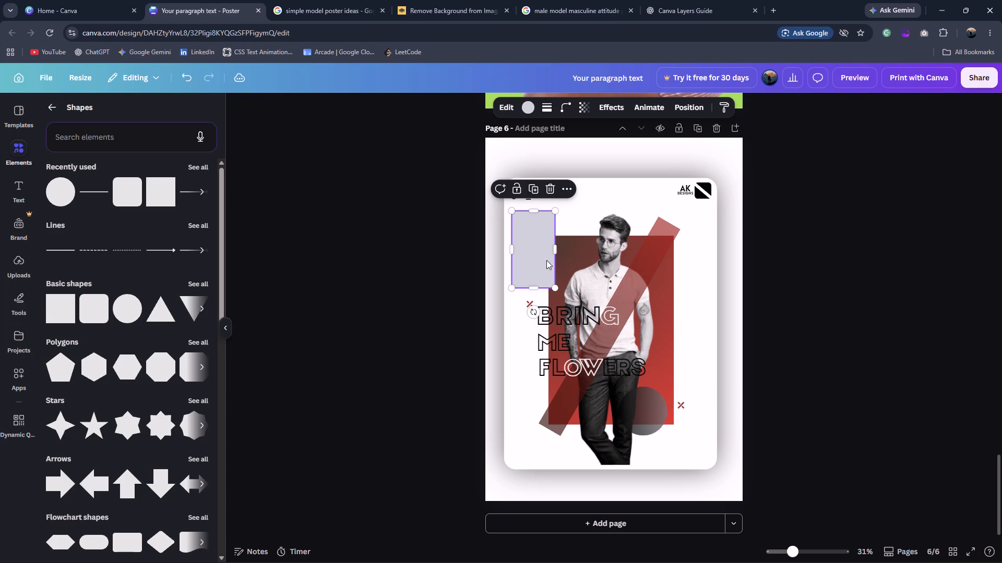
{"action": "left_click_drag", "start_coordinate": [558, 287], "coordinate": [532, 230]}
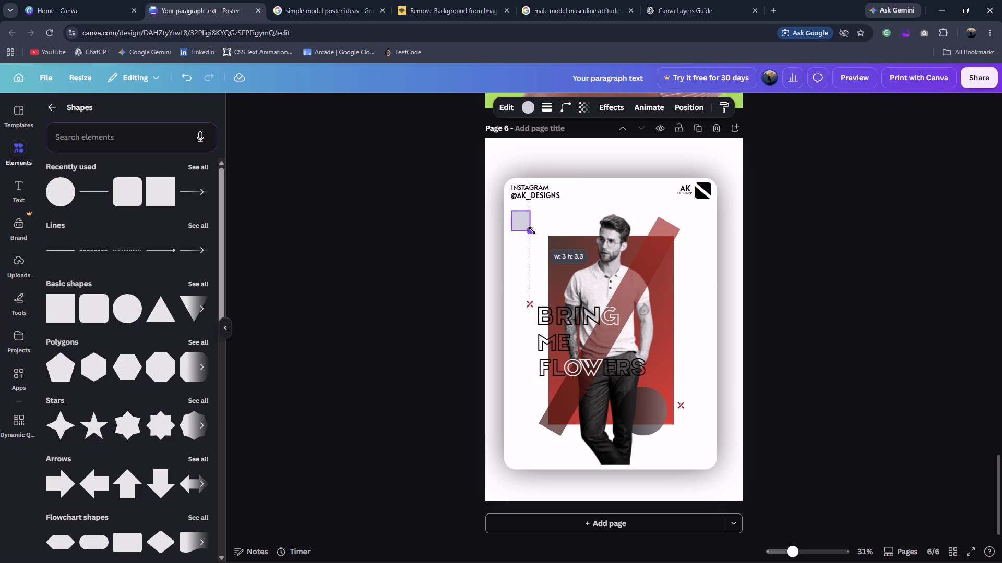
{"action": "left_click_drag", "start_coordinate": [532, 230], "coordinate": [526, 221]}
{"action": "left_click", "coordinate": [790, 223]}
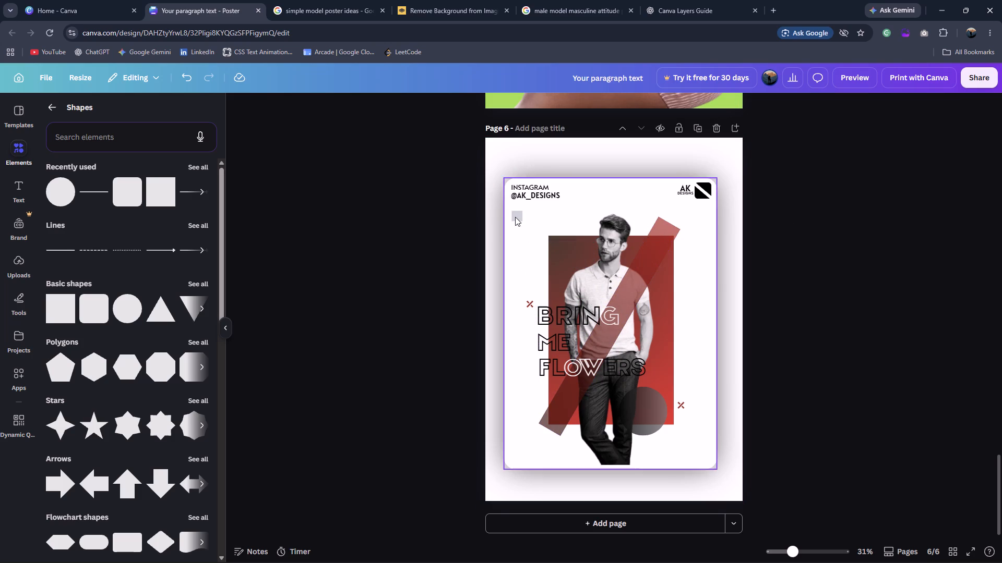
Duplicate the tiny grey square and align the copy edge to edge on the original's right side.
{"action": "left_click", "coordinate": [515, 217]}
{"action": "key", "text": "ctrl+d"}
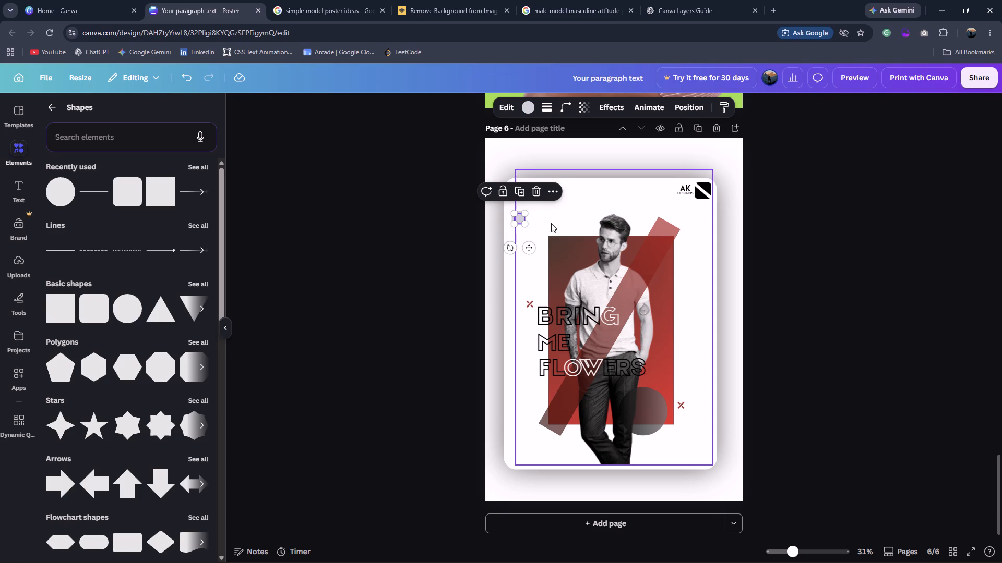
{"action": "left_click_drag", "start_coordinate": [528, 247], "coordinate": [539, 246]}
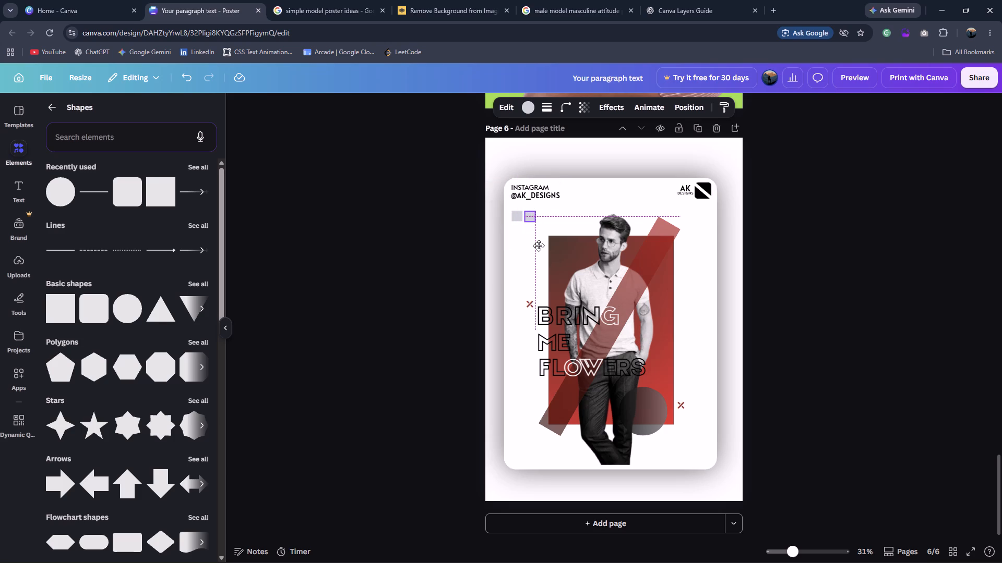
{"action": "left_click_drag", "start_coordinate": [539, 246], "coordinate": [538, 246]}
{"action": "left_click_drag", "start_coordinate": [538, 246], "coordinate": [537, 246]}
{"action": "left_click", "coordinate": [765, 249]}
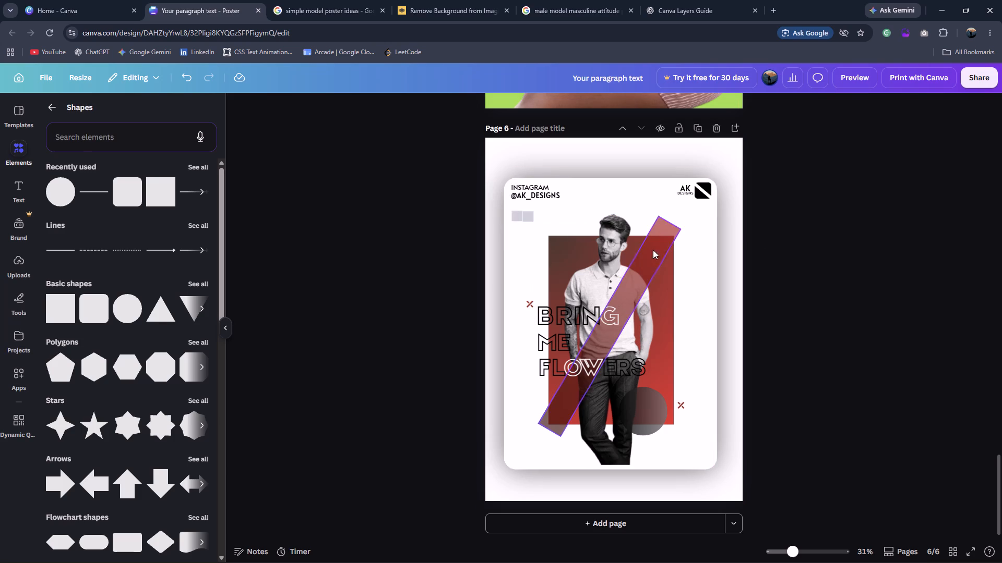
{"action": "left_click", "coordinate": [528, 217]}
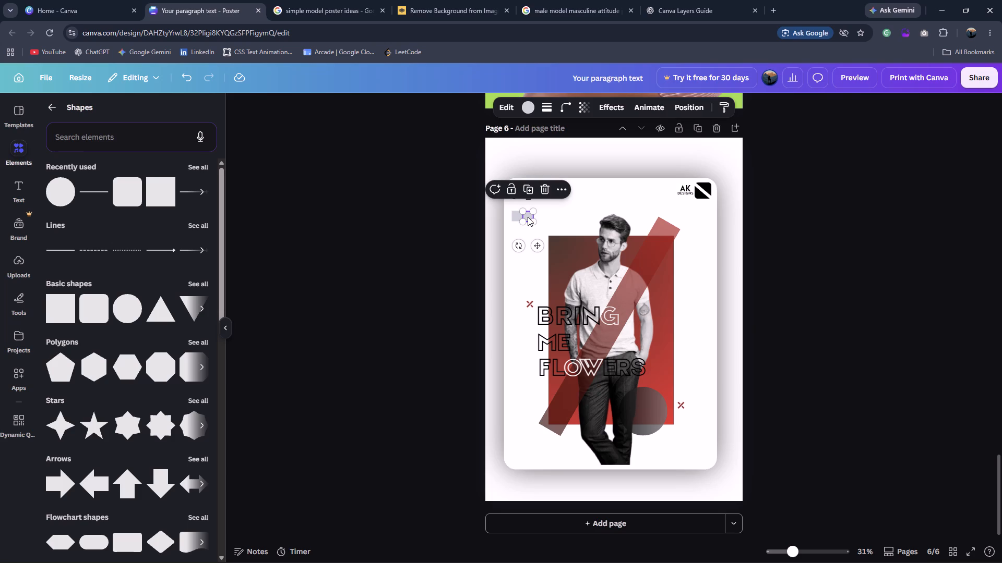
{"action": "key", "text": "Up"}
{"action": "key", "text": "Up"}
{"action": "key", "text": "Down"}
{"action": "key", "text": "Left"}
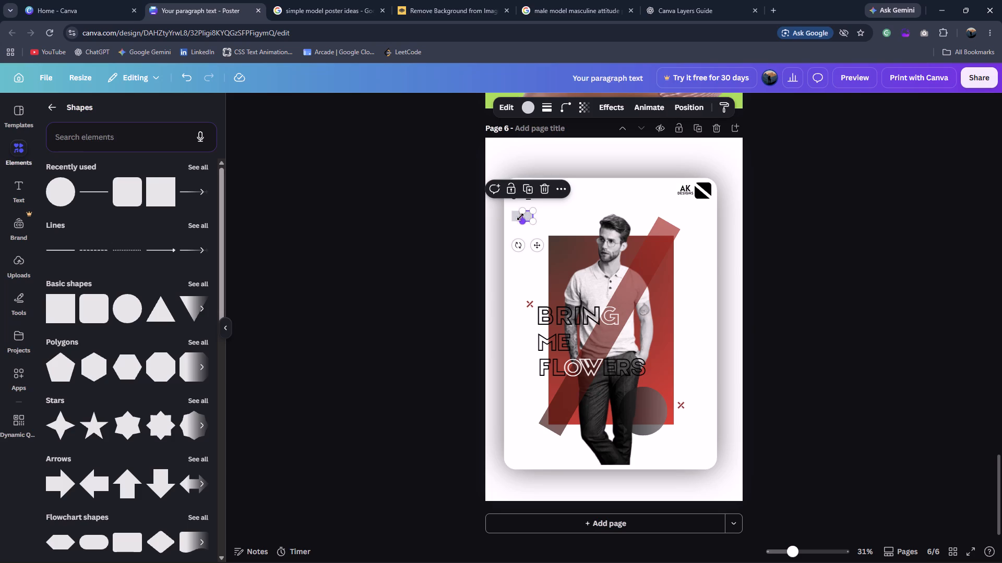
Duplicate the second tiny square to extend the row to three adjoining squares below the Instagram handle.
{"action": "key", "text": "ctrl+d"}
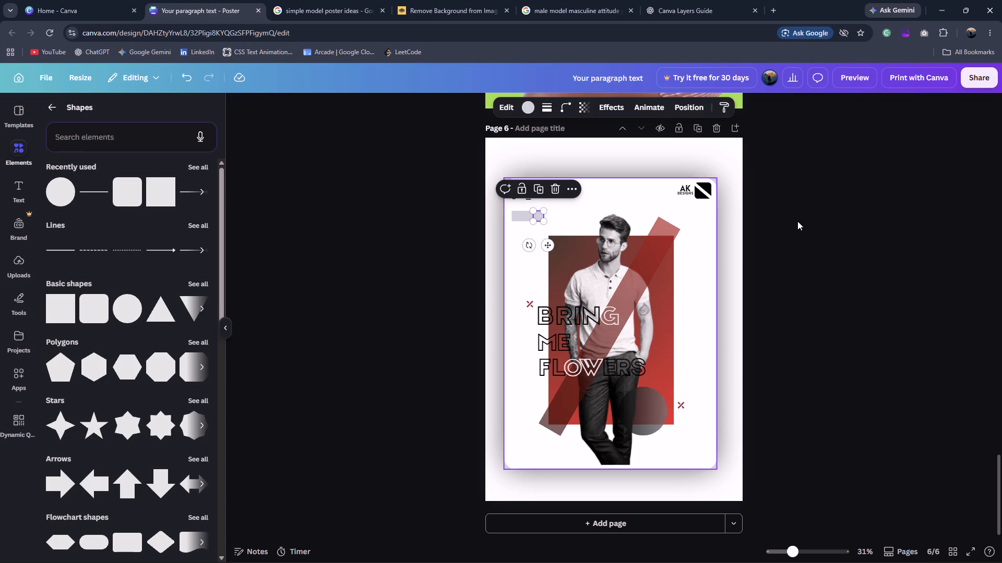
{"action": "left_click", "coordinate": [797, 221]}
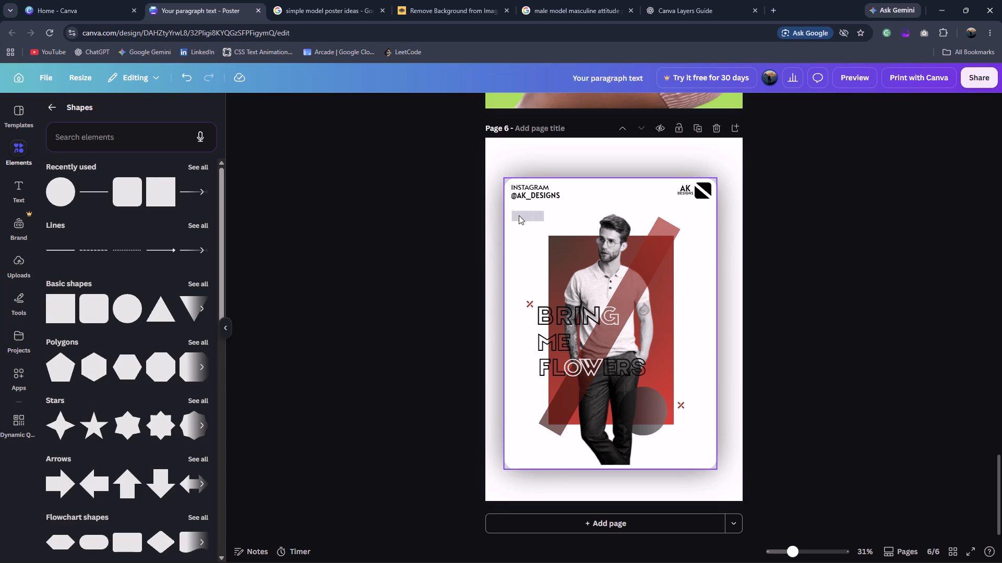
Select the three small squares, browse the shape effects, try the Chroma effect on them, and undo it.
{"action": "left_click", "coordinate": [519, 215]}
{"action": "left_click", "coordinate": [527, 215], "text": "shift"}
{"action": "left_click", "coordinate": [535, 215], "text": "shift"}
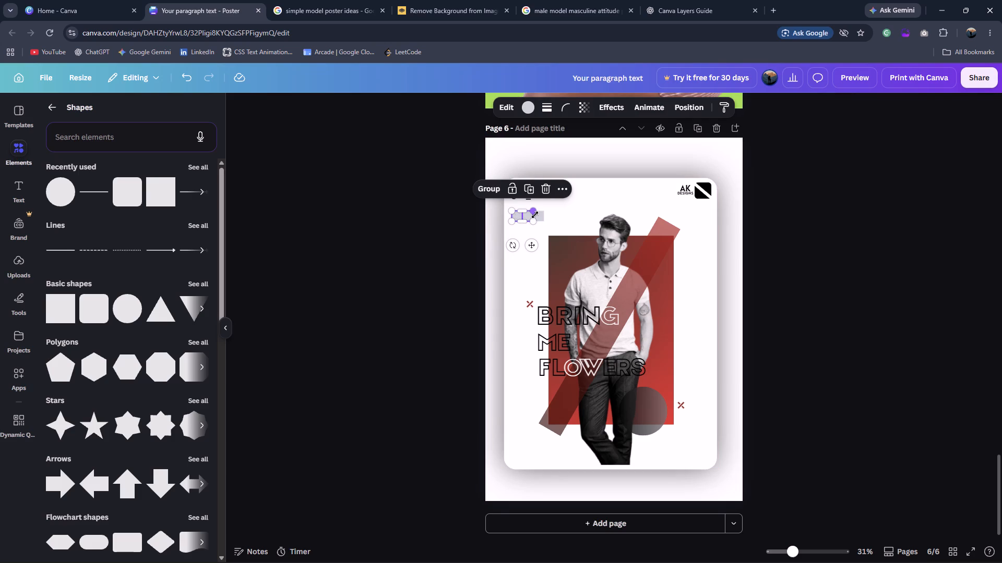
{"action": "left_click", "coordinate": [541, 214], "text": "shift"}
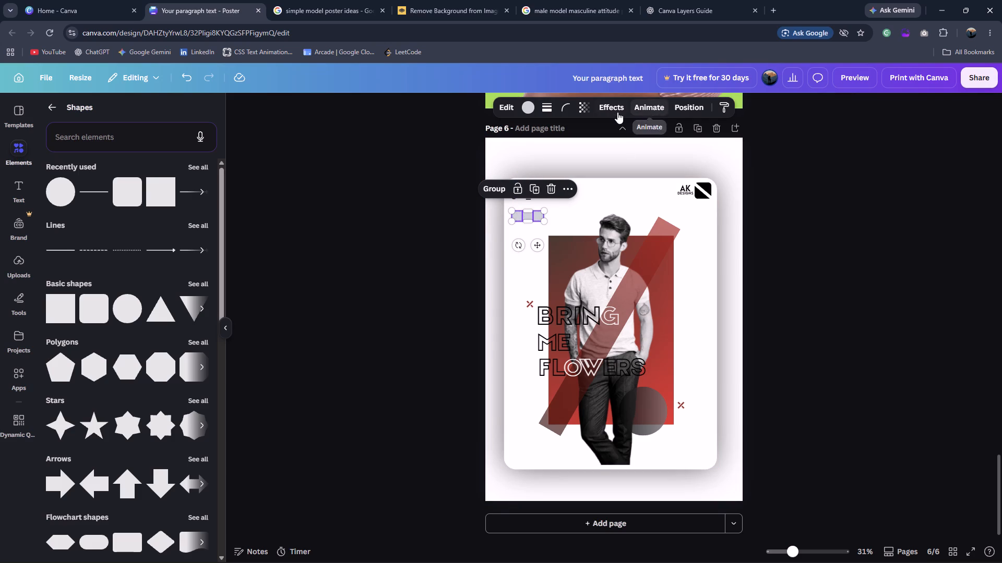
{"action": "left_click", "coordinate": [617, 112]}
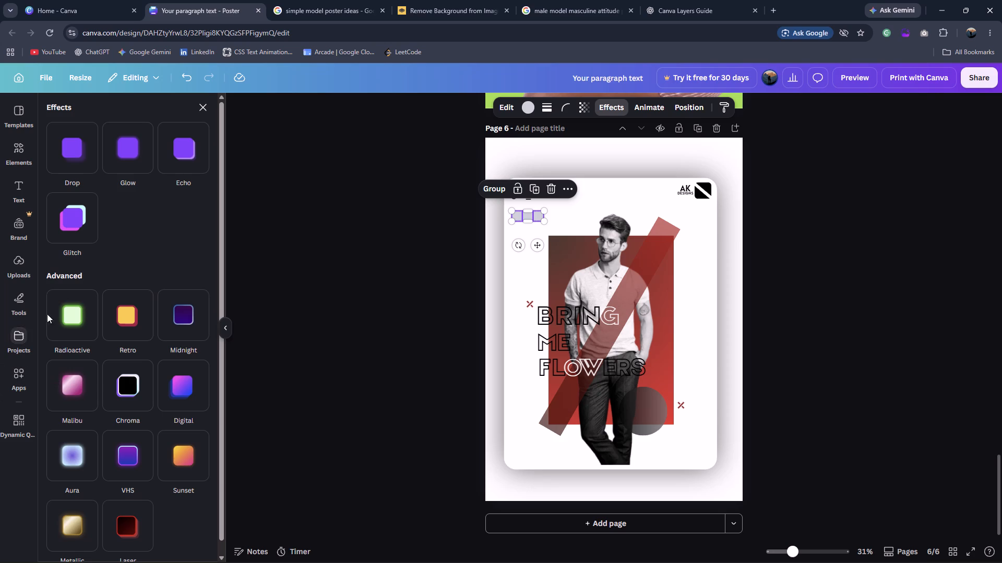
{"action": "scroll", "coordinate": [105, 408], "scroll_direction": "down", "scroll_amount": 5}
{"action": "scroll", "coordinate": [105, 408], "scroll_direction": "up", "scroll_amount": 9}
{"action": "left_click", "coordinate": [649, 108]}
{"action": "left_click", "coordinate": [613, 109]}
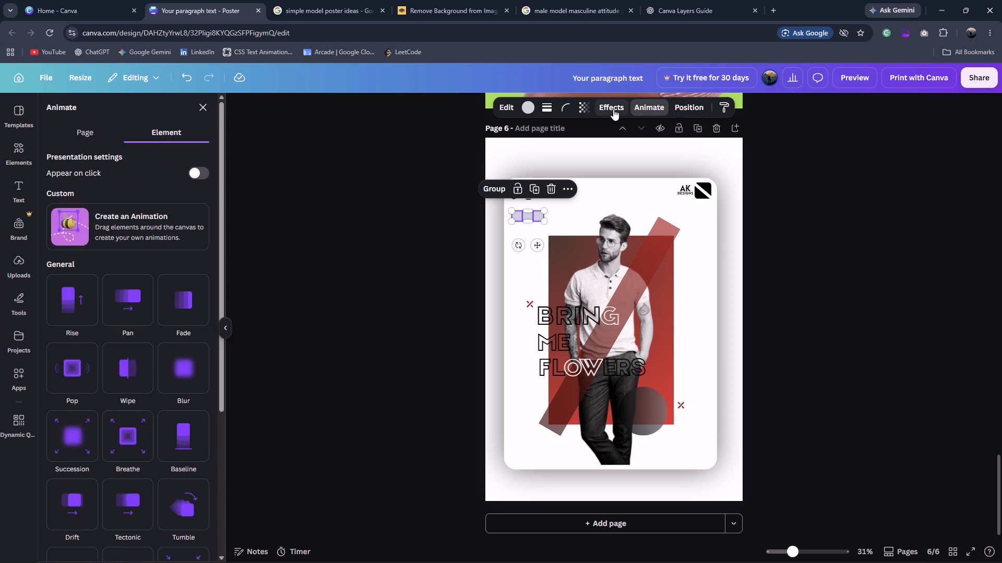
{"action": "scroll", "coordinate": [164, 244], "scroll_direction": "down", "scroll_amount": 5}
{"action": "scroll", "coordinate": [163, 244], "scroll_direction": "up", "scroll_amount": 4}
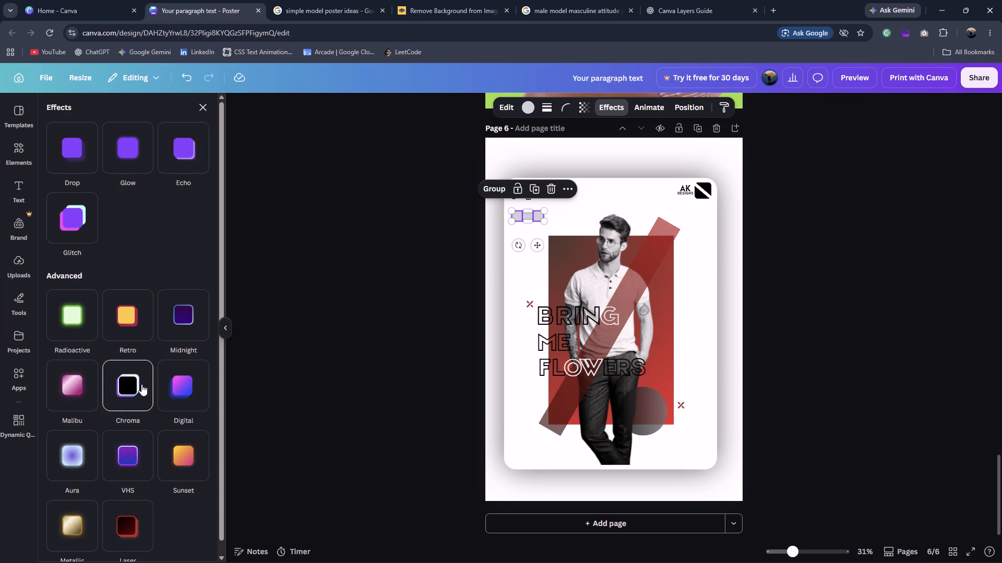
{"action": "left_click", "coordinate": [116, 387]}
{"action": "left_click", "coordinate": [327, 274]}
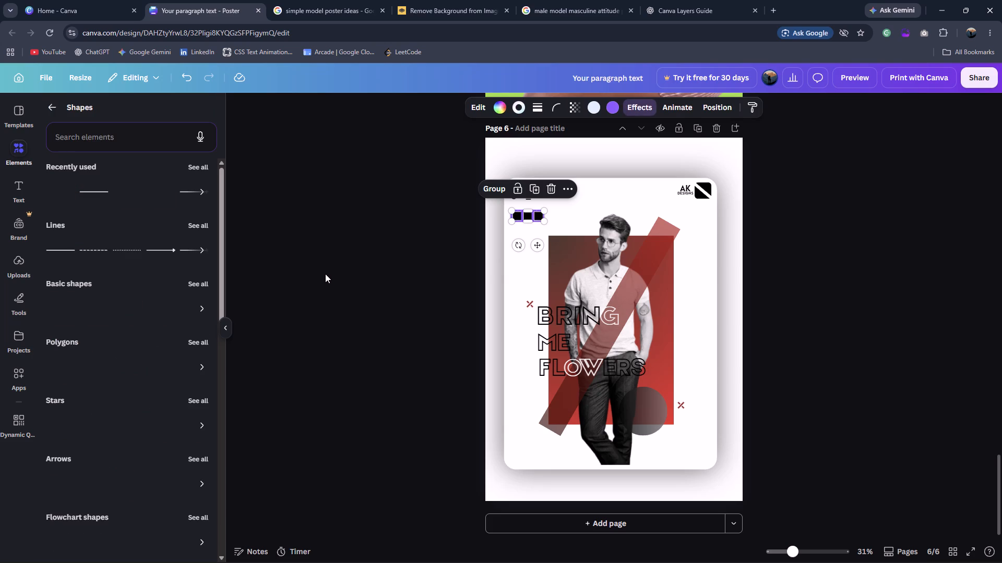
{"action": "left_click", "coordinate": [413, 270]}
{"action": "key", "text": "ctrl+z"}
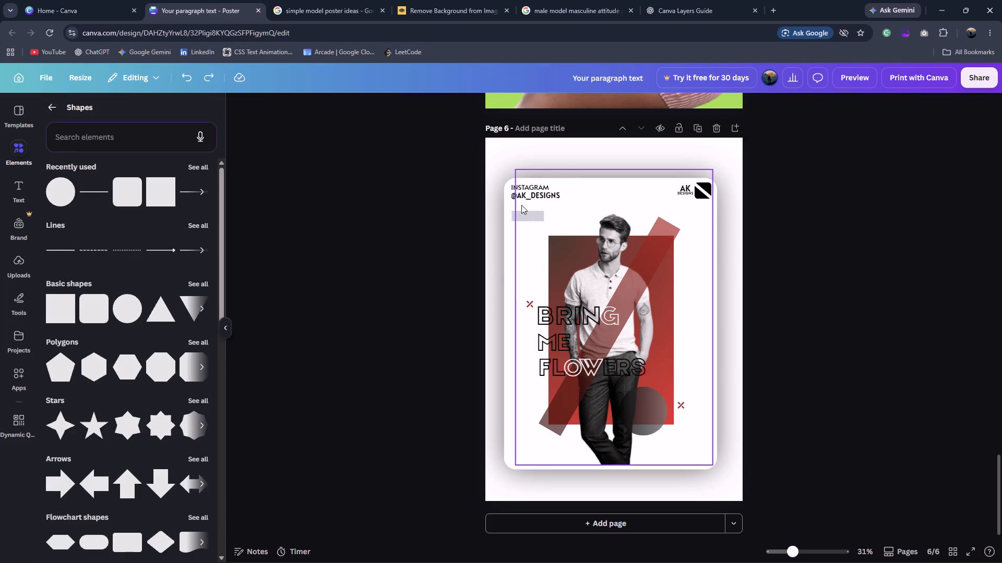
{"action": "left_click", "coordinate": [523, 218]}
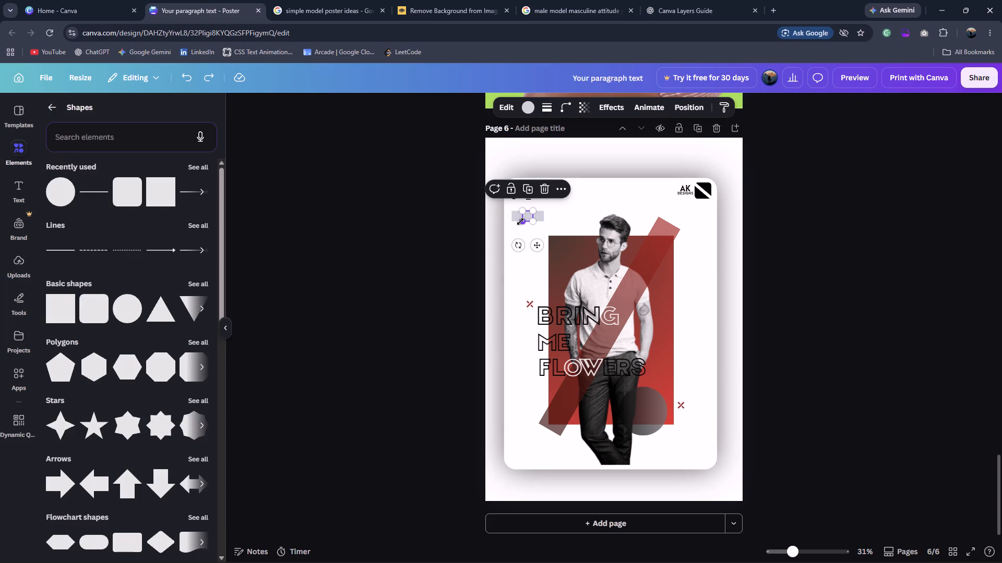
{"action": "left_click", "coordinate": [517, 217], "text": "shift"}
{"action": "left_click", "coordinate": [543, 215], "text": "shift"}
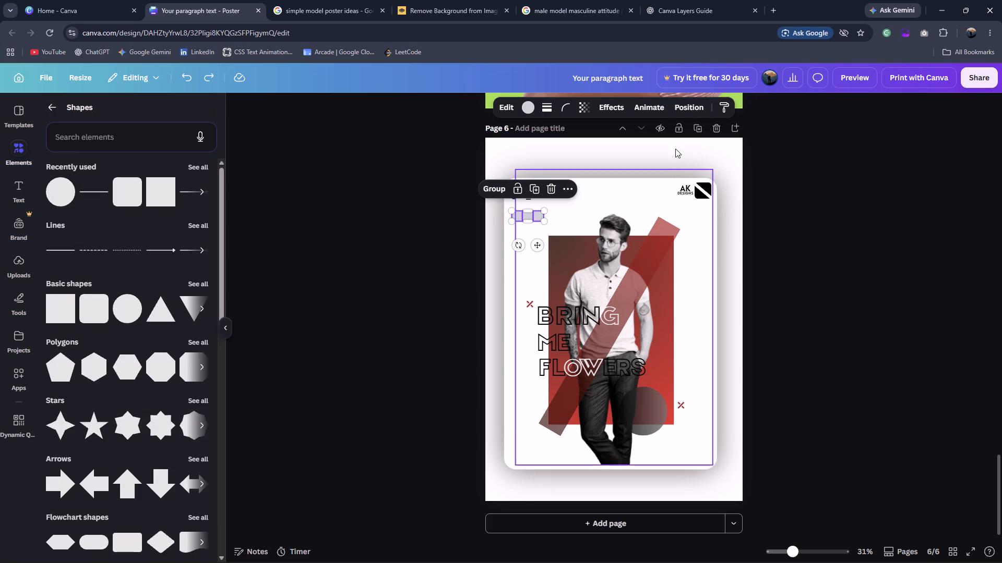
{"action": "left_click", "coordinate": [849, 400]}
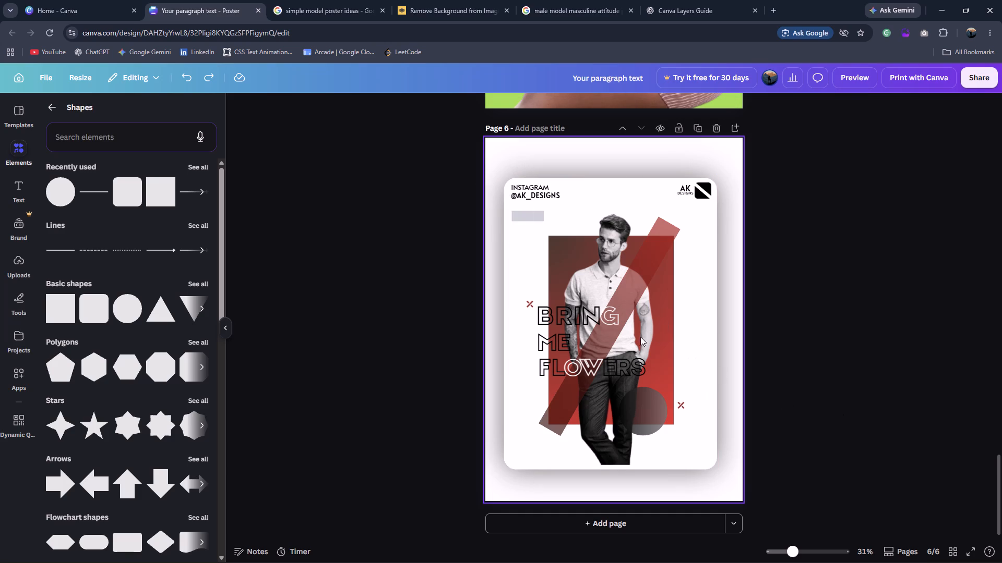
Open the effect settings of the BRING text to inspect its outline style.
{"action": "left_click", "coordinate": [583, 320]}
{"action": "left_click", "coordinate": [723, 105]}
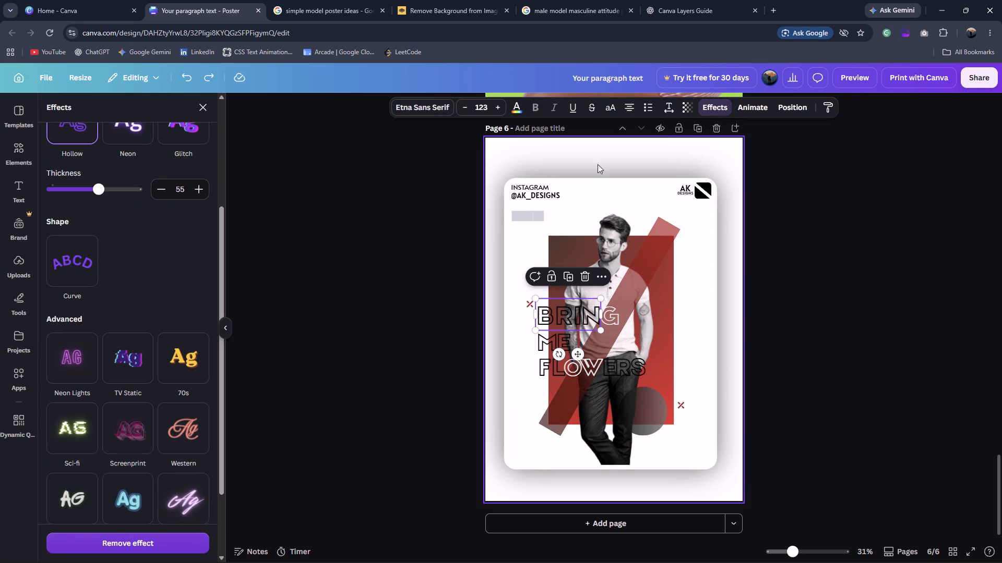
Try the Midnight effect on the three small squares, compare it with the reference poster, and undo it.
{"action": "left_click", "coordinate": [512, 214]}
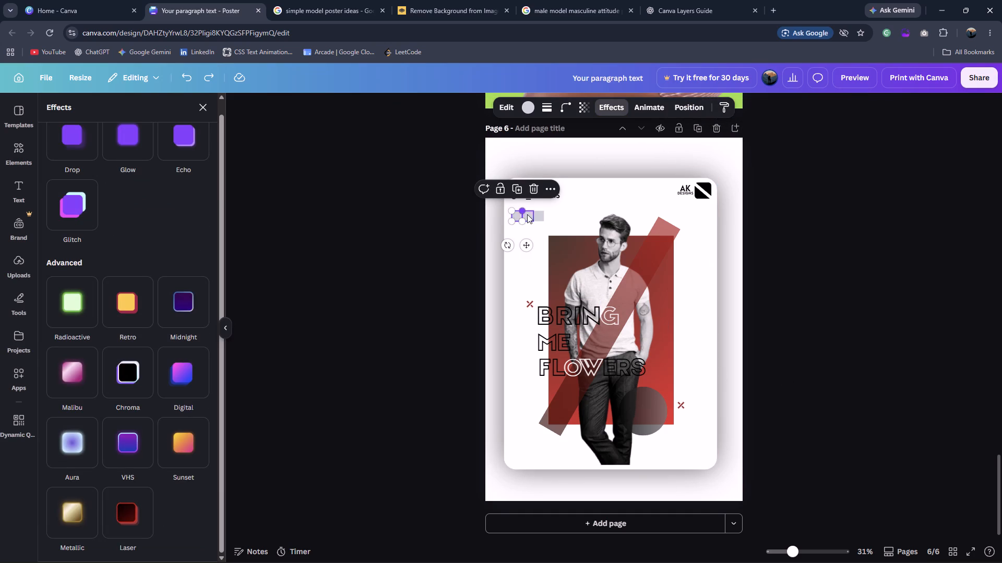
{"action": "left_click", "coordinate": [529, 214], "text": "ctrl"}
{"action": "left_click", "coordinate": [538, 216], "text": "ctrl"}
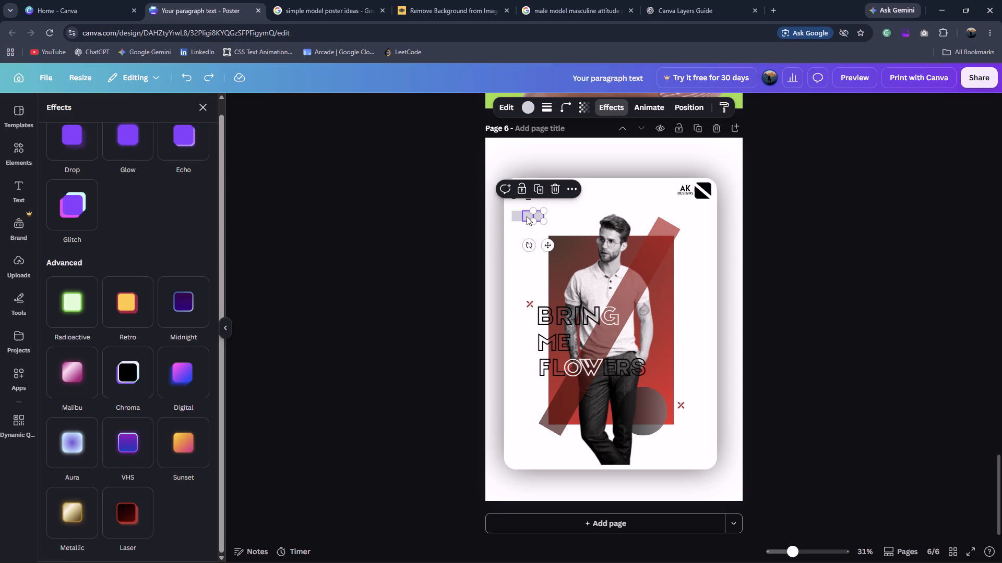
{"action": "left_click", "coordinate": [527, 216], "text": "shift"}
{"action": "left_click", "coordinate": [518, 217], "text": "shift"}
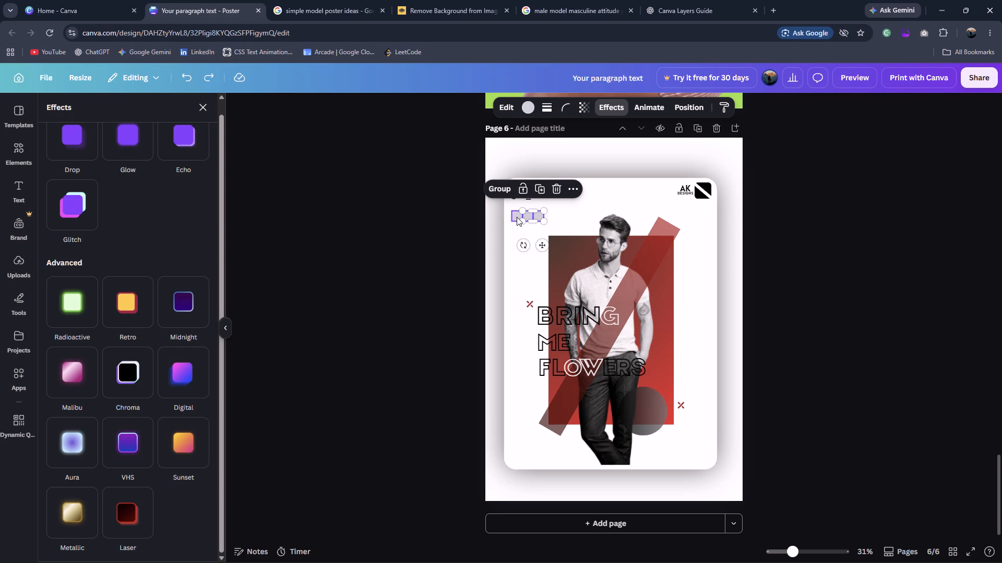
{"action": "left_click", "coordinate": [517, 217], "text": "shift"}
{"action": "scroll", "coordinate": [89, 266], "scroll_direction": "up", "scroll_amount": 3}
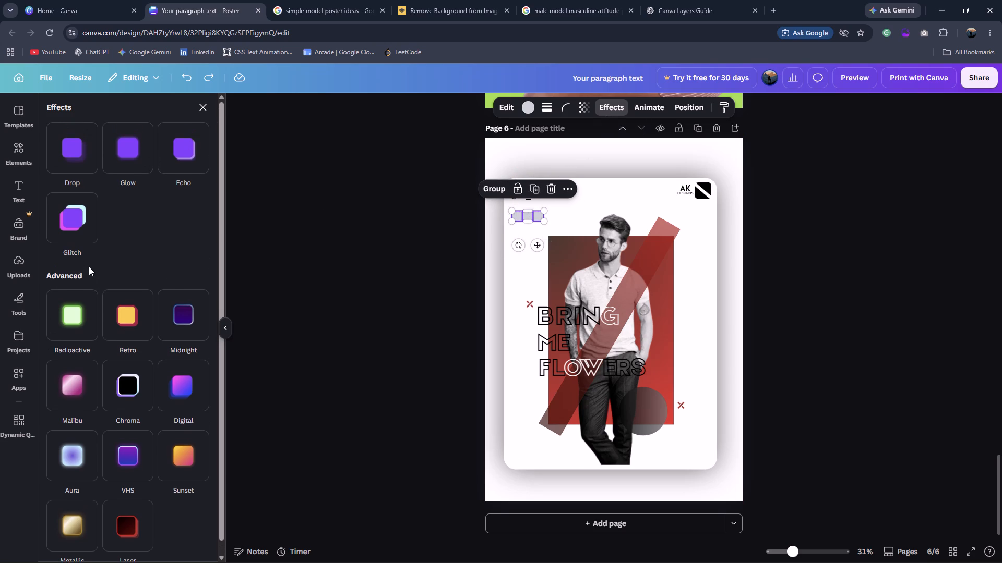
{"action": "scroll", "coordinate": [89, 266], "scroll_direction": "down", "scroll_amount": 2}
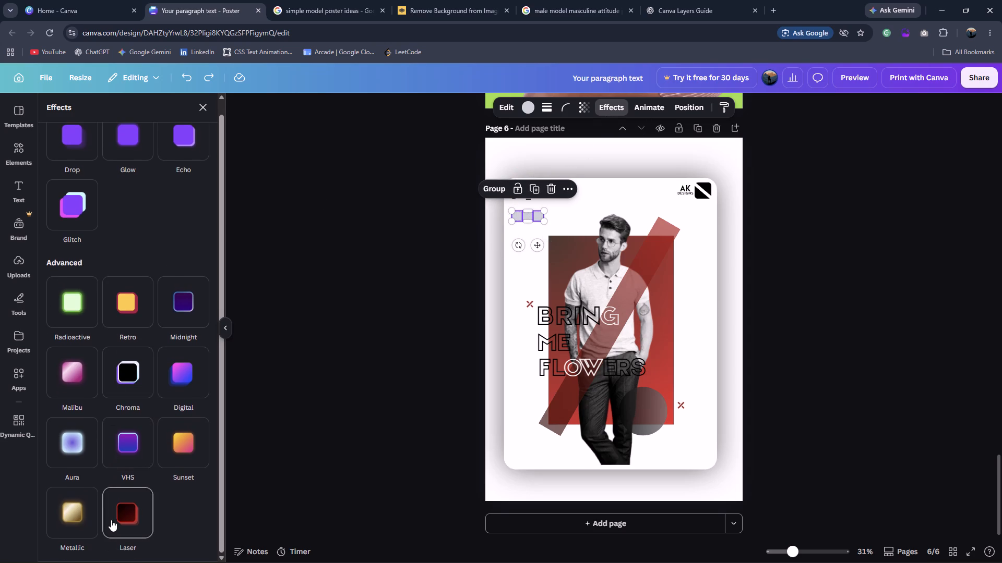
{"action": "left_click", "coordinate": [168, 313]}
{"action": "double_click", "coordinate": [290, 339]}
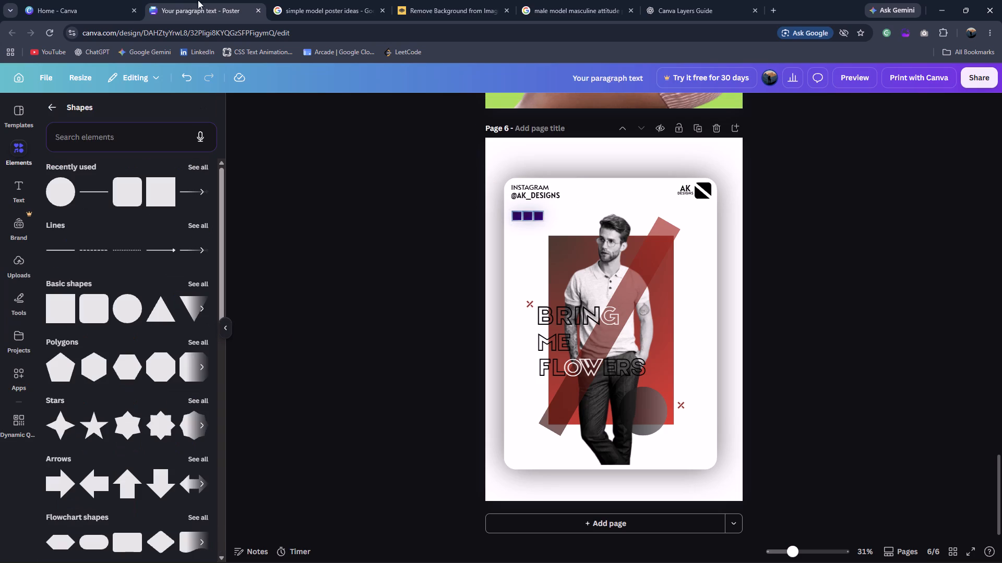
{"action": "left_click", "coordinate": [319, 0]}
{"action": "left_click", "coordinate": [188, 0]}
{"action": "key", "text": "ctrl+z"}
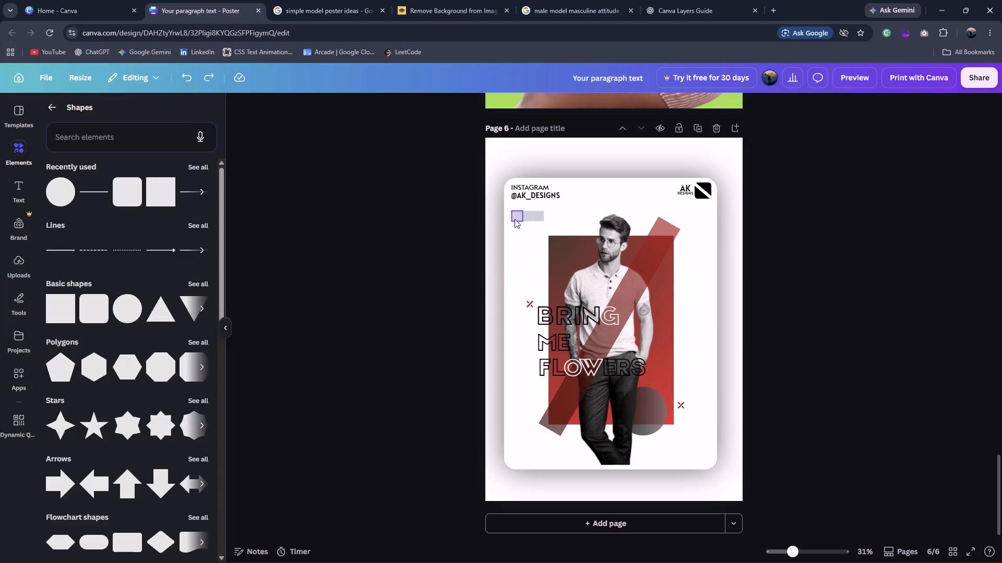
Select all three small squares beneath the Instagram handle, check the reference poster, and fill them with the dark-to-red gradient.
{"action": "left_click", "coordinate": [515, 219]}
{"action": "left_click", "coordinate": [528, 218], "text": "shift"}
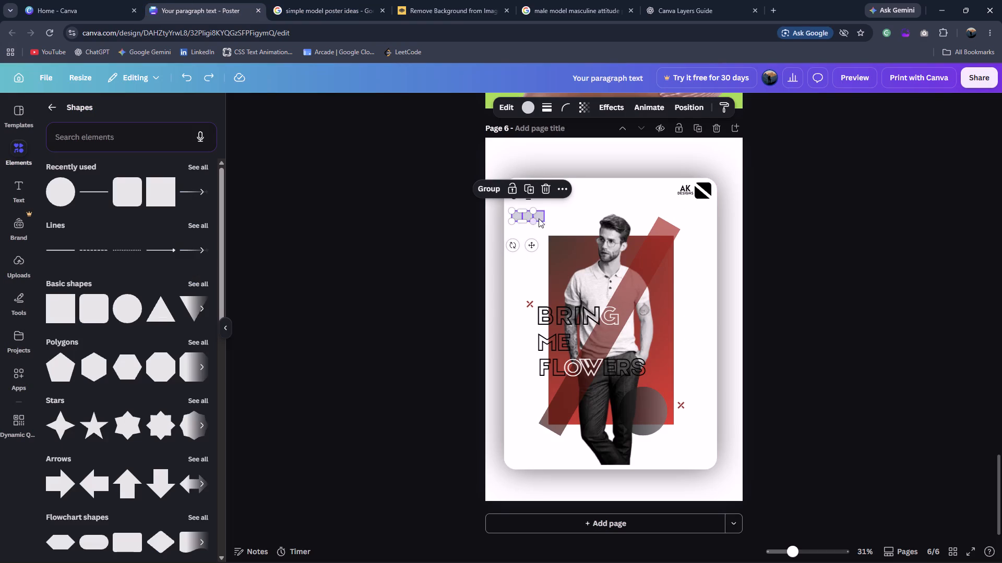
{"action": "left_click", "coordinate": [539, 218], "text": "shift"}
{"action": "left_click", "coordinate": [295, 8]}
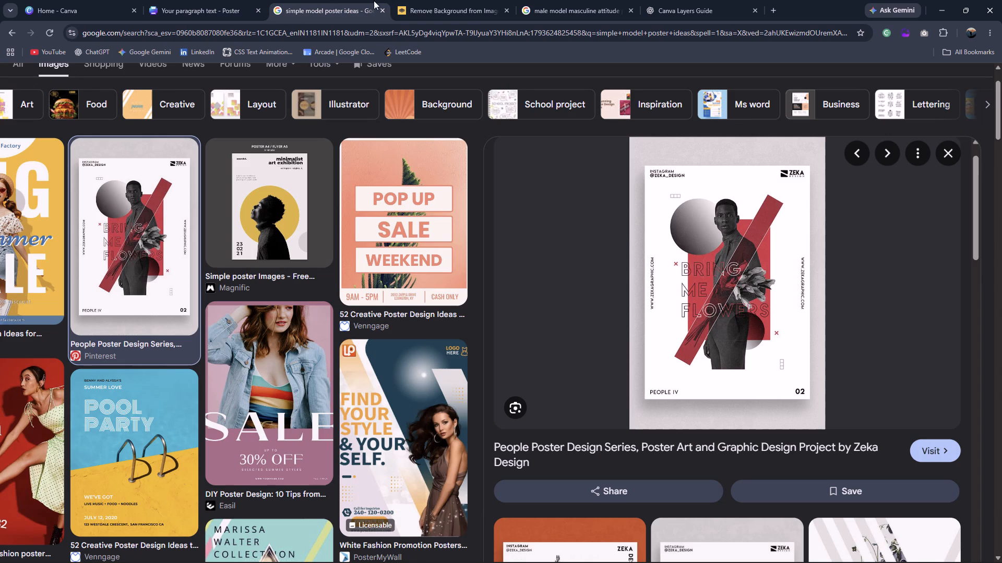
{"action": "left_click", "coordinate": [212, 9]}
{"action": "left_click", "coordinate": [522, 104]}
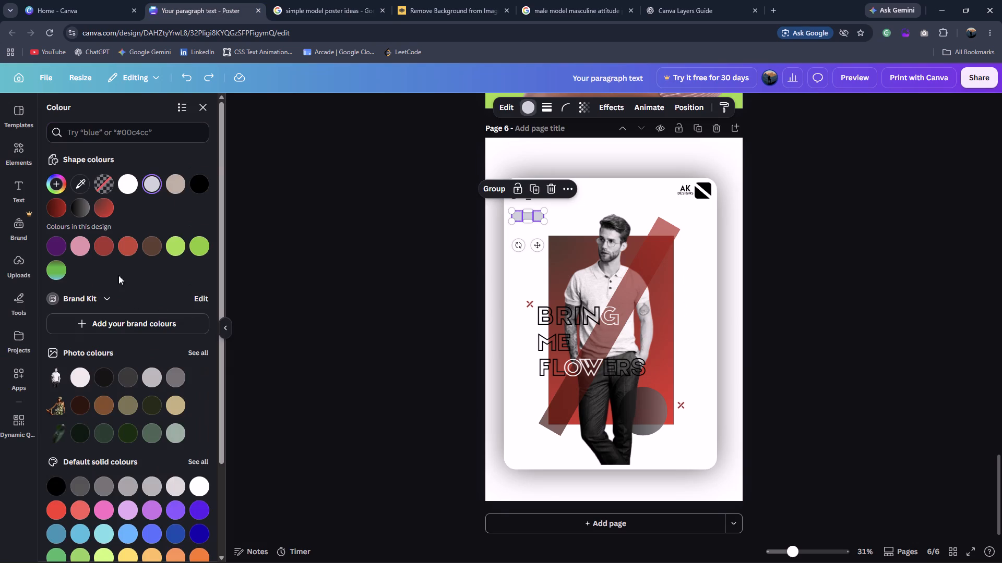
{"action": "left_click", "coordinate": [100, 211]}
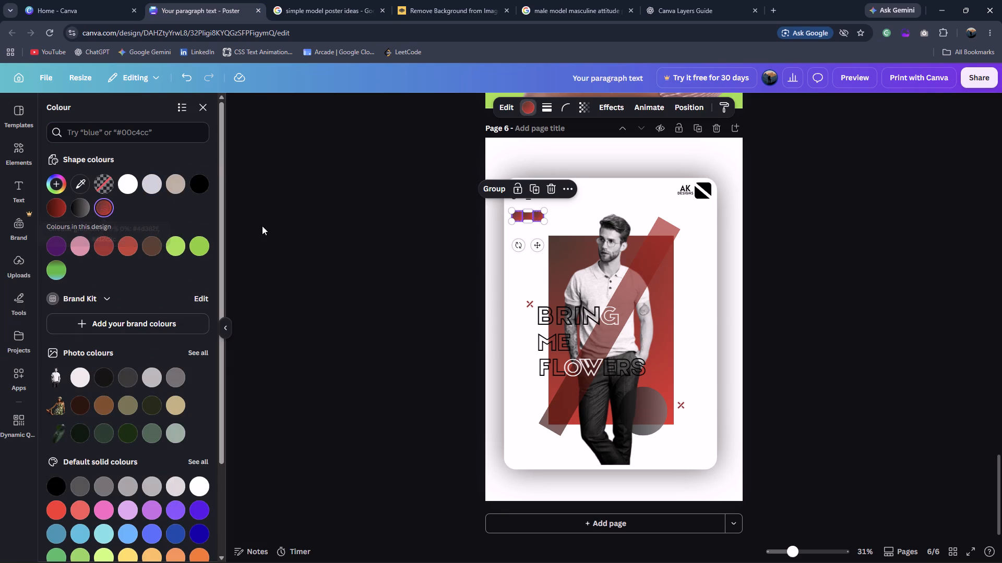
{"action": "left_click", "coordinate": [356, 240]}
{"action": "left_click", "coordinate": [356, 240]}
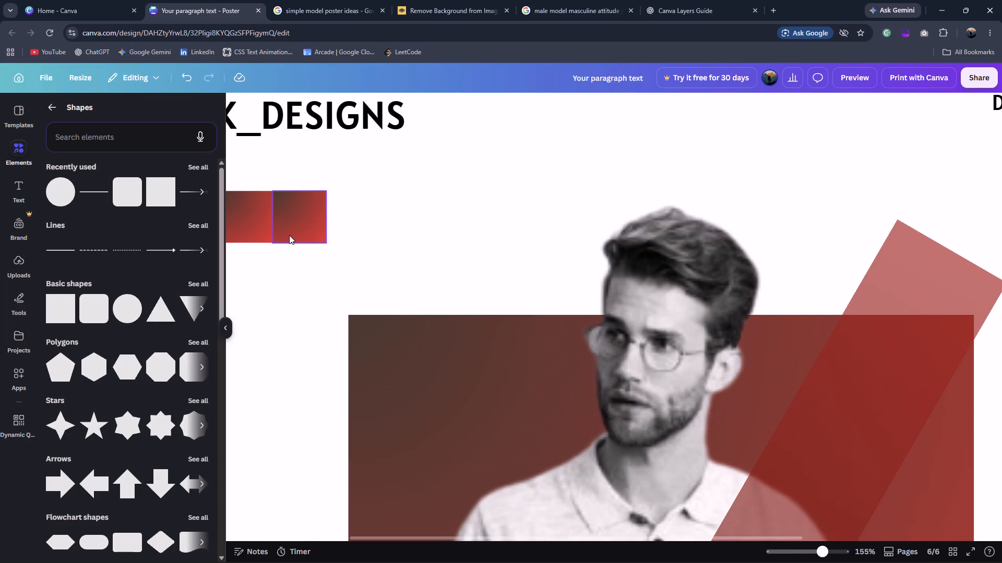
Nudge the three gradient squares individually so they form an evenly spaced, slightly overlapping row.
{"action": "left_click", "coordinate": [289, 235]}
{"action": "key", "text": "Right"}
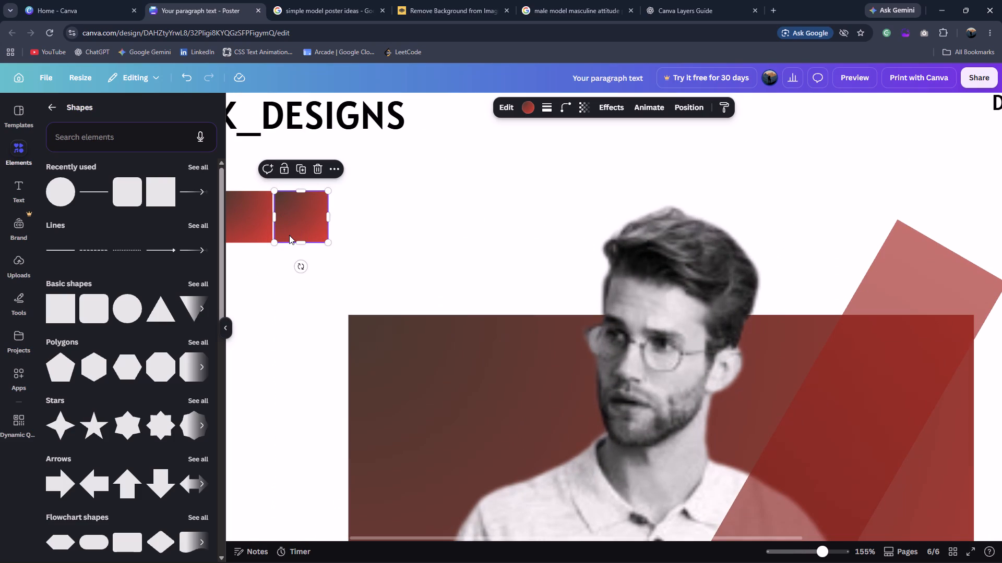
{"action": "key", "text": "Left"}
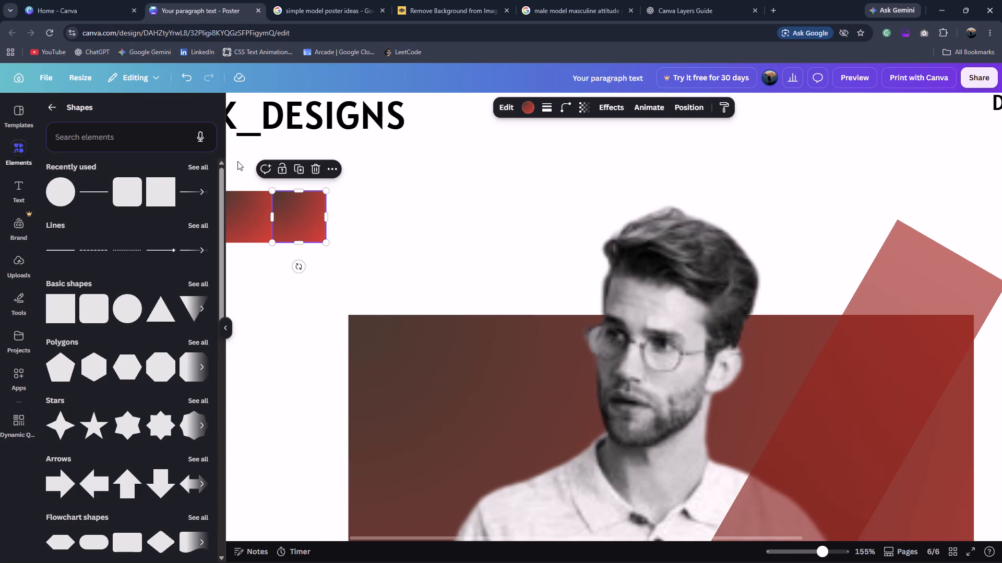
{"action": "scroll", "coordinate": [237, 161], "scroll_direction": "right", "scroll_amount": 3}
{"action": "left_click", "coordinate": [372, 207]}
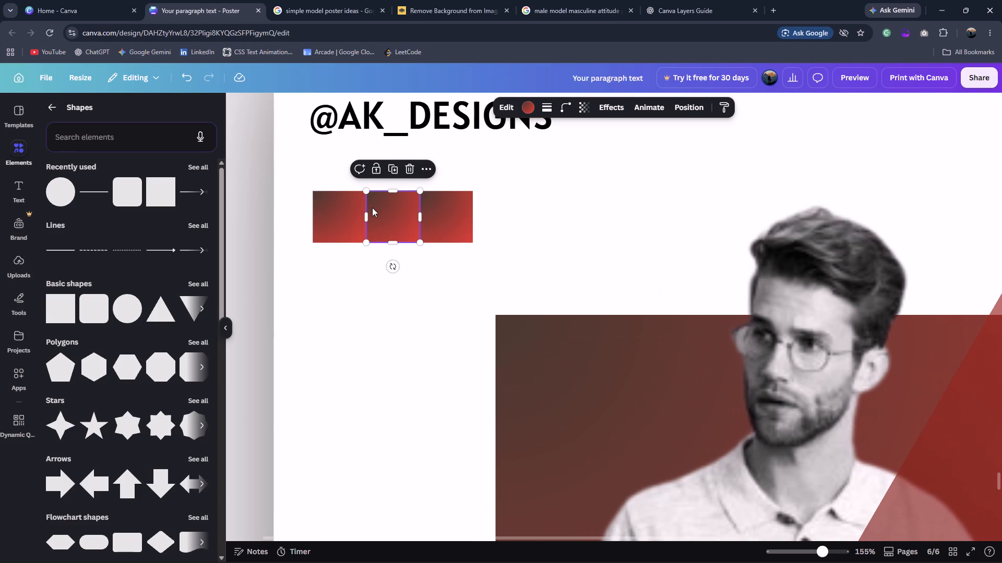
{"action": "key", "text": "Left"}
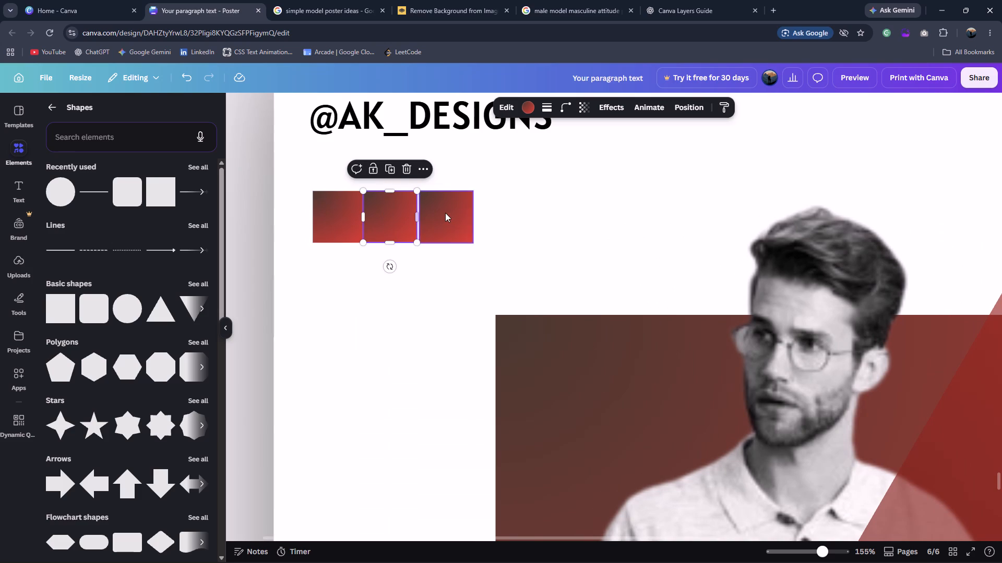
{"action": "left_click", "coordinate": [449, 214]}
{"action": "key", "text": "Left"}
{"action": "key", "text": "Left"}
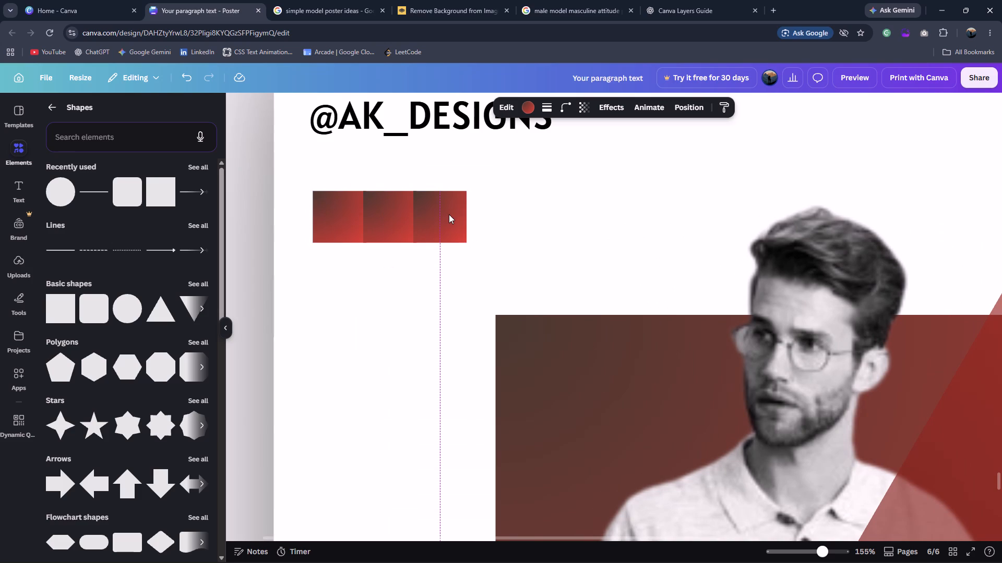
{"action": "key", "text": "Right"}
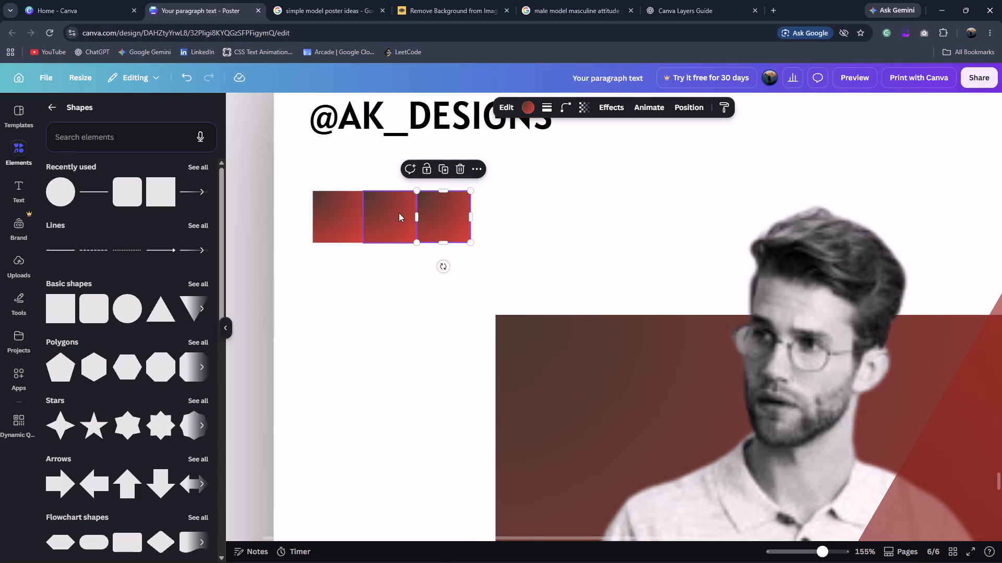
{"action": "left_click", "coordinate": [399, 213]}
{"action": "key", "text": "Right"}
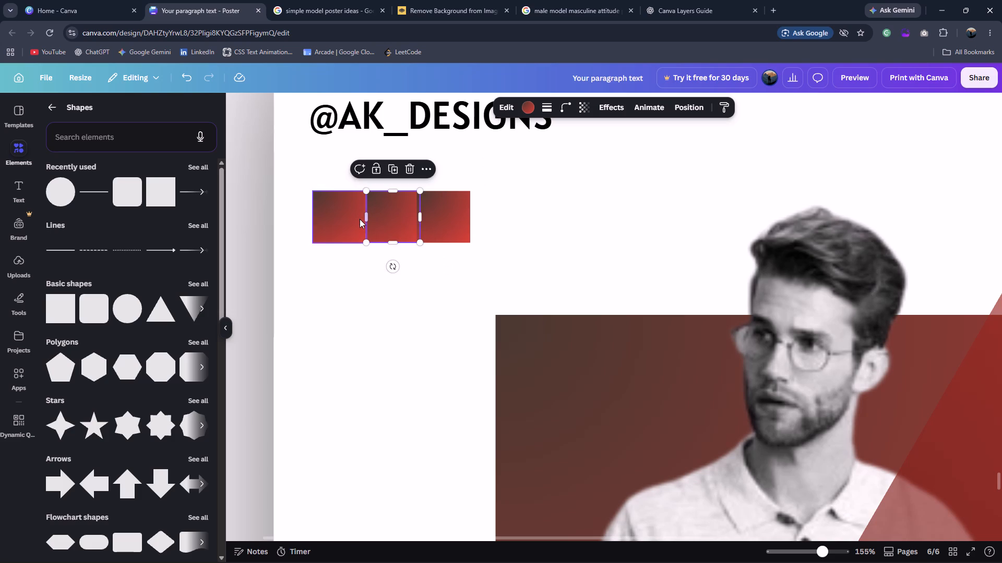
{"action": "left_click", "coordinate": [355, 220]}
{"action": "key", "text": "Right"}
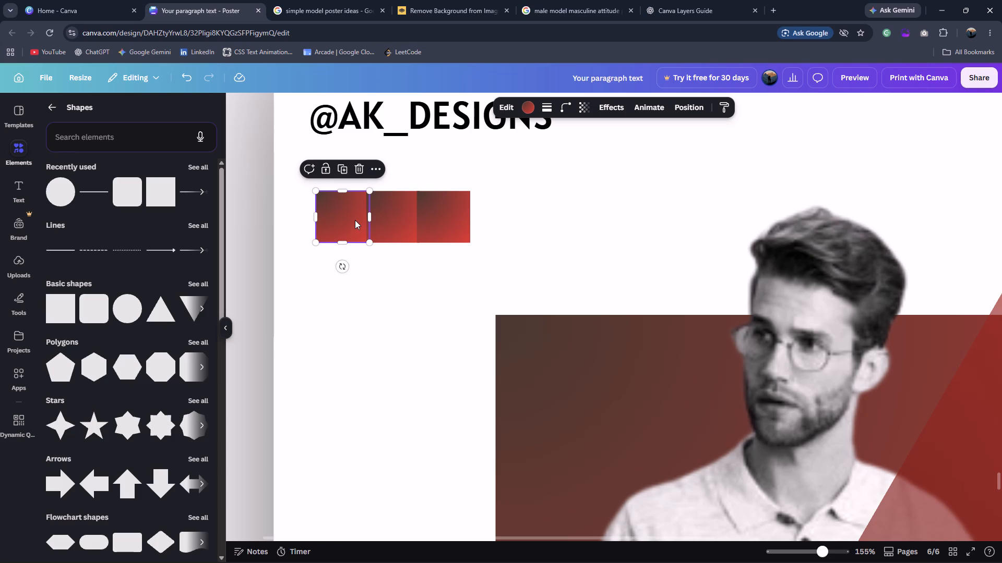
{"action": "left_click", "coordinate": [259, 347]}
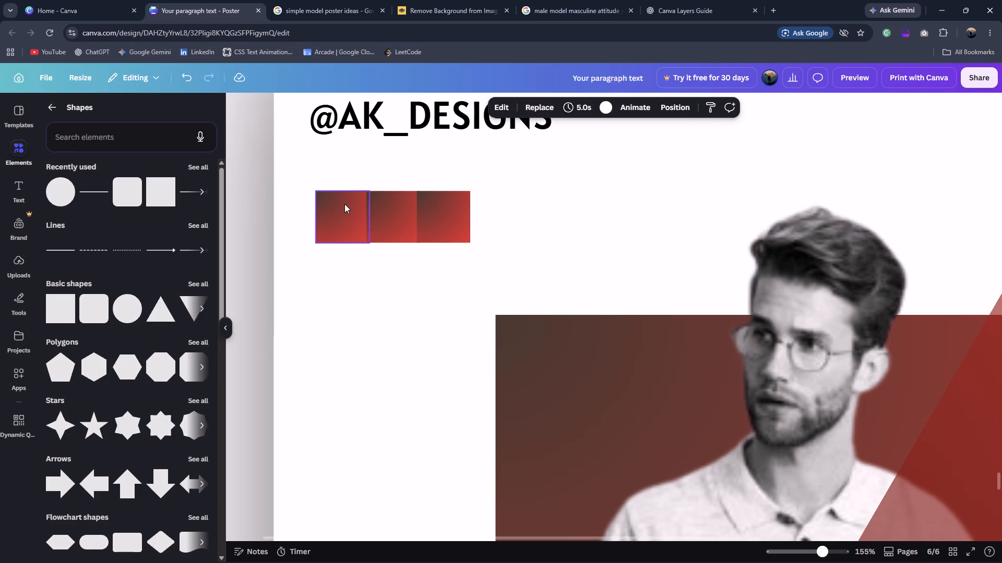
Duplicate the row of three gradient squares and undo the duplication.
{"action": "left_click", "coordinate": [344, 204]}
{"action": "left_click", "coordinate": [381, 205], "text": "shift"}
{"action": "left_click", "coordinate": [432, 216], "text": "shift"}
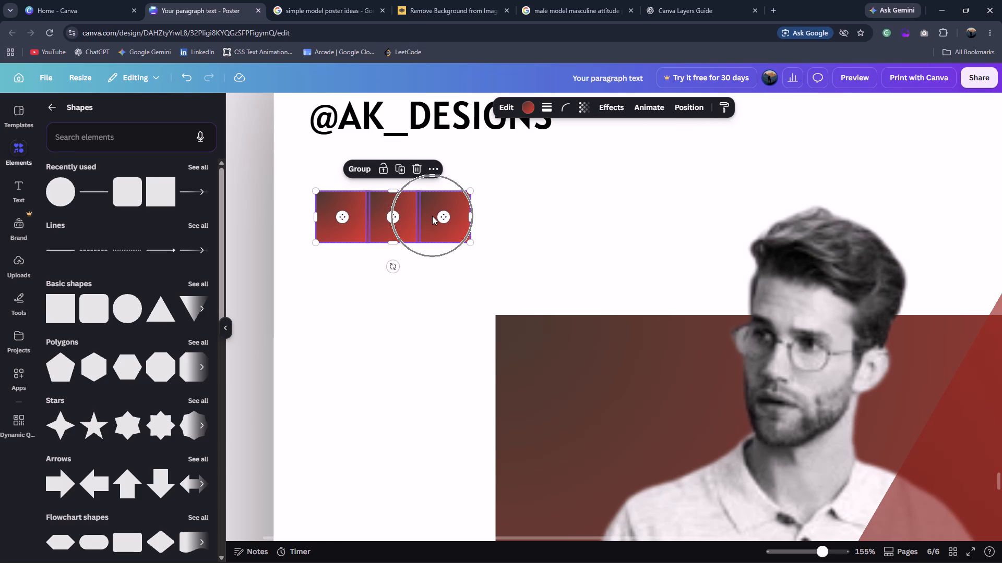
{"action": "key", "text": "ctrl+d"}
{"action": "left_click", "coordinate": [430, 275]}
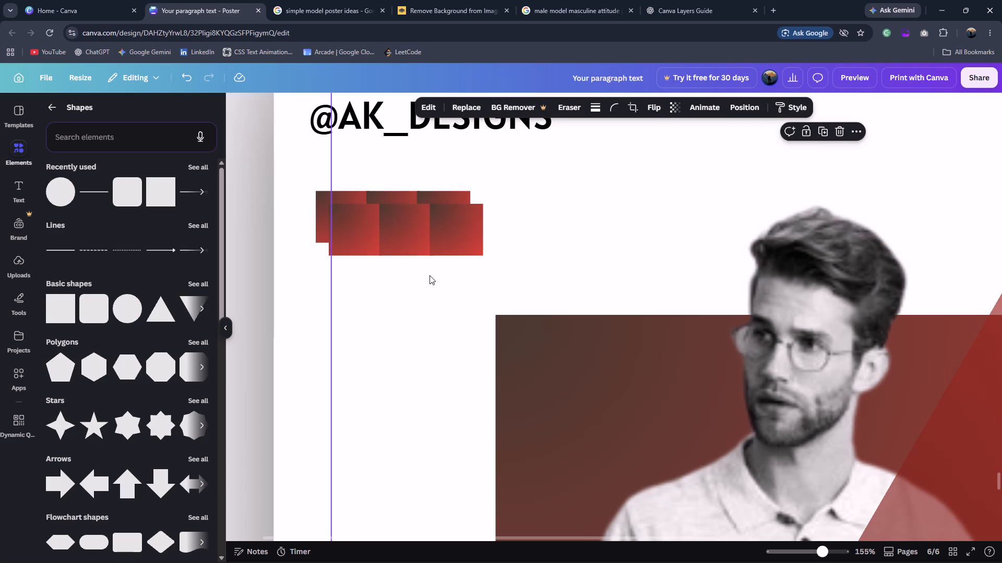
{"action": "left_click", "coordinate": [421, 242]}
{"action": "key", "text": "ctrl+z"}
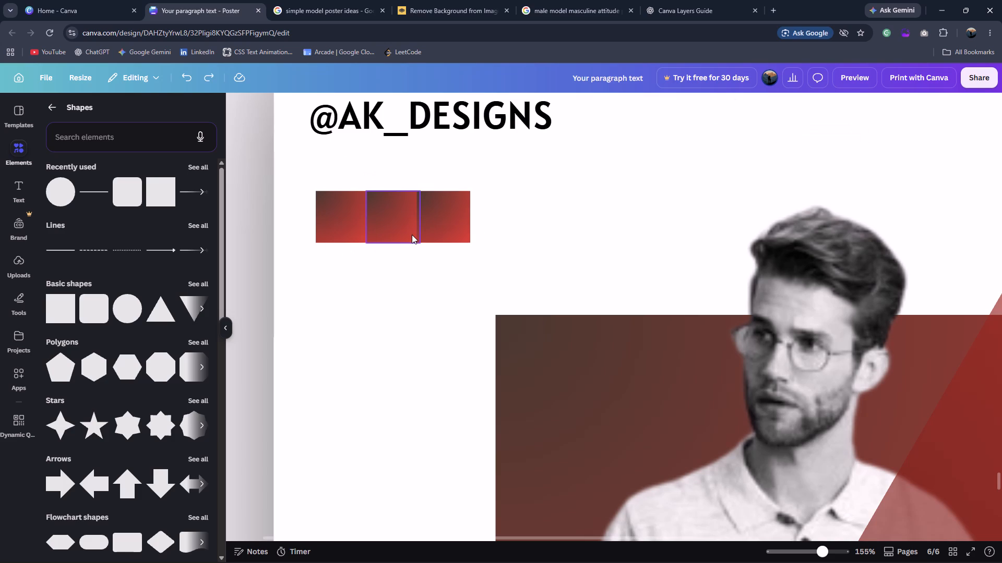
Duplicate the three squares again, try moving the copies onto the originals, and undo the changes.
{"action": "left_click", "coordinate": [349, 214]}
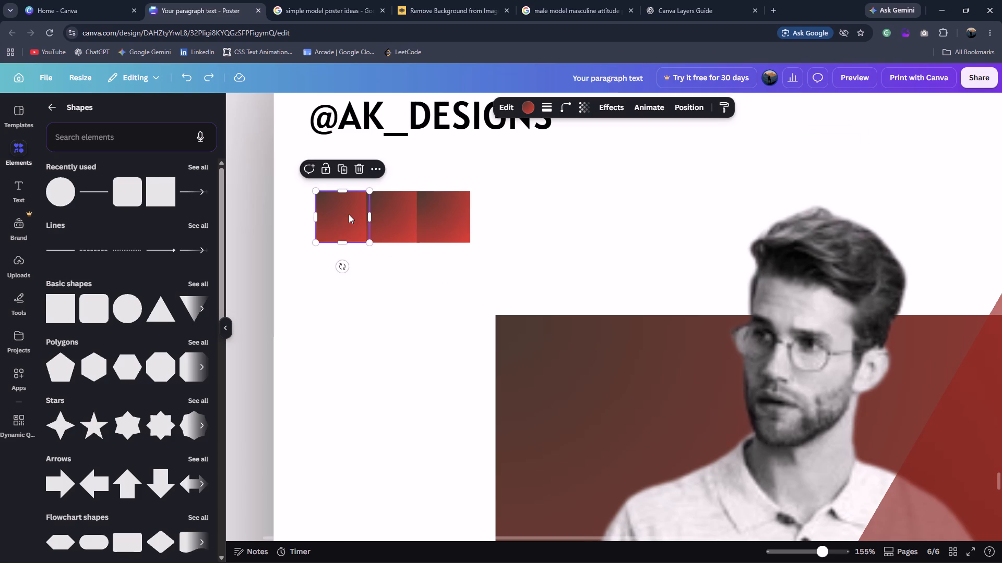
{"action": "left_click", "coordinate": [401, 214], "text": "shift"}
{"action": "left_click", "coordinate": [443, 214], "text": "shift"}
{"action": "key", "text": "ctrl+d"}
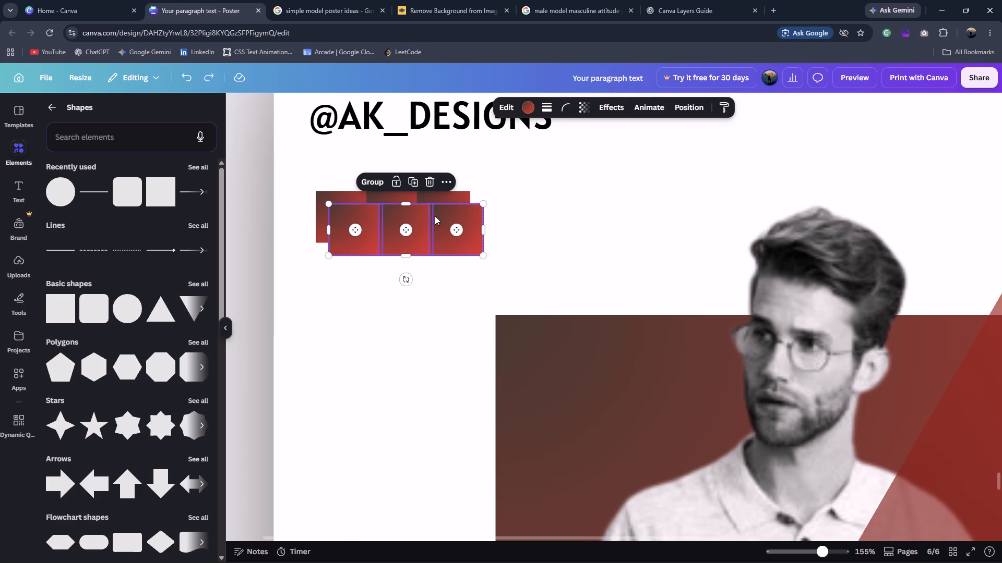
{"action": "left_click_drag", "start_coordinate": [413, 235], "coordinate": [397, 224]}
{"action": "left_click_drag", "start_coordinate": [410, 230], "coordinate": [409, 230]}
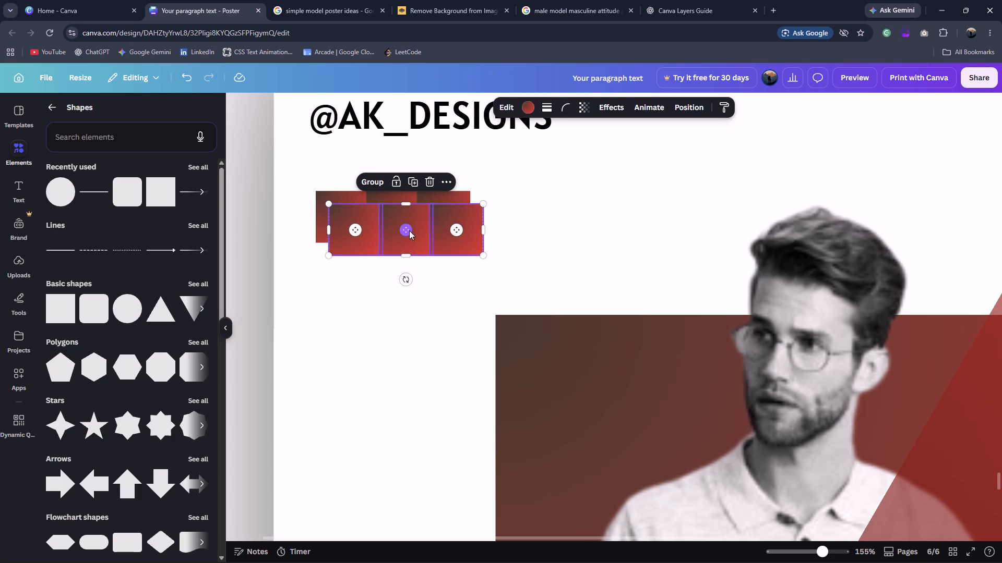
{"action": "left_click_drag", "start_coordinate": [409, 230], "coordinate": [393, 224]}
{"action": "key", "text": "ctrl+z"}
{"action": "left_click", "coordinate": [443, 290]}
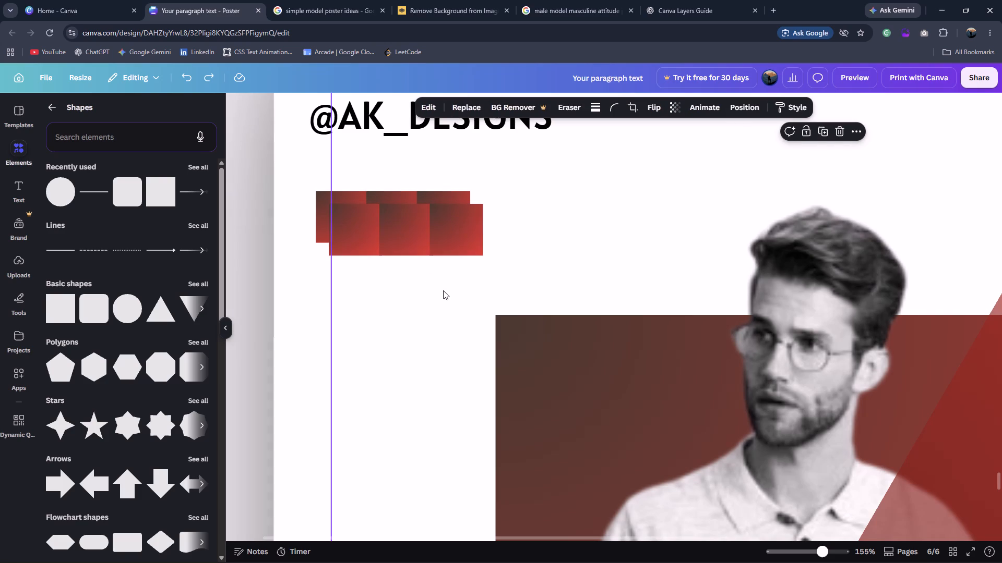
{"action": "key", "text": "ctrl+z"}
Duplicate the three gradient squares and place the copies exactly on top of the original row.
{"action": "left_click", "coordinate": [388, 225]}
{"action": "left_click", "coordinate": [356, 224], "text": "shift"}
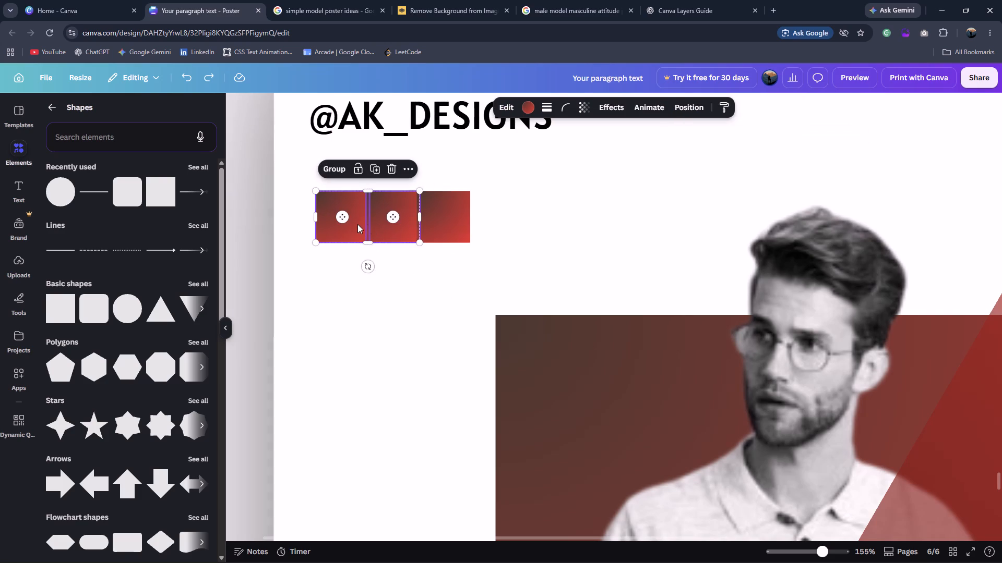
{"action": "left_click", "coordinate": [459, 224], "text": "shift"}
{"action": "key", "text": "ctrl+d"}
{"action": "left_click_drag", "start_coordinate": [437, 239], "coordinate": [432, 224]}
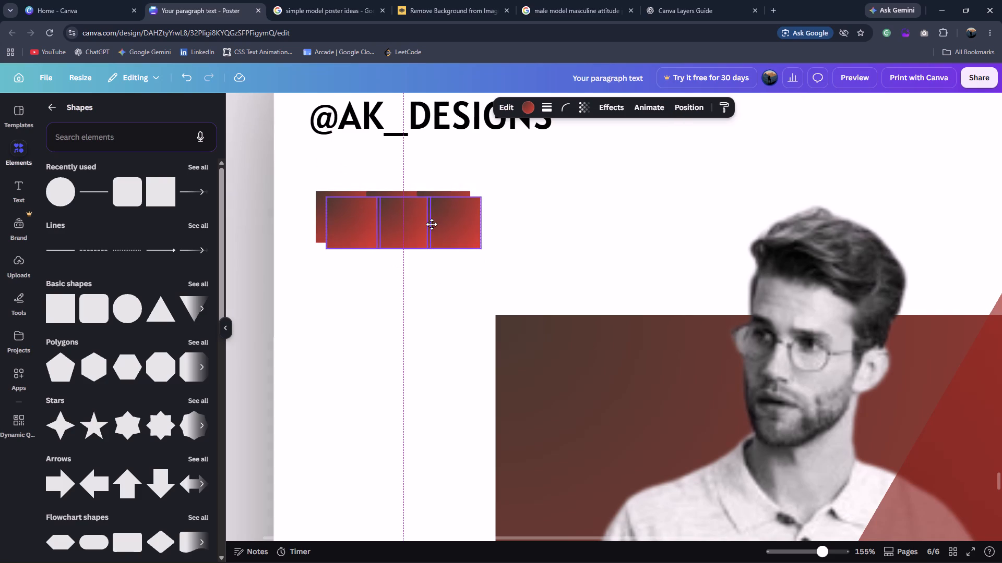
{"action": "left_click_drag", "start_coordinate": [432, 224], "coordinate": [426, 224]}
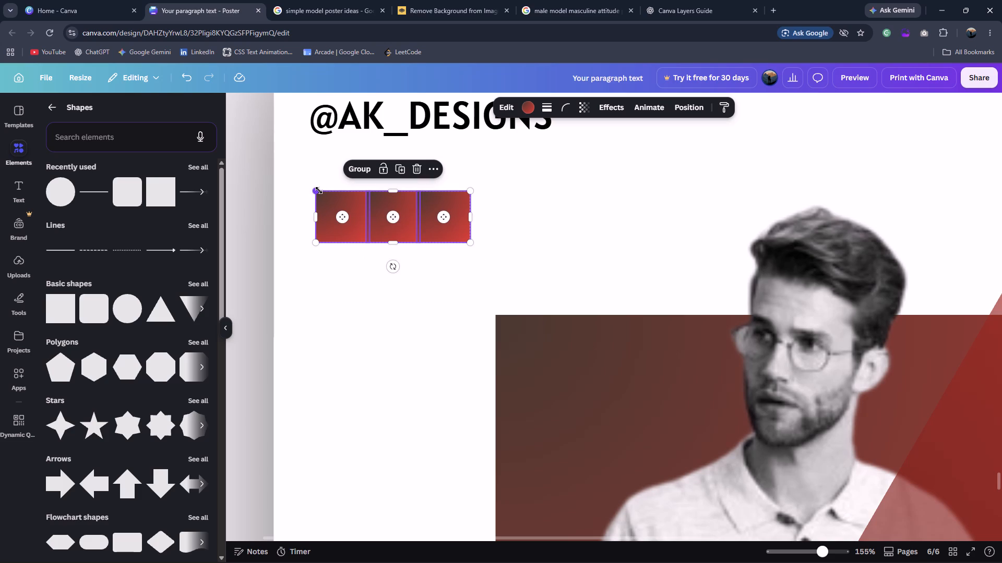
Shrink the duplicated row of squares proportionally and centre it over the original row.
{"action": "left_click_drag", "start_coordinate": [319, 190], "coordinate": [324, 195], "text": "ctrl"}
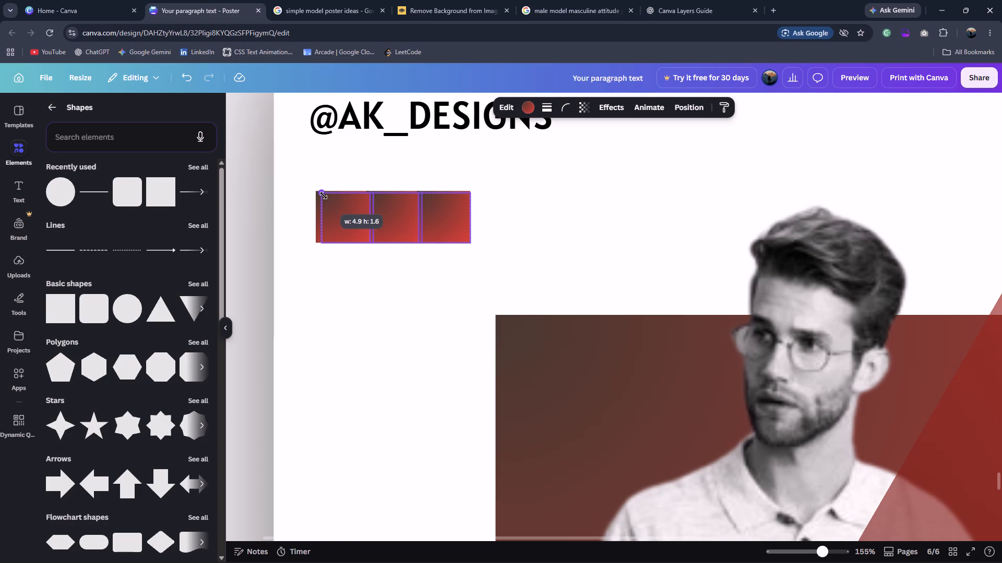
{"action": "left_click_drag", "start_coordinate": [324, 195], "coordinate": [329, 200], "text": "ctrl"}
{"action": "left_click", "coordinate": [425, 284]}
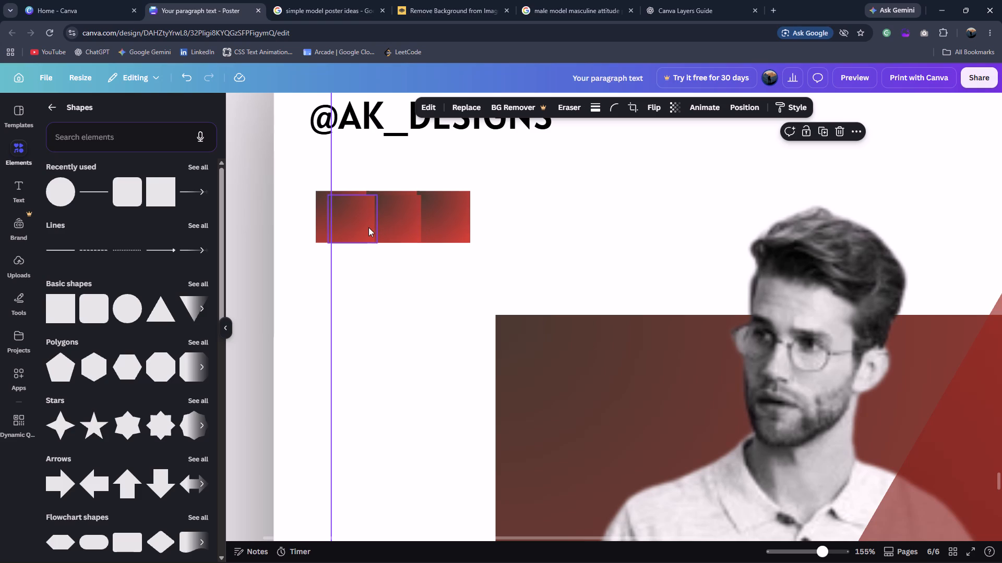
{"action": "left_click", "coordinate": [368, 227]}
{"action": "left_click", "coordinate": [397, 226], "text": "shift"}
{"action": "left_click", "coordinate": [443, 222], "text": "shift"}
{"action": "left_click_drag", "start_coordinate": [404, 225], "coordinate": [395, 222]}
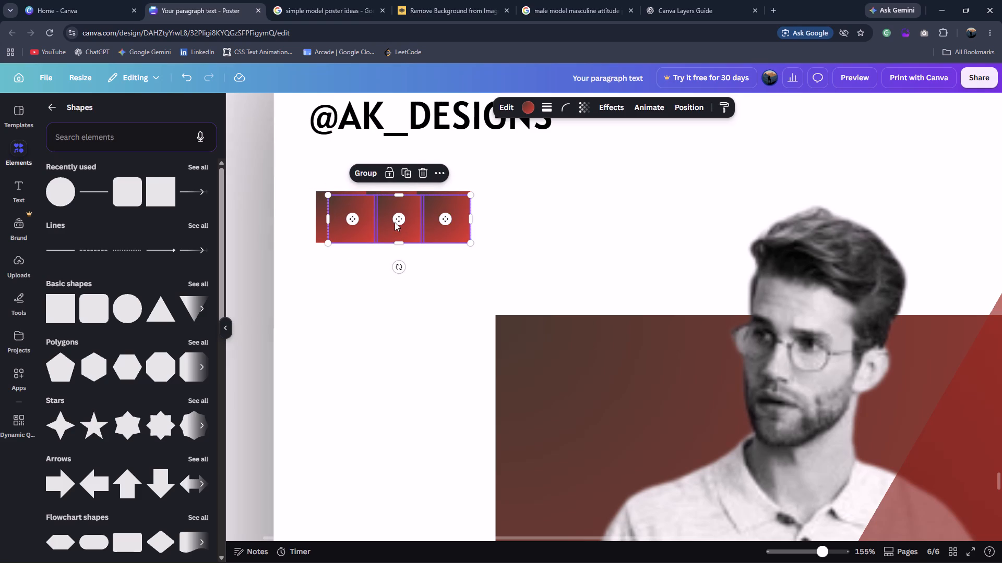
{"action": "left_click_drag", "start_coordinate": [395, 222], "coordinate": [390, 219]}
{"action": "left_click_drag", "start_coordinate": [373, 212], "coordinate": [352, 201]}
{"action": "left_click_drag", "start_coordinate": [357, 203], "coordinate": [365, 213]}
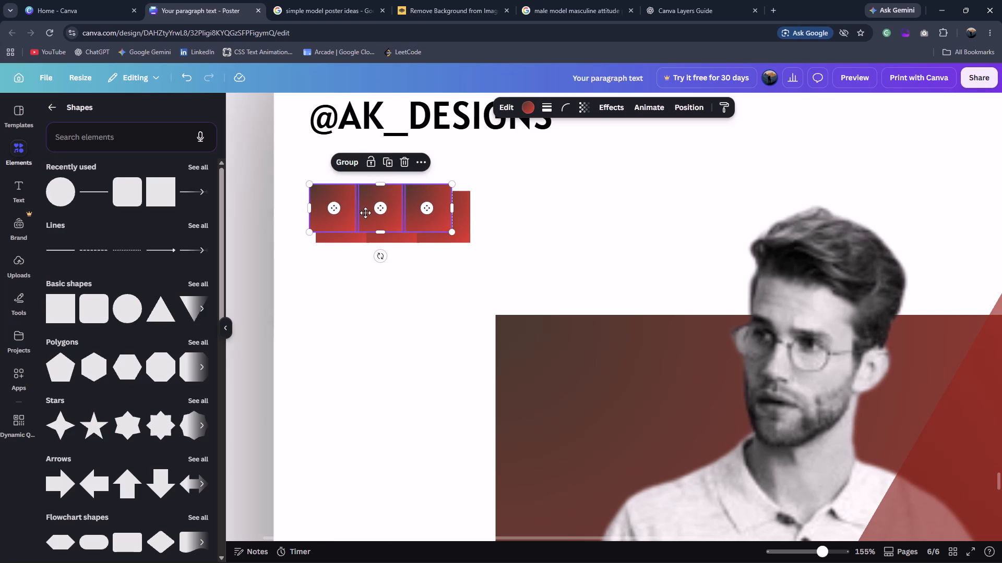
{"action": "left_click_drag", "start_coordinate": [365, 213], "coordinate": [368, 213]}
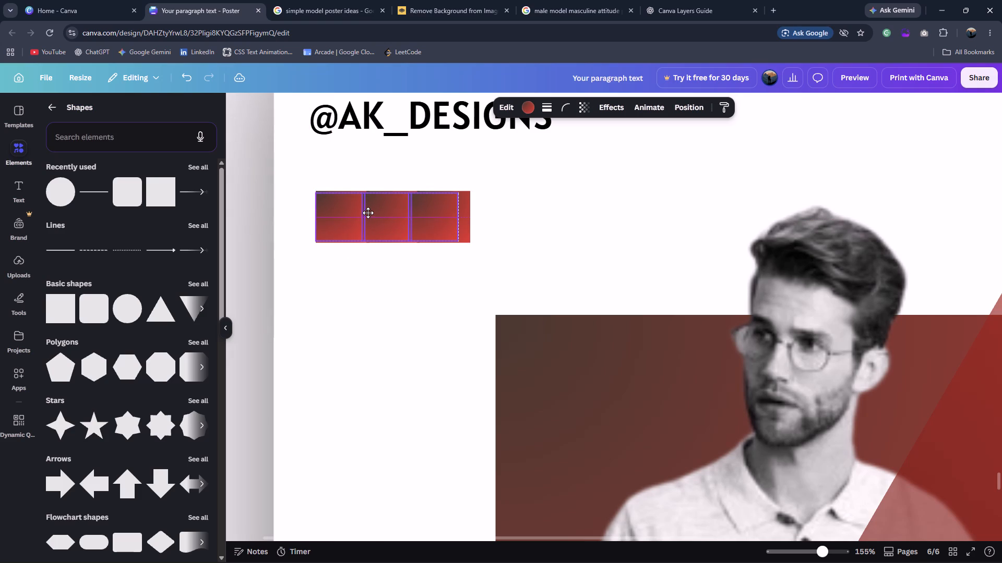
{"action": "left_click_drag", "start_coordinate": [368, 213], "coordinate": [367, 213]}
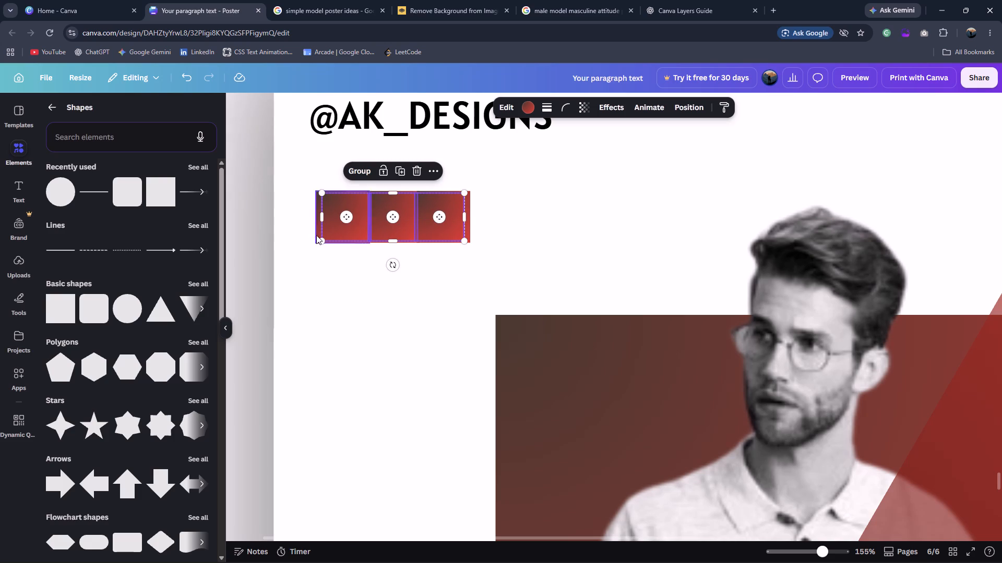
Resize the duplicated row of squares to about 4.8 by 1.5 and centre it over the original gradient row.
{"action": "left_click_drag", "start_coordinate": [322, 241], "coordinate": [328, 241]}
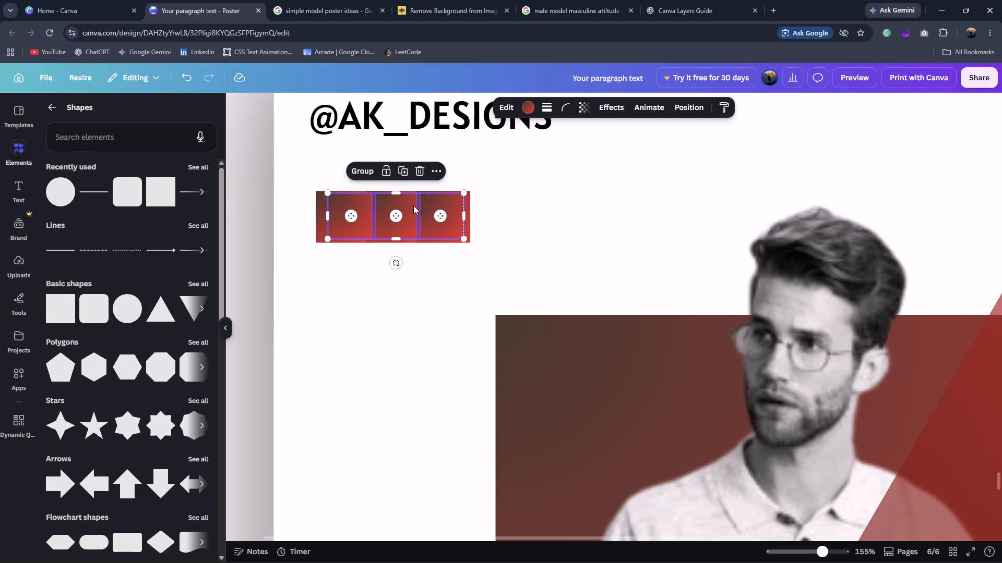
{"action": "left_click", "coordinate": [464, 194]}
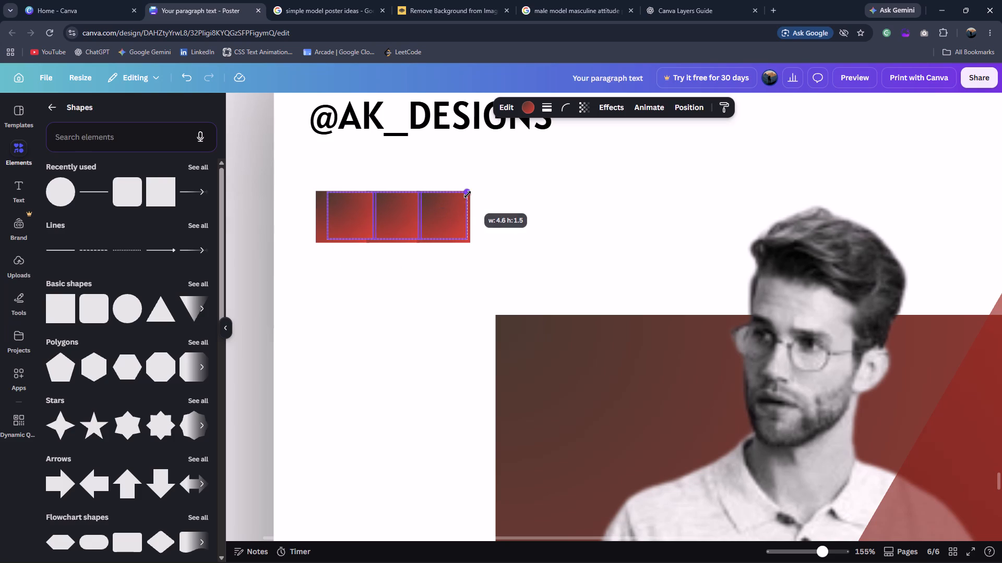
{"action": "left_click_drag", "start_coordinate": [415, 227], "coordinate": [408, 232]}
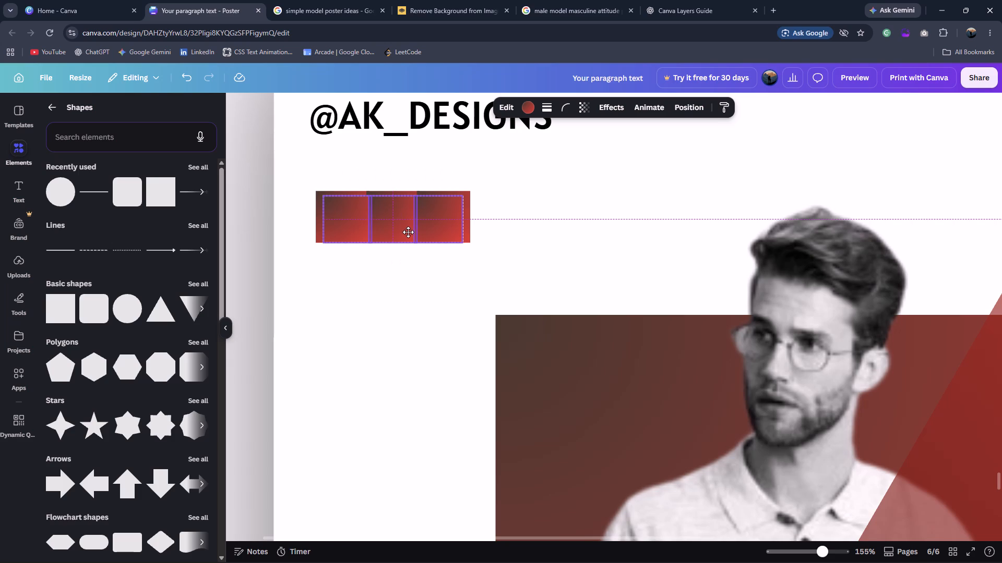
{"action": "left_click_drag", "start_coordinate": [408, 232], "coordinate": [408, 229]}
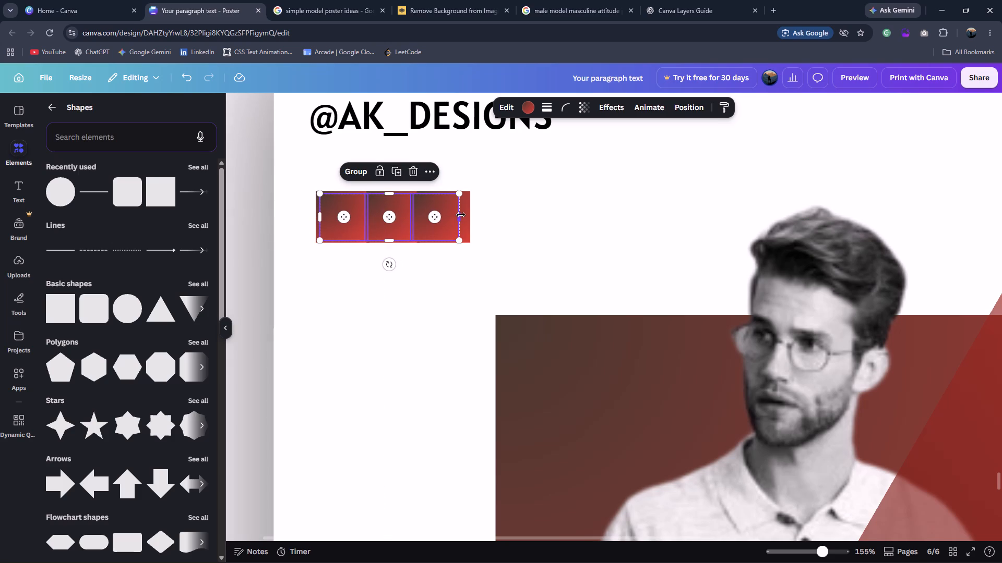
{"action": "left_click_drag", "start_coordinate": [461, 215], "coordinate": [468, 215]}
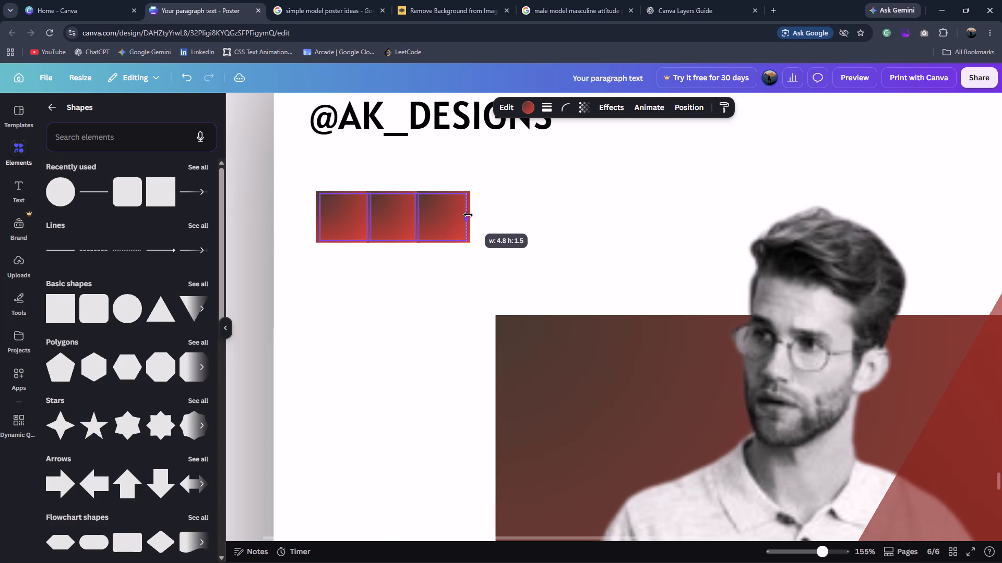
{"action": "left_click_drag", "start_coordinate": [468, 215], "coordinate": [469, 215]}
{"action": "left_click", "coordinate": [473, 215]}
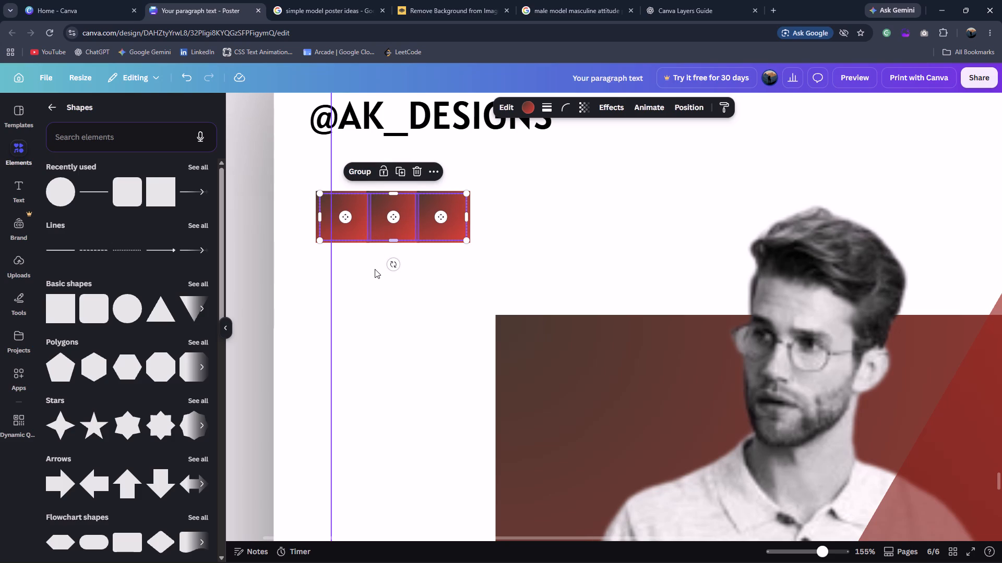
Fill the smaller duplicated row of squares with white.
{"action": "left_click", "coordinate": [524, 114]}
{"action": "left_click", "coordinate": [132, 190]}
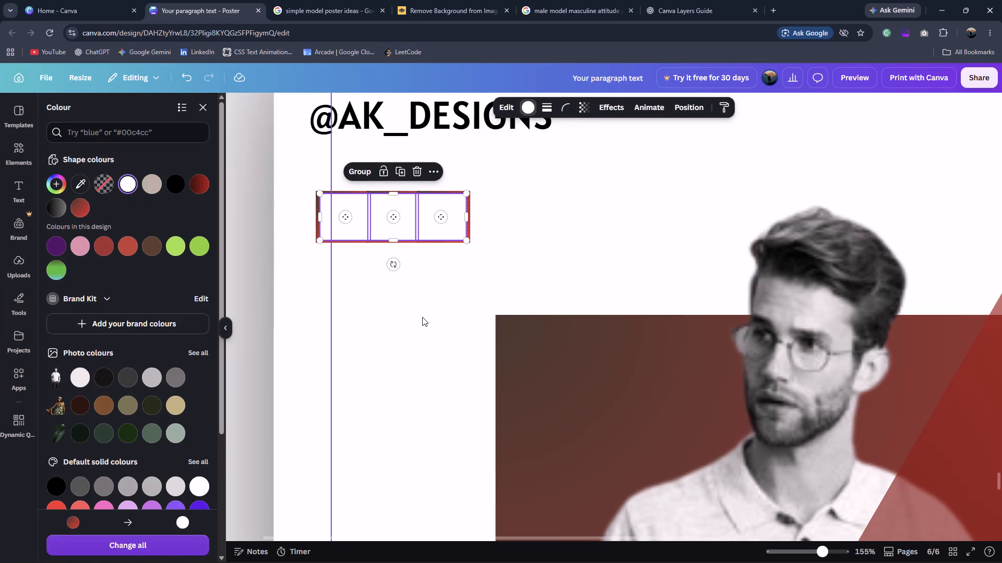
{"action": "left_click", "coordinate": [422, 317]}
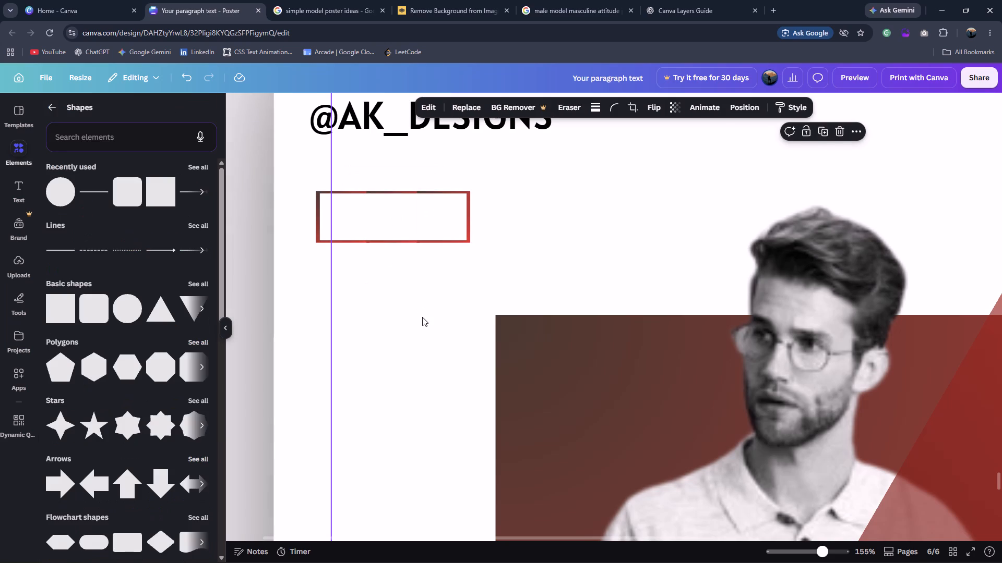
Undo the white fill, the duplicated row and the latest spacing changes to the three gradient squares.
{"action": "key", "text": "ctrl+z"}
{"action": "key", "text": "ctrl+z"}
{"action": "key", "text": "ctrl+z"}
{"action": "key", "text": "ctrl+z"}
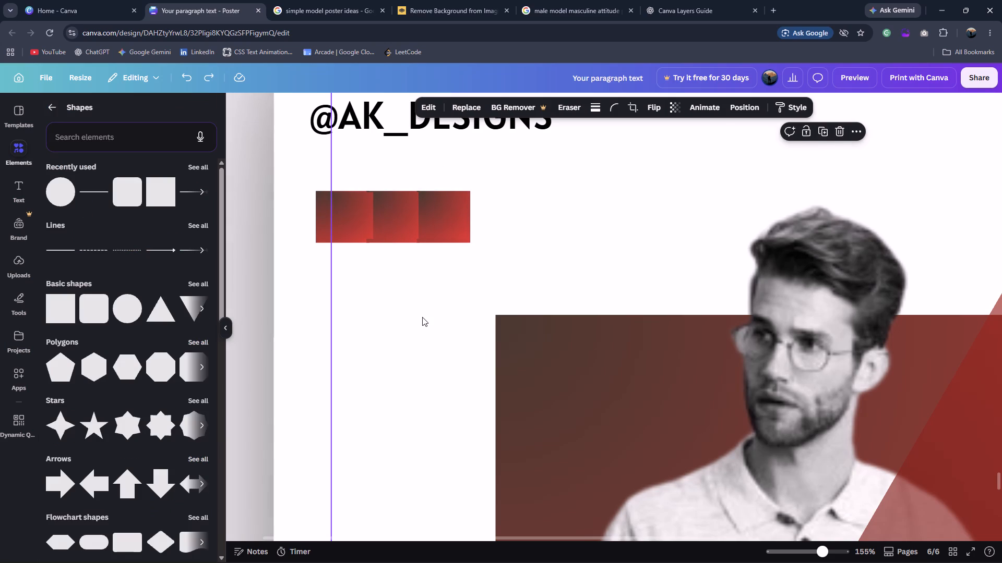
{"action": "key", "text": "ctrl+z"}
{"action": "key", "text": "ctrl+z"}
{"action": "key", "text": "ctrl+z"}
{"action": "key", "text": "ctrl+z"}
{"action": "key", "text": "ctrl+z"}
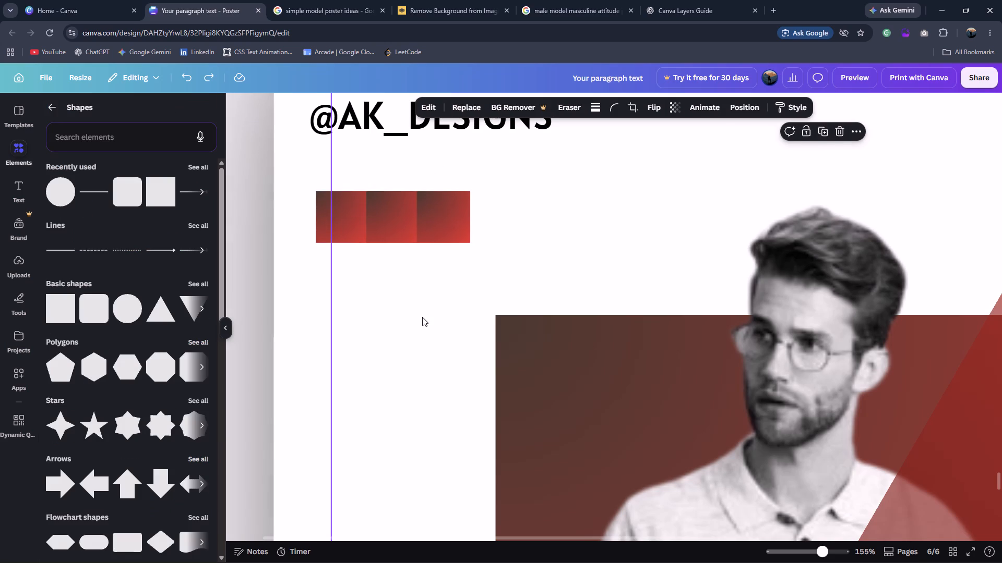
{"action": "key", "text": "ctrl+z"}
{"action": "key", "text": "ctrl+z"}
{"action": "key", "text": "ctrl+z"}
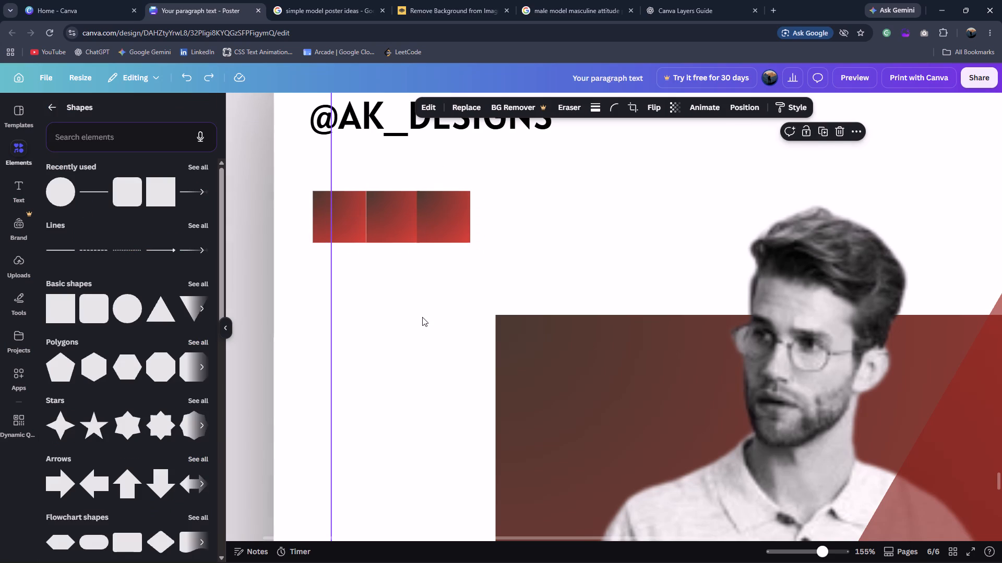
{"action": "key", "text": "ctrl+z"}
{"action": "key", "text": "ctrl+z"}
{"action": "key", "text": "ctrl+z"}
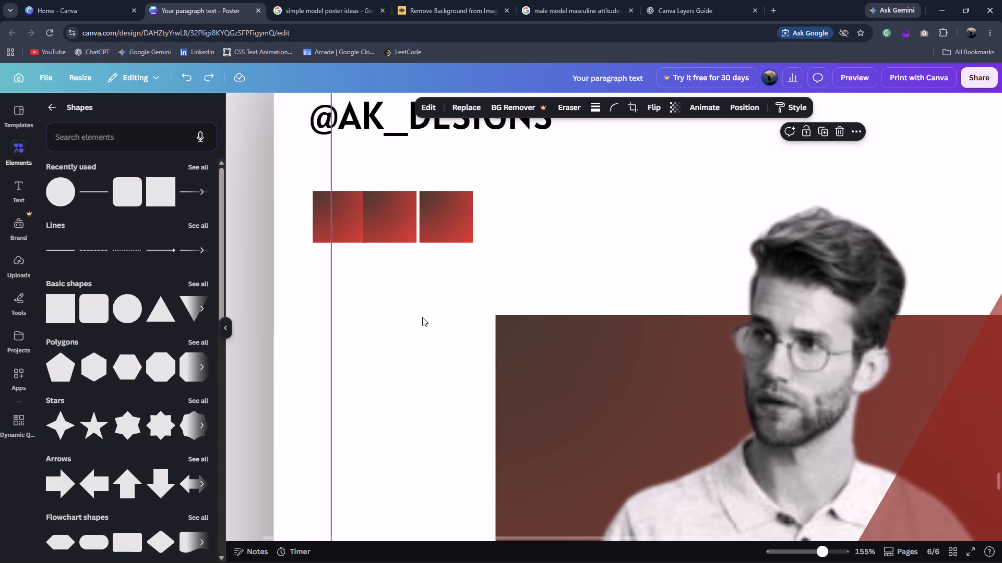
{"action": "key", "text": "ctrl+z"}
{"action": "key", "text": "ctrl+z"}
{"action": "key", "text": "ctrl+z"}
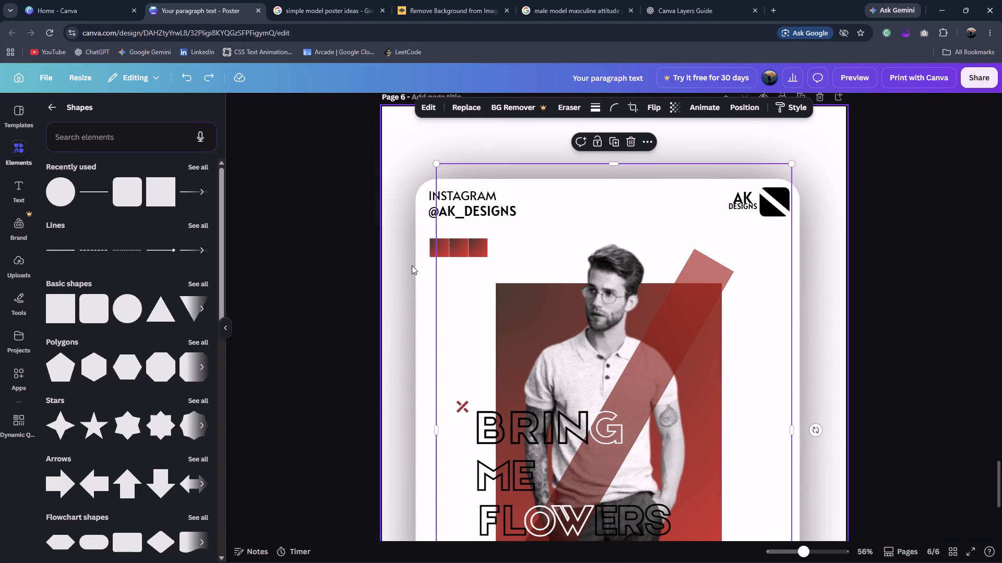
Duplicate the first gradient square in the row, shrink the copy to about 1.5 by 1.5 and centre it over the original.
{"action": "left_click", "coordinate": [412, 265]}
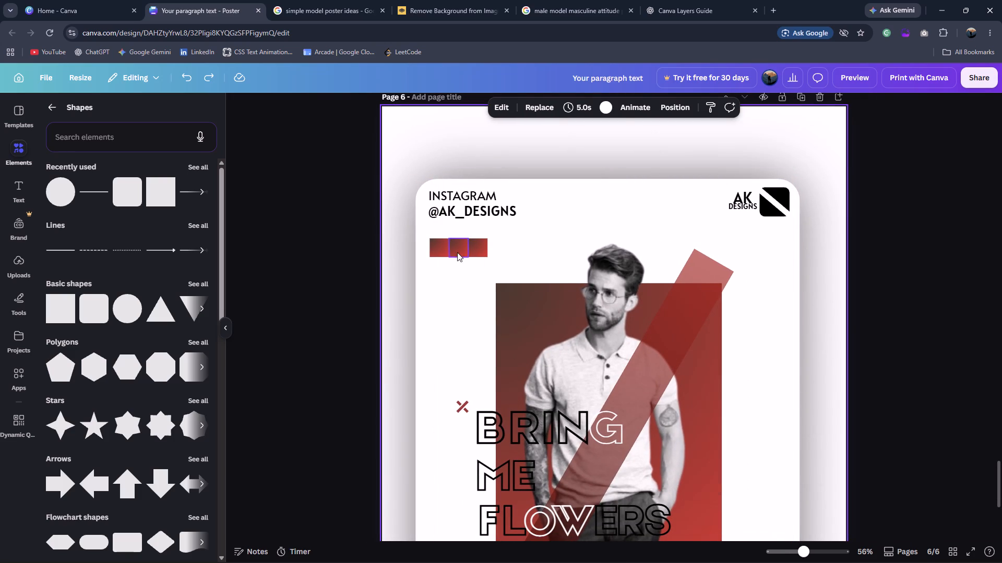
{"action": "scroll", "coordinate": [443, 251], "scroll_direction": "up", "scroll_amount": 1}
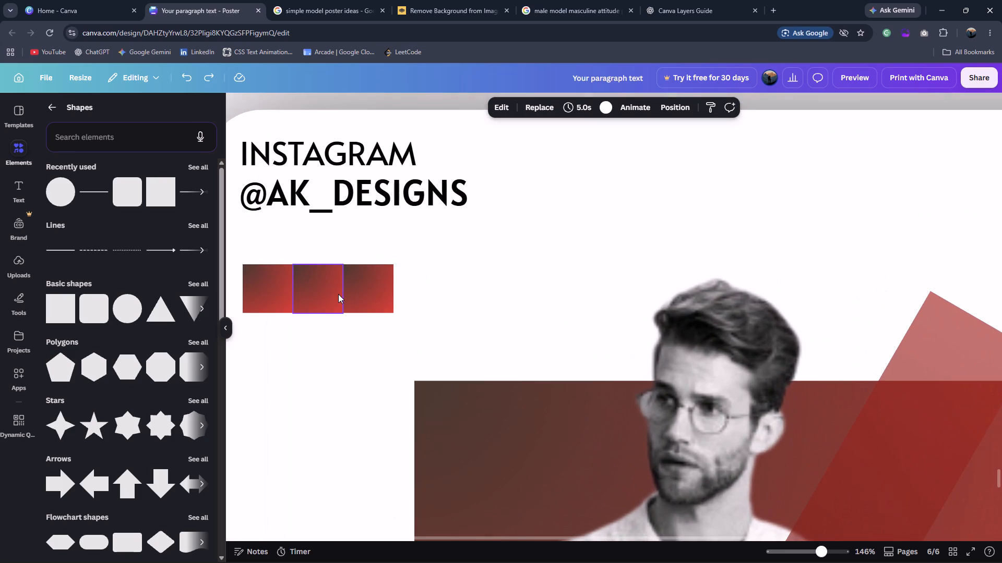
{"action": "left_click", "coordinate": [261, 288]}
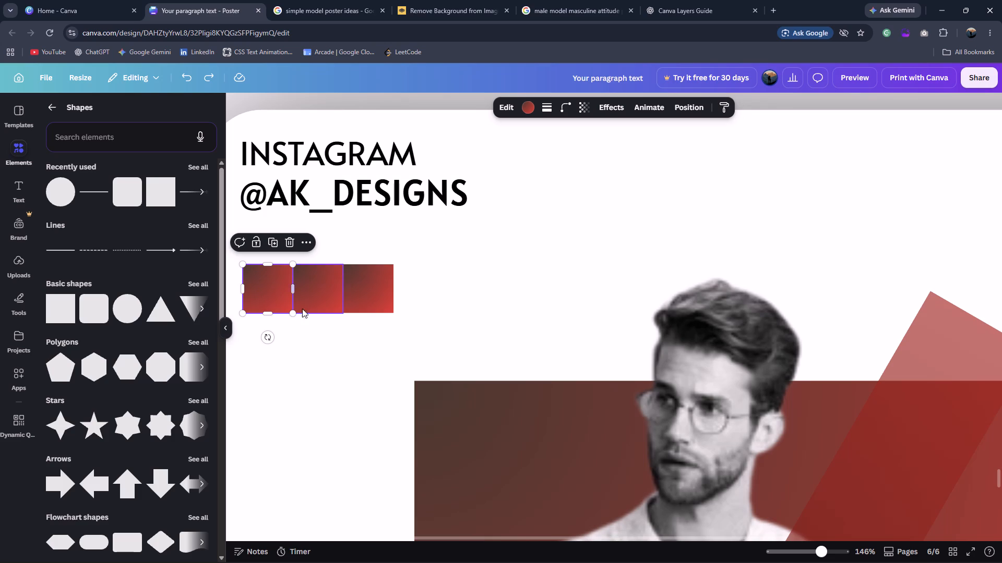
{"action": "key", "text": "ctrl+d"}
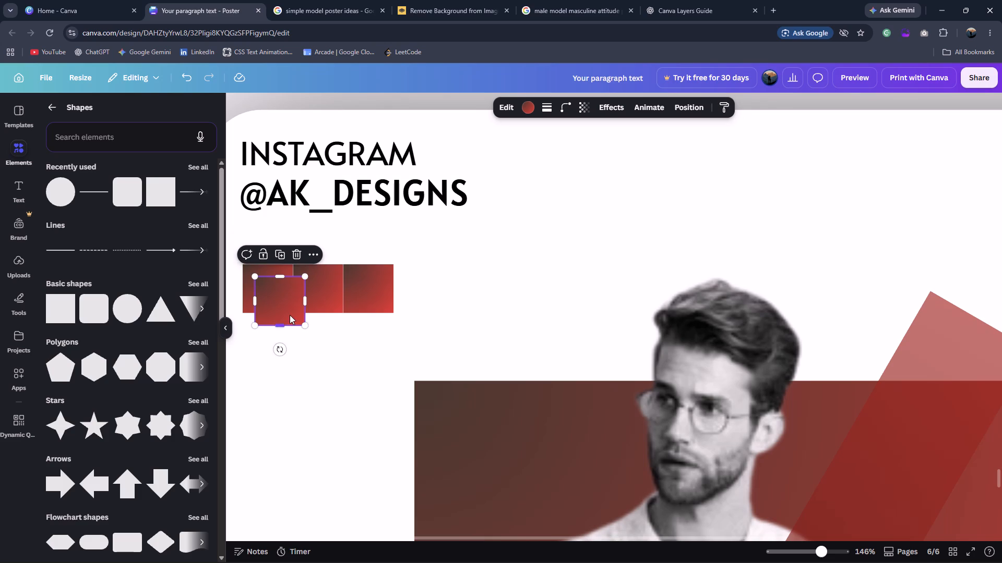
{"action": "left_click_drag", "start_coordinate": [305, 278], "coordinate": [300, 284], "text": "ctrl"}
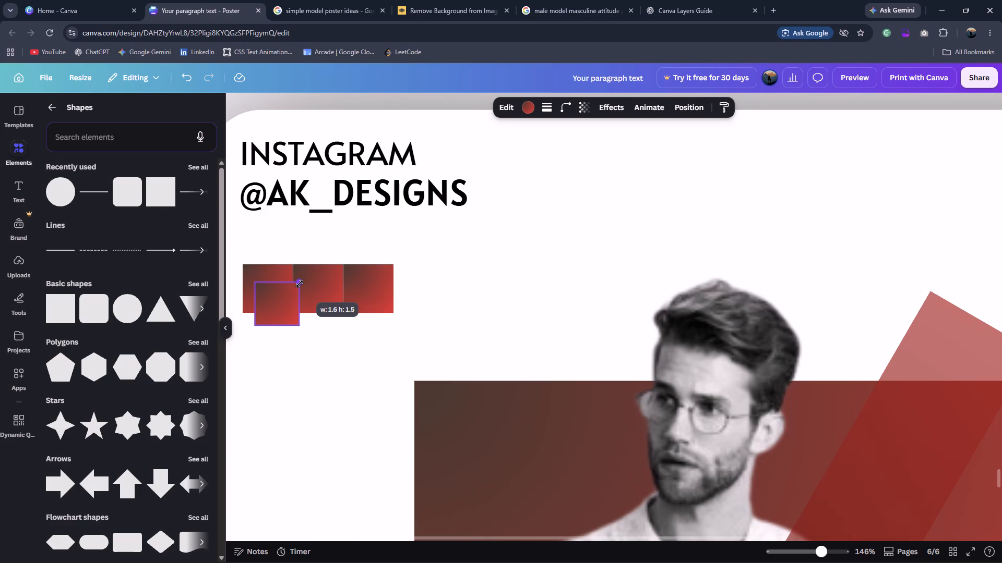
{"action": "left_click_drag", "start_coordinate": [300, 284], "coordinate": [298, 286], "text": "ctrl"}
{"action": "left_click_drag", "start_coordinate": [275, 302], "coordinate": [267, 287]}
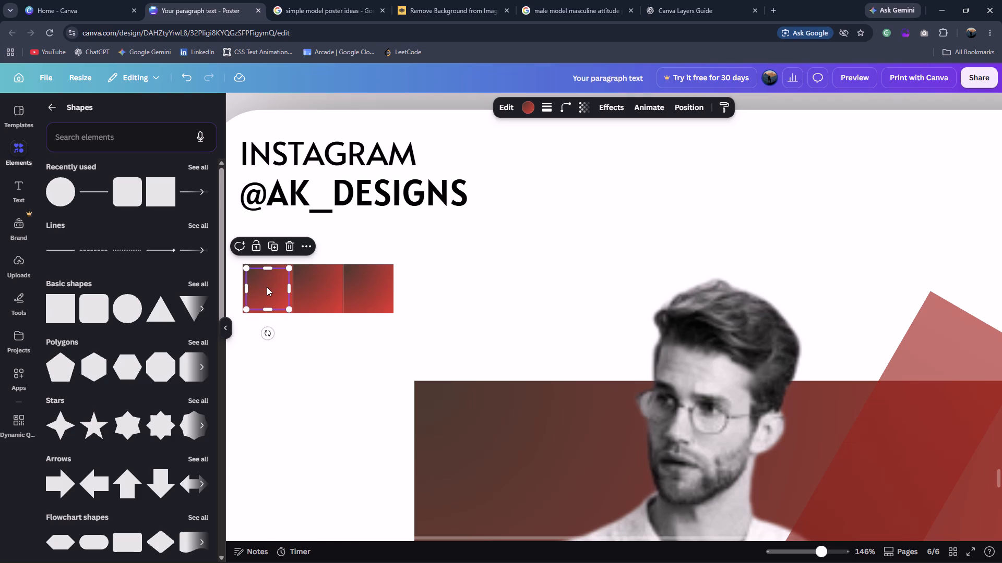
Fill the smaller duplicated square with white.
{"action": "left_click", "coordinate": [524, 106]}
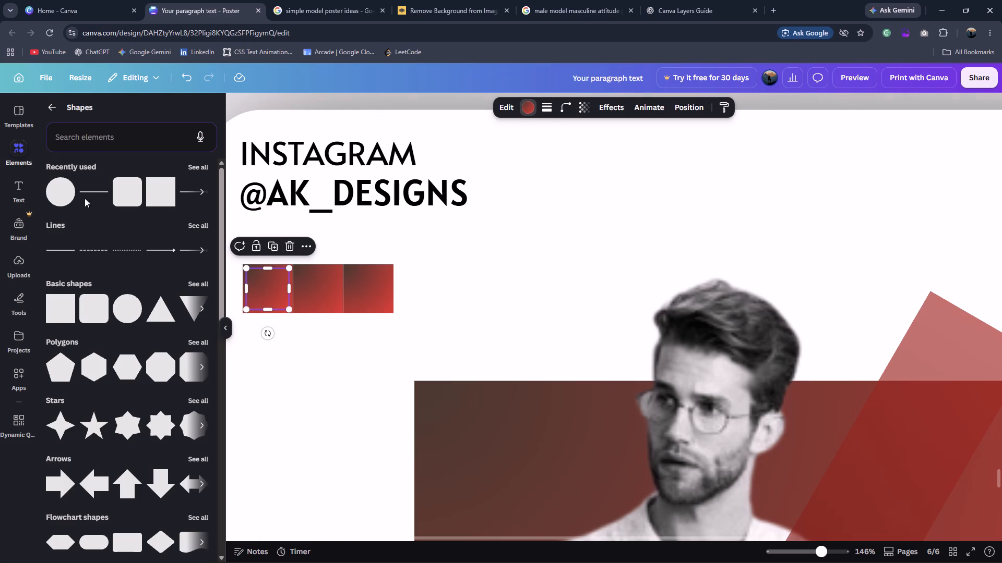
{"action": "left_click", "coordinate": [133, 187]}
{"action": "left_click", "coordinate": [296, 365]}
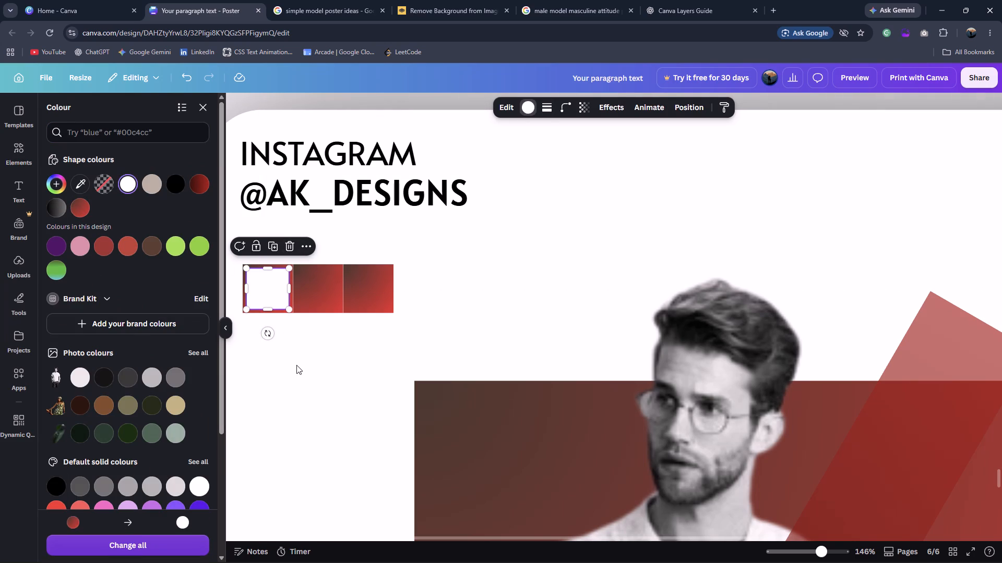
Enlarge the white square to about 1.6 by 1.6 and centre it horizontally inside the first gradient square to leave a thin border.
{"action": "left_click", "coordinate": [268, 297]}
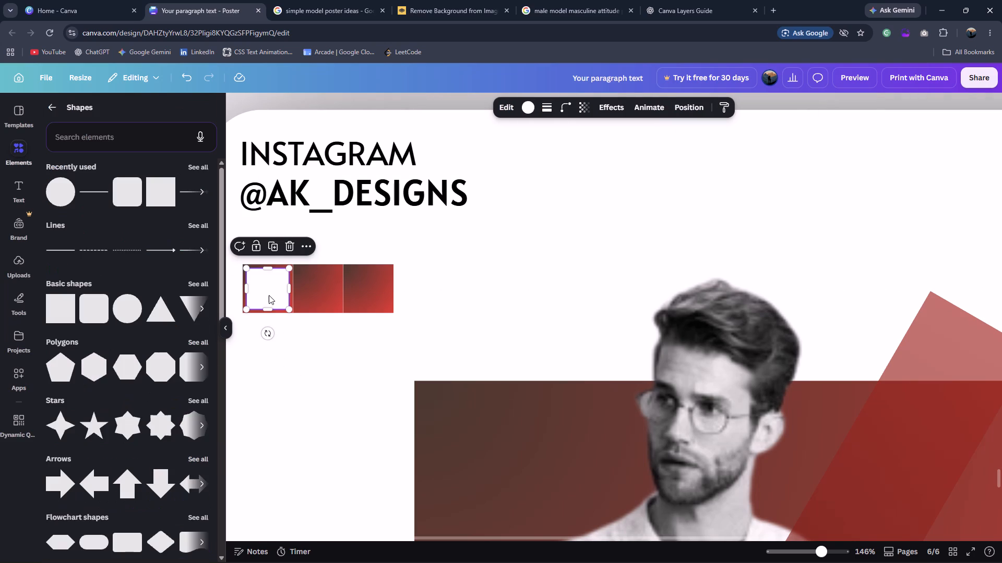
{"action": "left_click", "coordinate": [289, 270]}
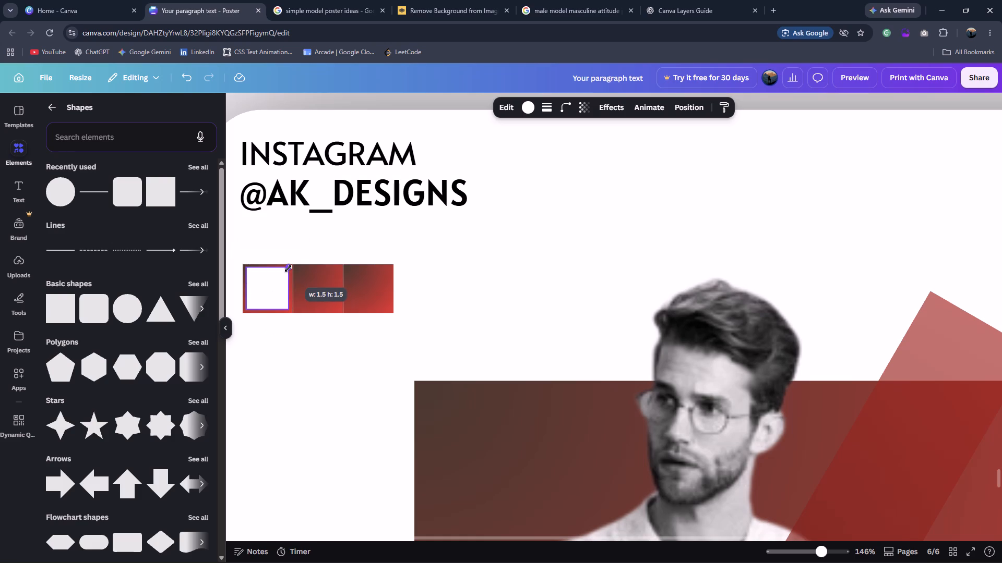
{"action": "left_click", "coordinate": [250, 308], "text": "ctrl"}
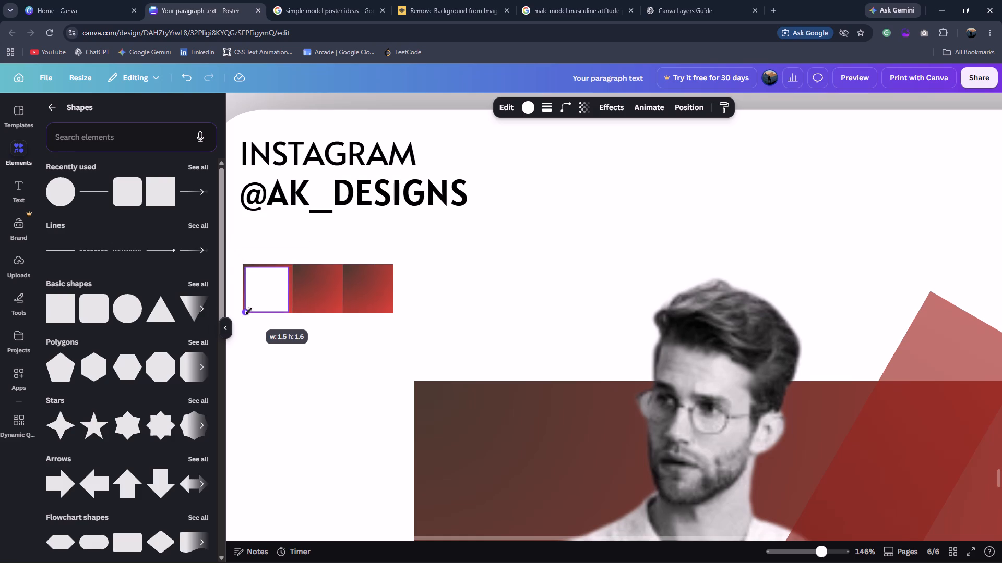
{"action": "left_click", "coordinate": [289, 268]}
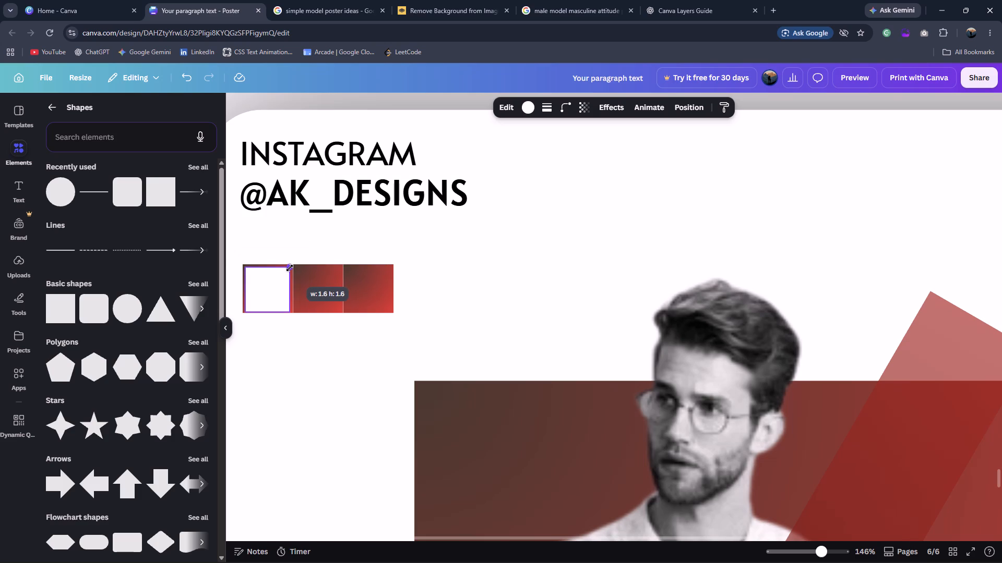
{"action": "left_click", "coordinate": [275, 291]}
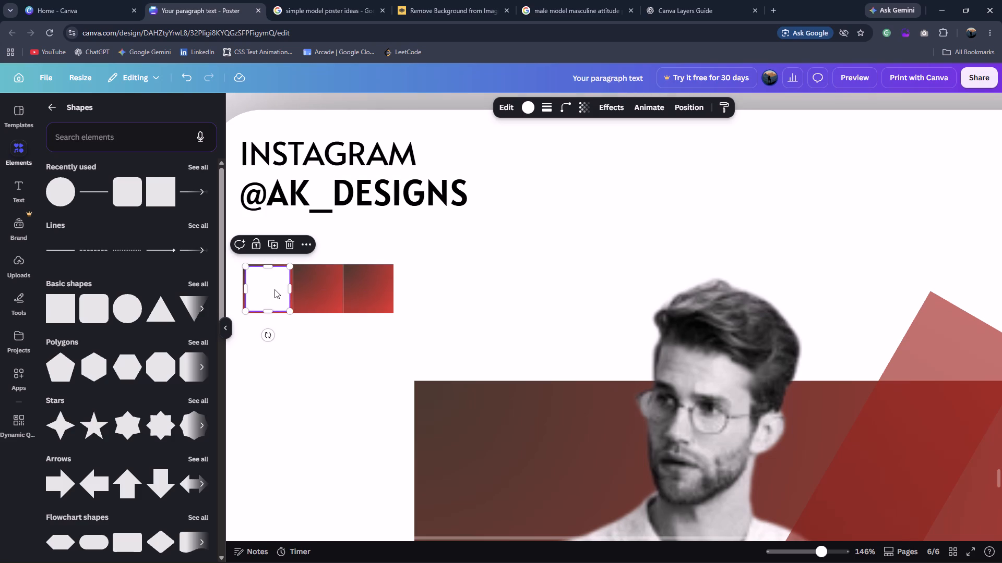
{"action": "key", "text": "Right"}
{"action": "key", "text": "Left"}
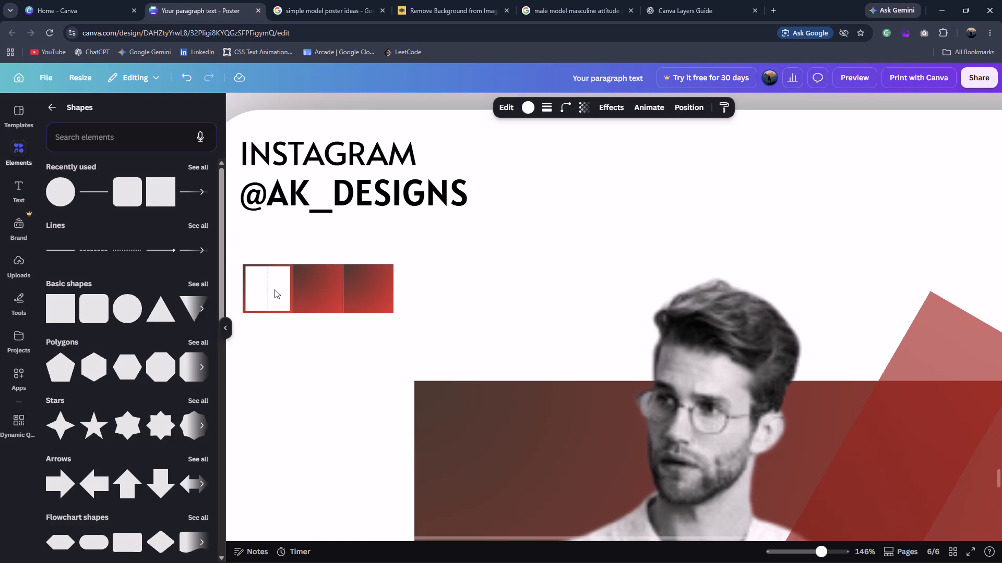
{"action": "left_click", "coordinate": [296, 391]}
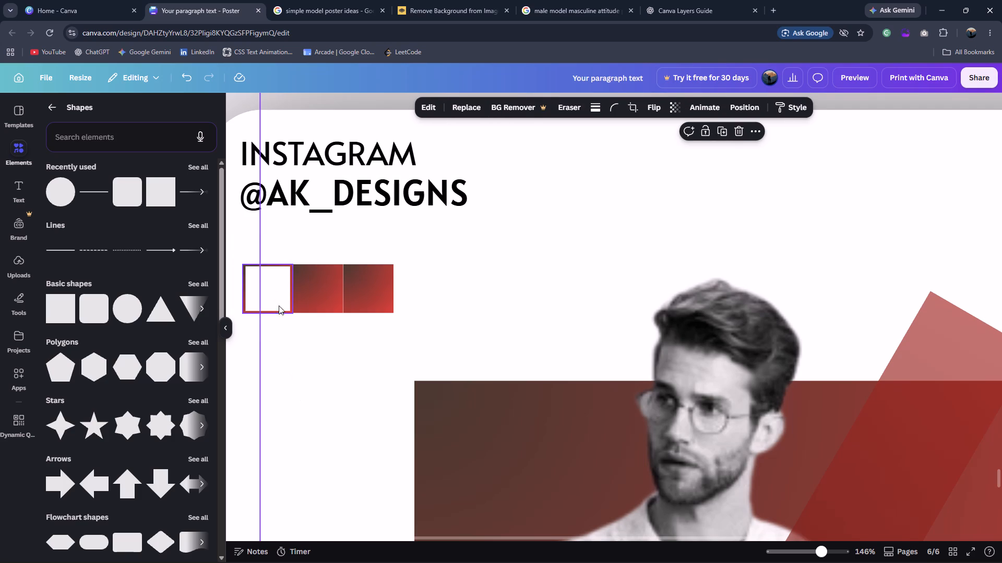
Duplicate the white square twice, centring the copies inside the second and third gradient squares.
{"action": "left_click", "coordinate": [279, 300]}
{"action": "key", "text": "ctrl+d"}
{"action": "left_click_drag", "start_coordinate": [274, 293], "coordinate": [278, 291]}
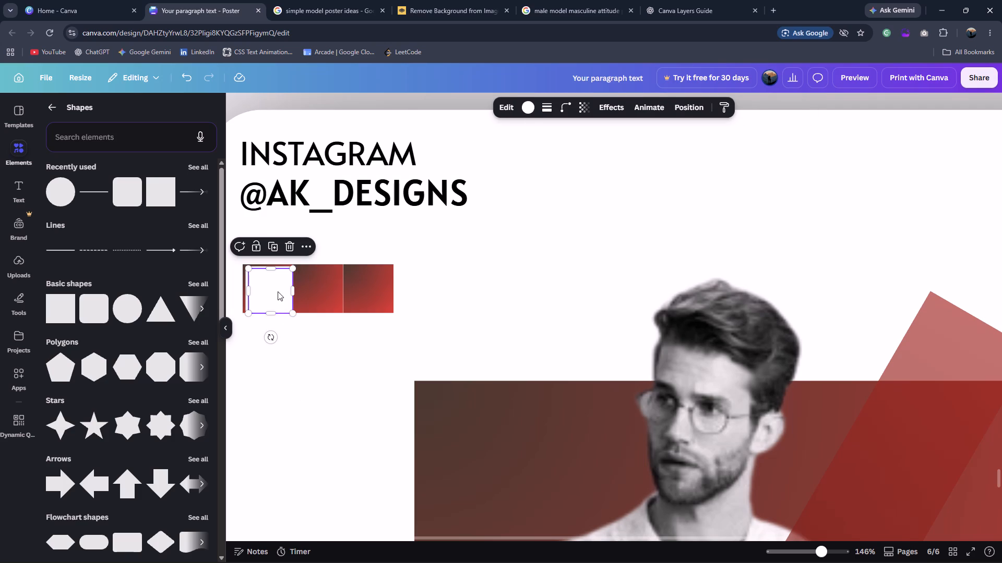
{"action": "left_click_drag", "start_coordinate": [278, 291], "coordinate": [322, 291]}
{"action": "left_click", "coordinate": [322, 291]}
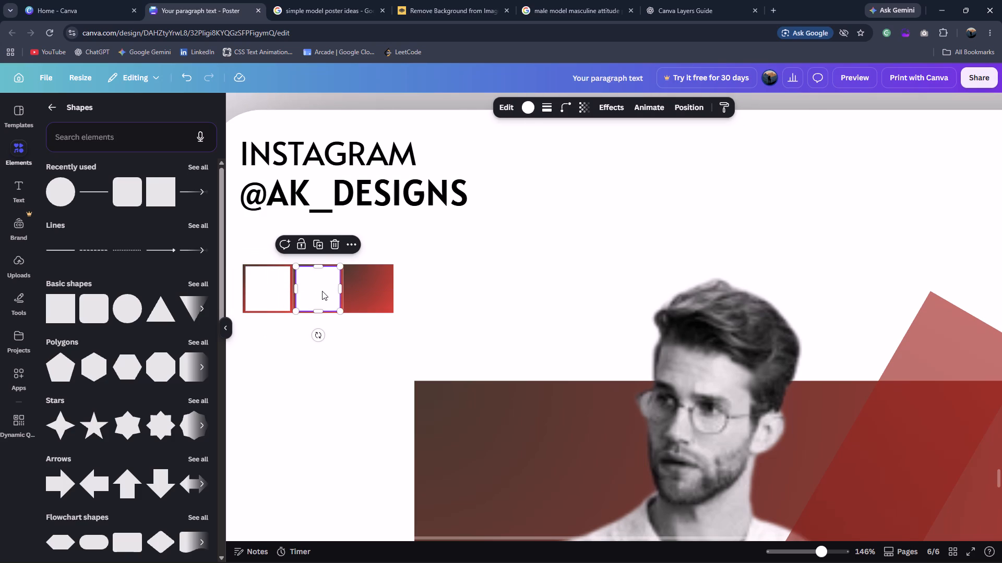
{"action": "key", "text": "ctrl+d"}
{"action": "left_click", "coordinate": [415, 338]}
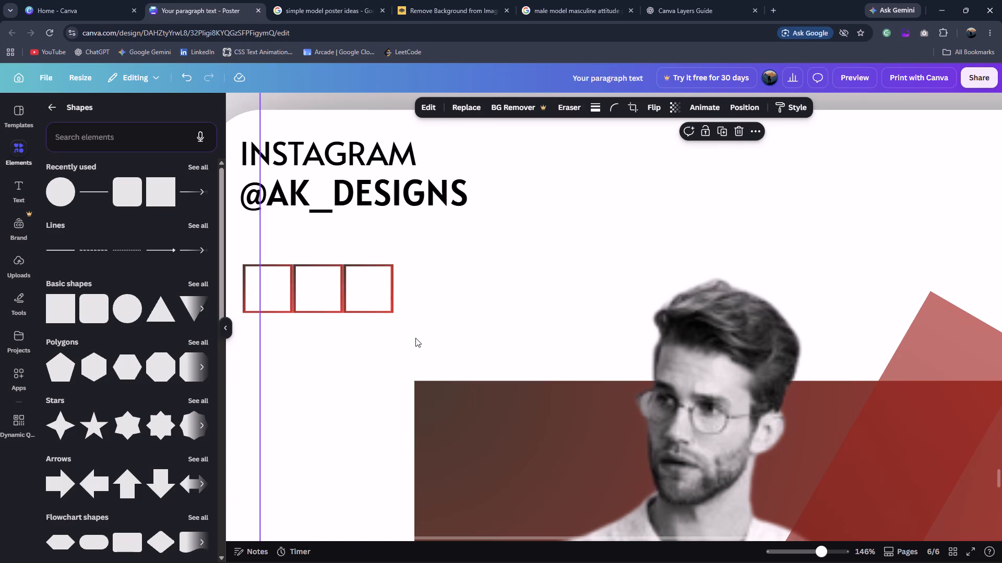
{"action": "left_click_drag", "start_coordinate": [392, 327], "coordinate": [339, 300]}
{"action": "key", "text": "ctrl+z"}
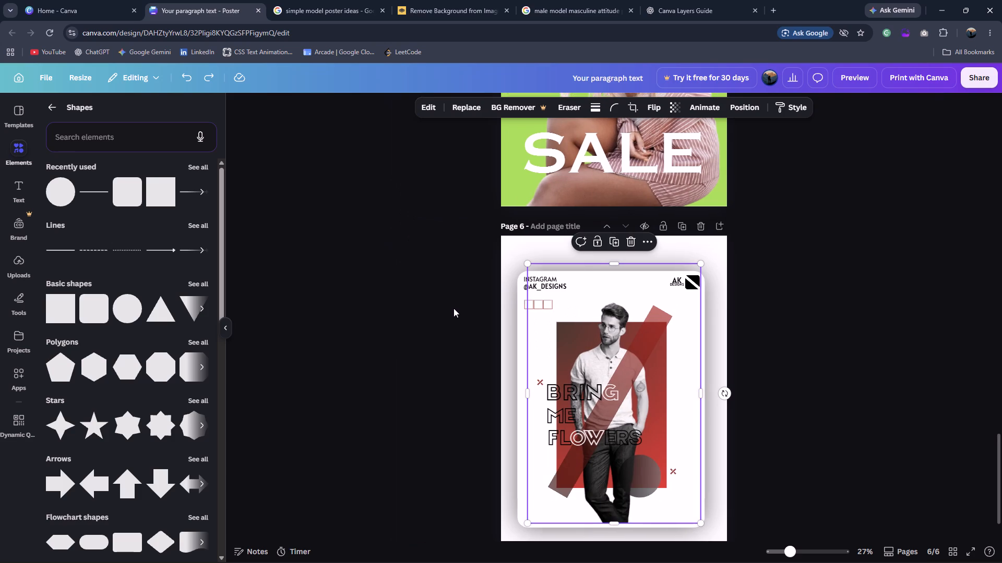
{"action": "left_click", "coordinate": [454, 308]}
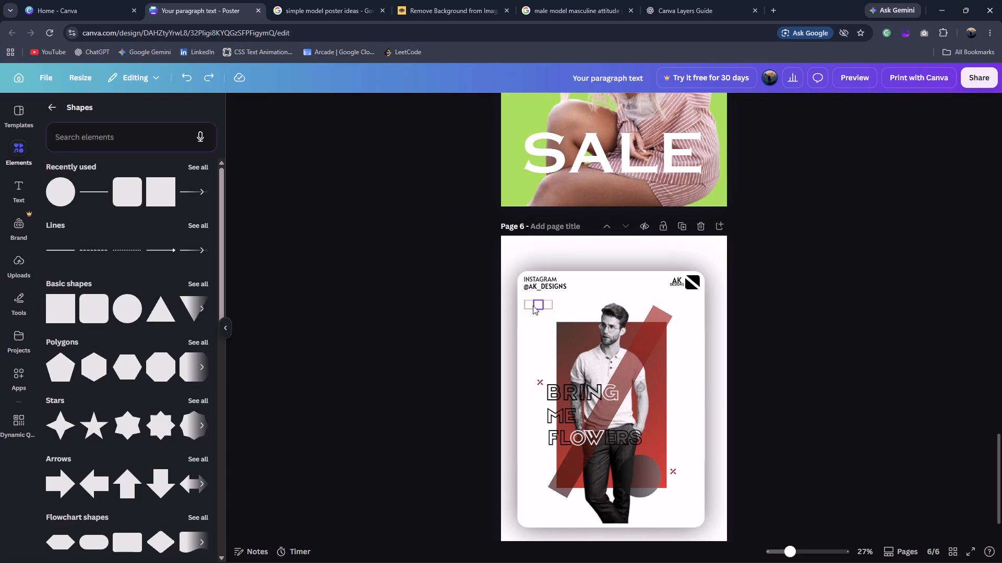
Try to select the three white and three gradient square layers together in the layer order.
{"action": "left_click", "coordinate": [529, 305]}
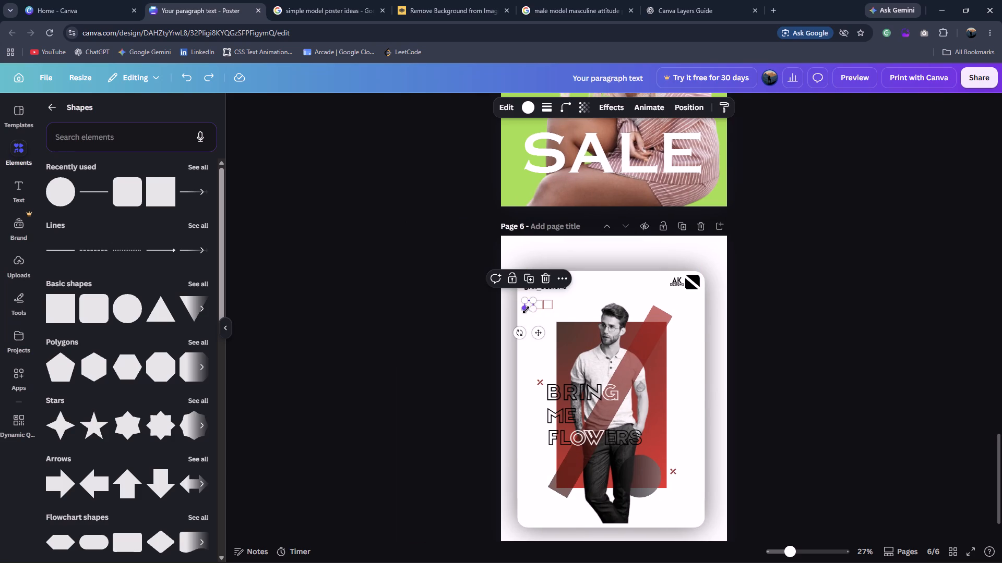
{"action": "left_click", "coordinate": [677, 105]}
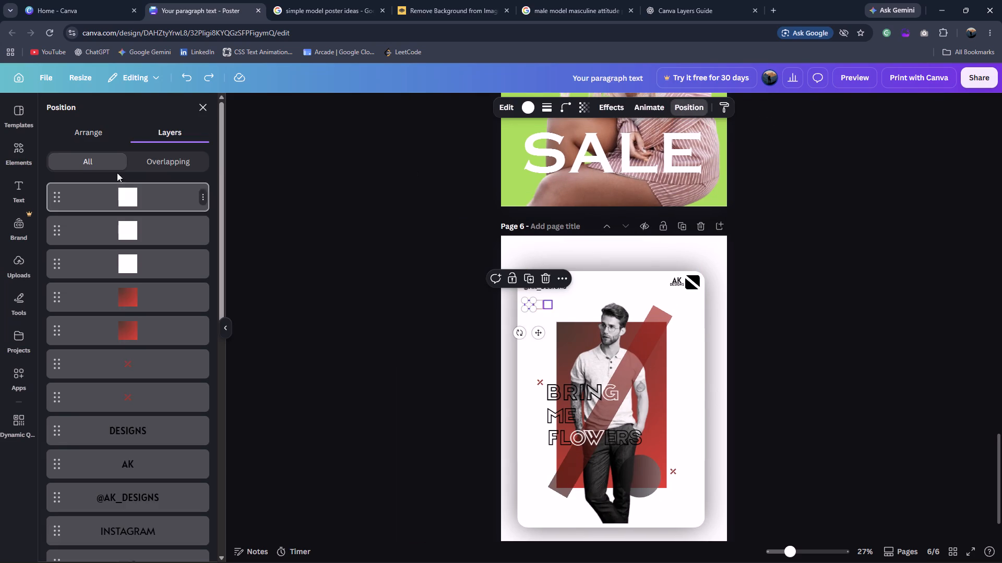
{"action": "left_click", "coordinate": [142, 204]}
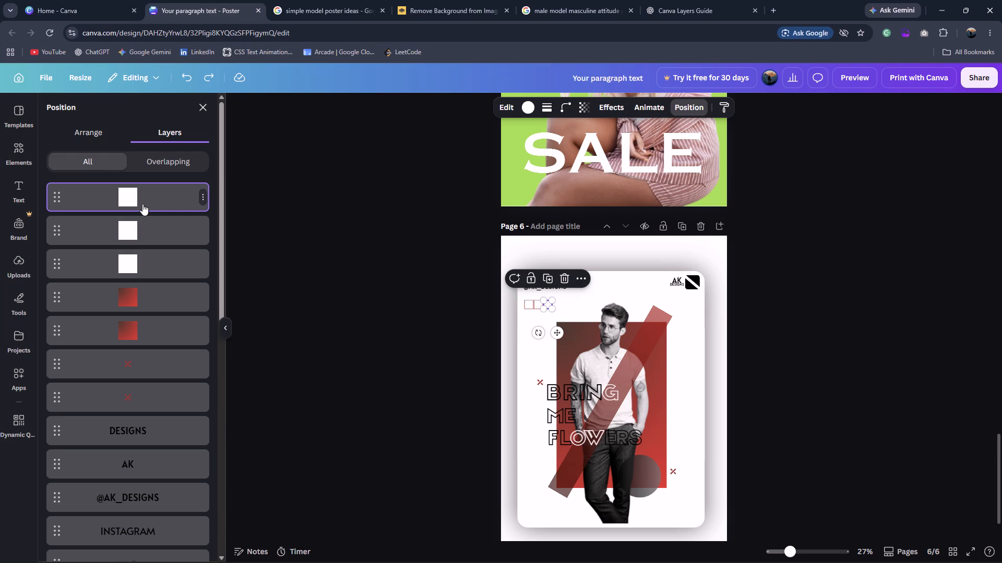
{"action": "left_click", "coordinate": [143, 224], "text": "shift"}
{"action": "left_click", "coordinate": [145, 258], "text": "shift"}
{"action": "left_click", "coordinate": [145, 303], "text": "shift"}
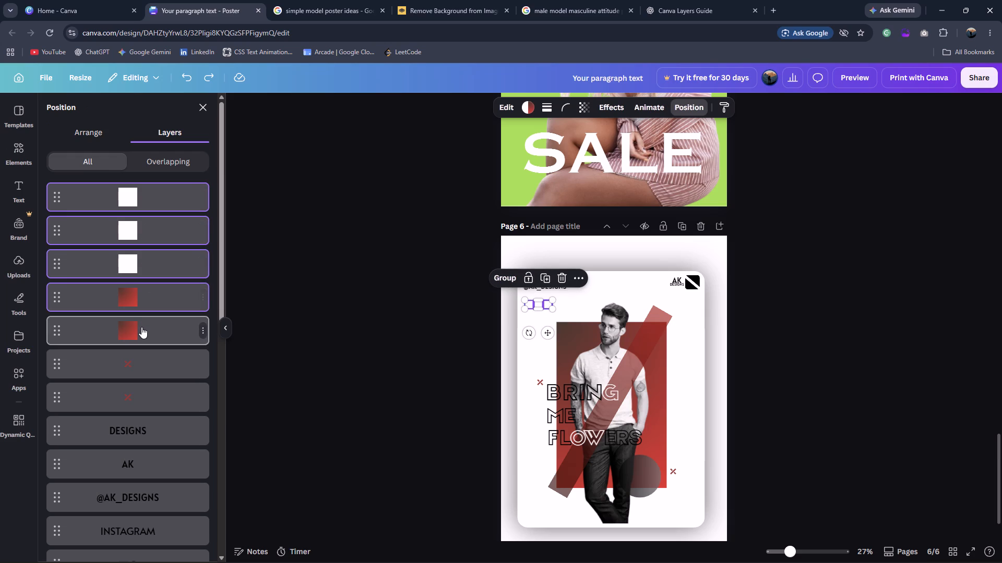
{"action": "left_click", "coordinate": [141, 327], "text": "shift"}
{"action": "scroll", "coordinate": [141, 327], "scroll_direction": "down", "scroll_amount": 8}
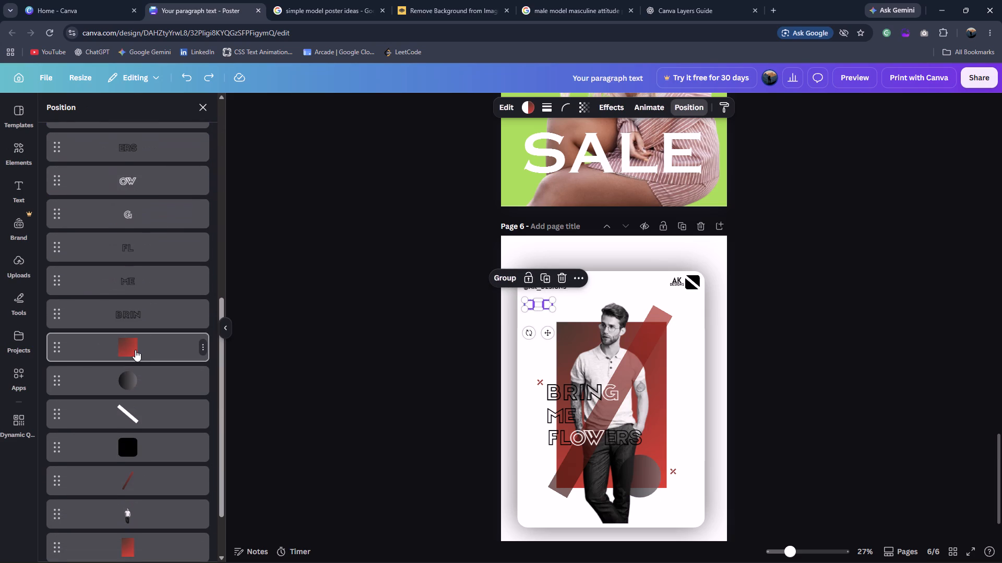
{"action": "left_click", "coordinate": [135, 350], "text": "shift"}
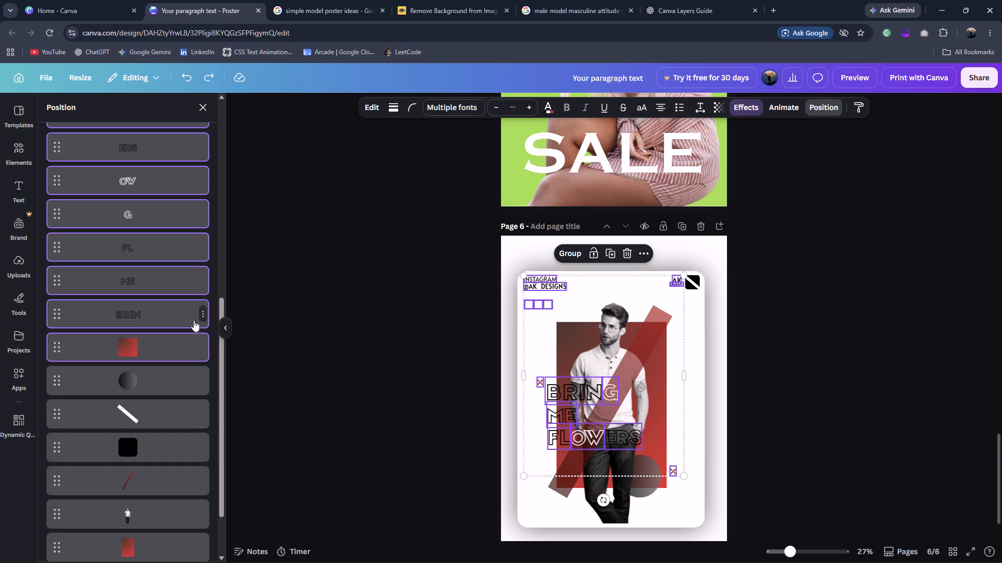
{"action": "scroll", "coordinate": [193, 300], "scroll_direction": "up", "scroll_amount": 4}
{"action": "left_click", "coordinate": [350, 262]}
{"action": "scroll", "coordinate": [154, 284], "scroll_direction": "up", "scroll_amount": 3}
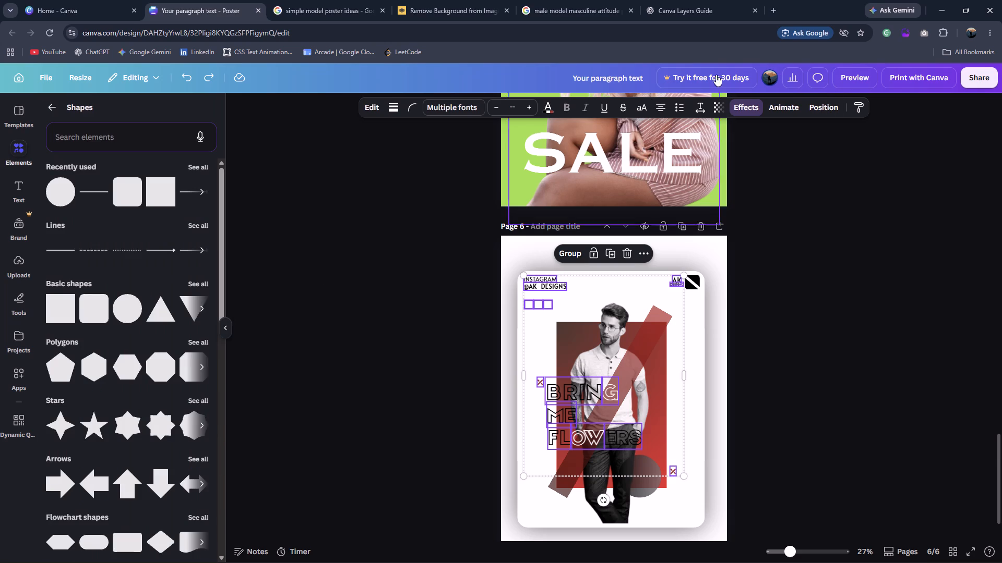
Select only the three white and three gradient square layers together, leaving out the text layers between them.
{"action": "left_click", "coordinate": [807, 106]}
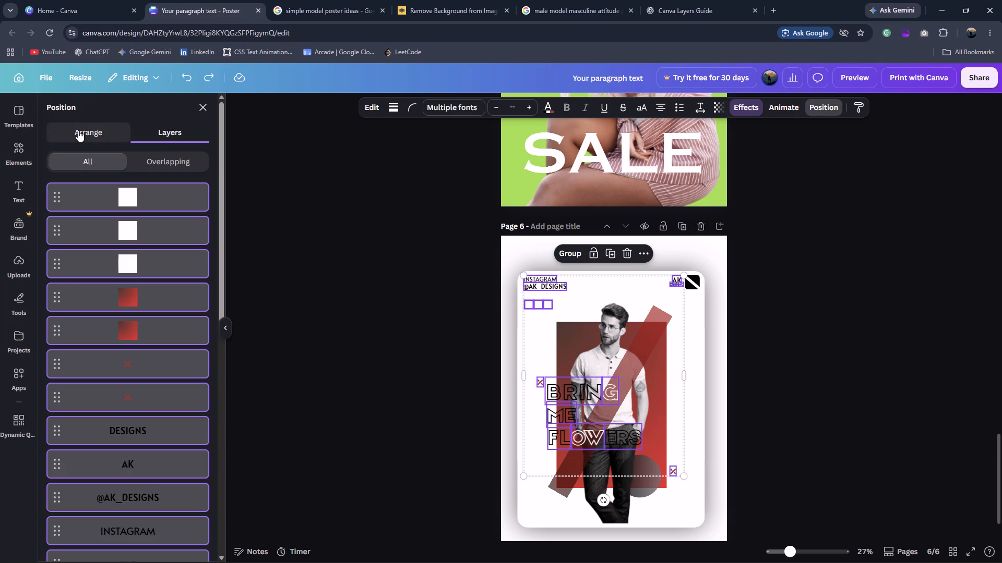
{"action": "left_click", "coordinate": [141, 240]}
{"action": "left_click", "coordinate": [140, 206]}
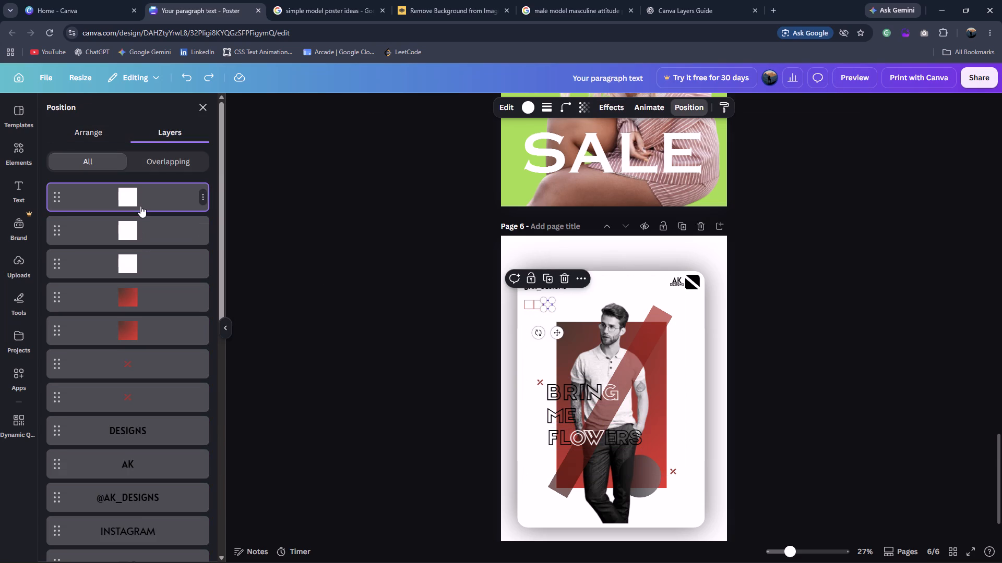
{"action": "left_click", "coordinate": [140, 225], "text": "ctrl"}
{"action": "left_click", "coordinate": [149, 258], "text": "ctrl"}
{"action": "left_click", "coordinate": [146, 301], "text": "ctrl"}
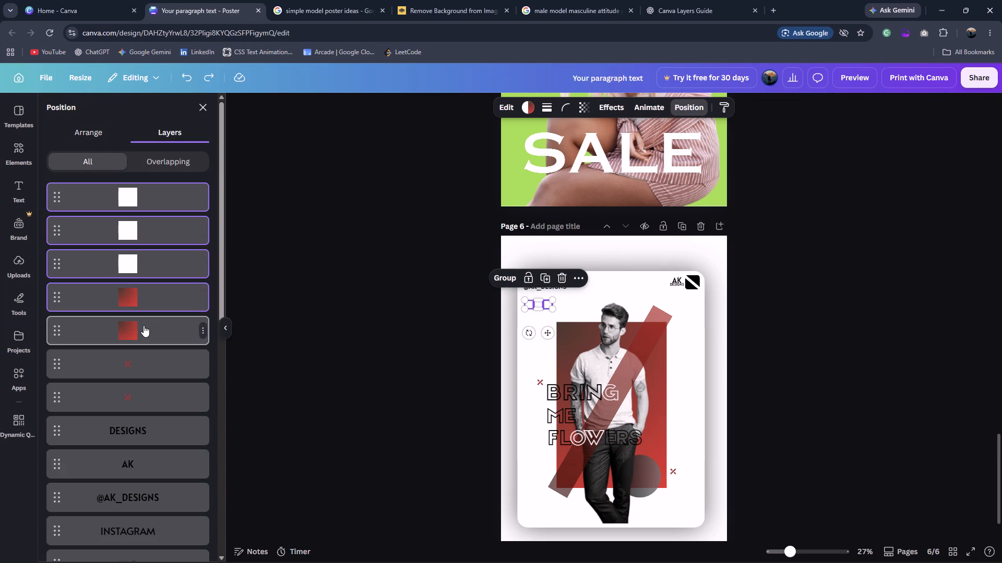
{"action": "left_click", "coordinate": [144, 325], "text": "ctrl"}
{"action": "scroll", "coordinate": [144, 326], "scroll_direction": "down", "scroll_amount": 2, "text": "ctrl"}
{"action": "scroll", "coordinate": [152, 342], "scroll_direction": "up", "scroll_amount": 2, "text": "ctrl"}
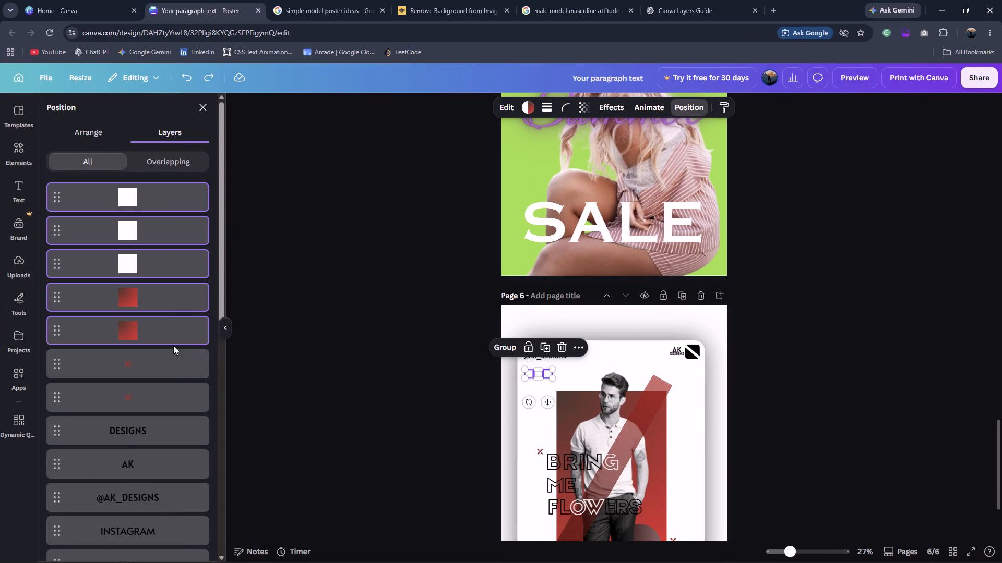
{"action": "scroll", "coordinate": [171, 348], "scroll_direction": "down", "scroll_amount": 3}
{"action": "scroll", "coordinate": [150, 486], "scroll_direction": "down", "scroll_amount": 2}
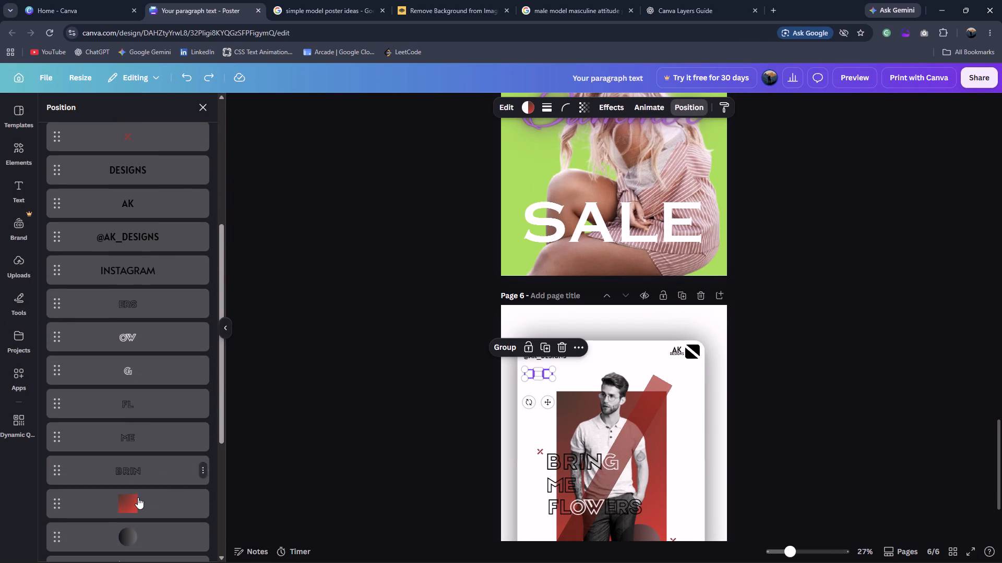
{"action": "left_click", "coordinate": [137, 504], "text": "ctrl"}
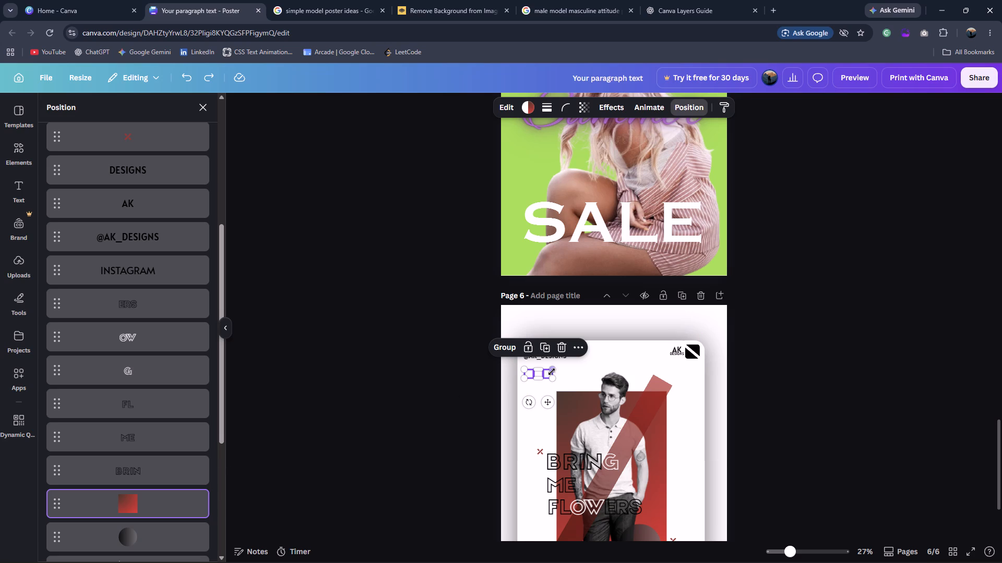
{"action": "left_click_drag", "start_coordinate": [554, 378], "coordinate": [543, 373]}
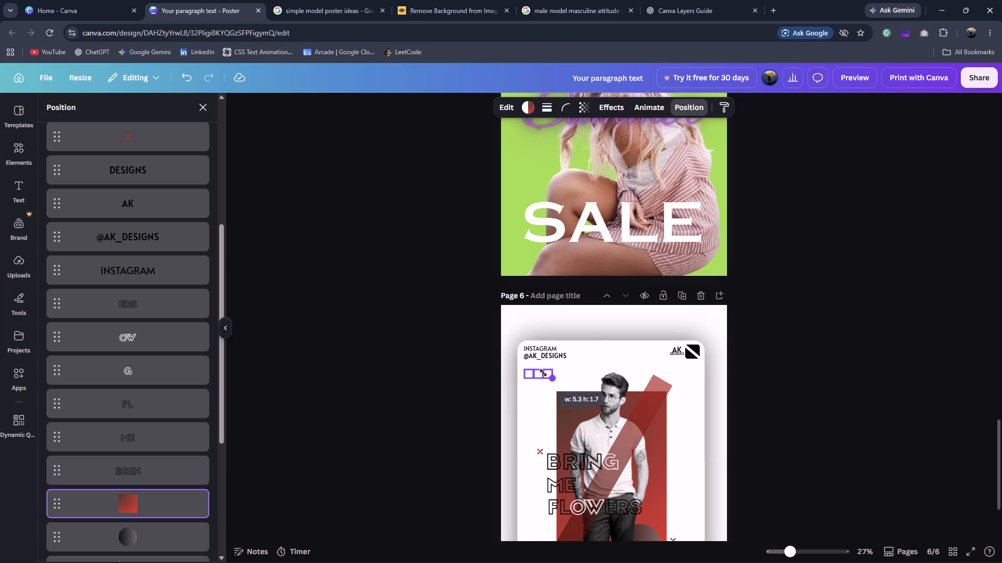
{"action": "left_click_drag", "start_coordinate": [543, 373], "coordinate": [539, 370]}
{"action": "scroll", "coordinate": [564, 394], "scroll_direction": "up", "scroll_amount": 1}
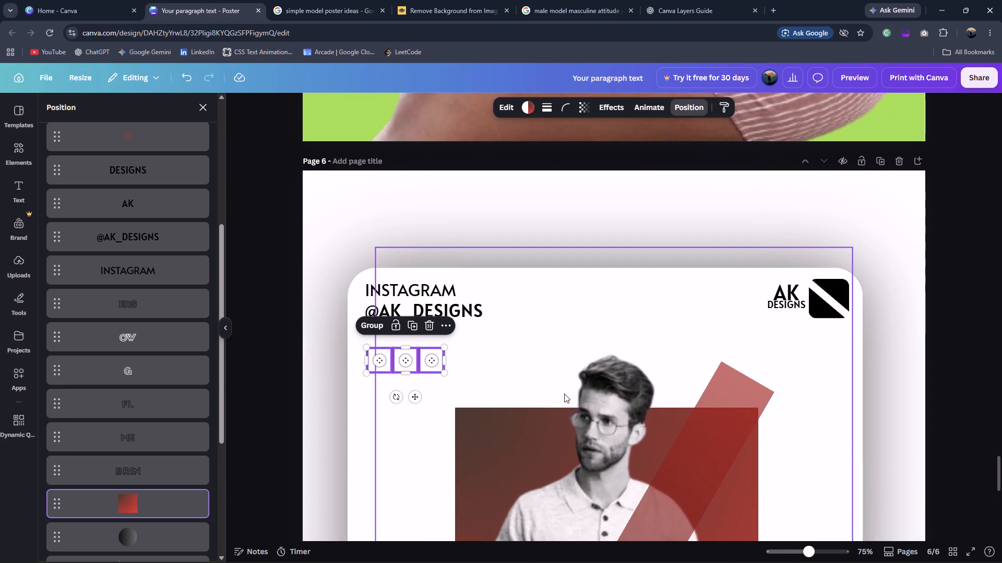
{"action": "left_click_drag", "start_coordinate": [446, 376], "coordinate": [437, 369]}
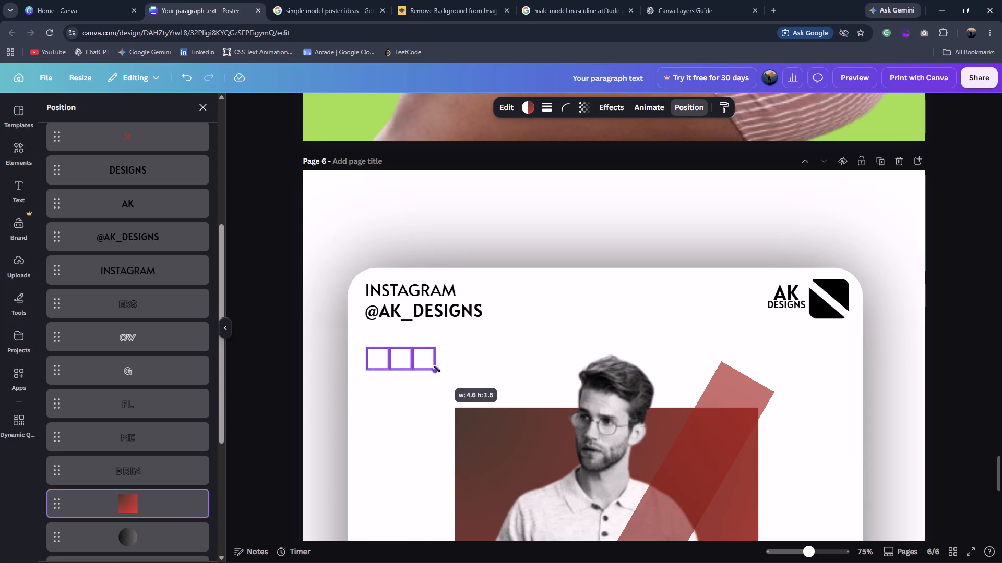
{"action": "left_click_drag", "start_coordinate": [437, 369], "coordinate": [400, 356]}
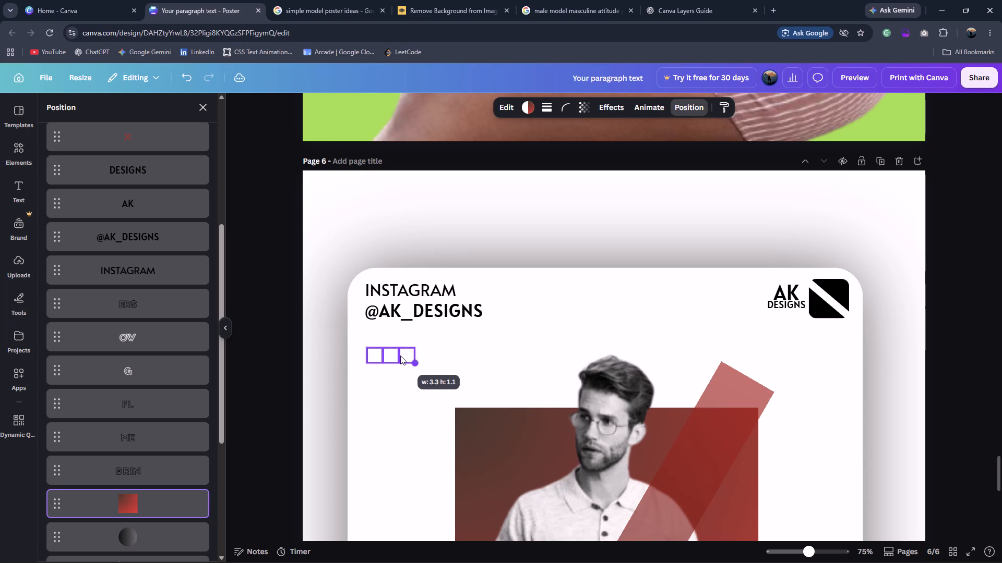
{"action": "left_click_drag", "start_coordinate": [413, 363], "coordinate": [401, 356]}
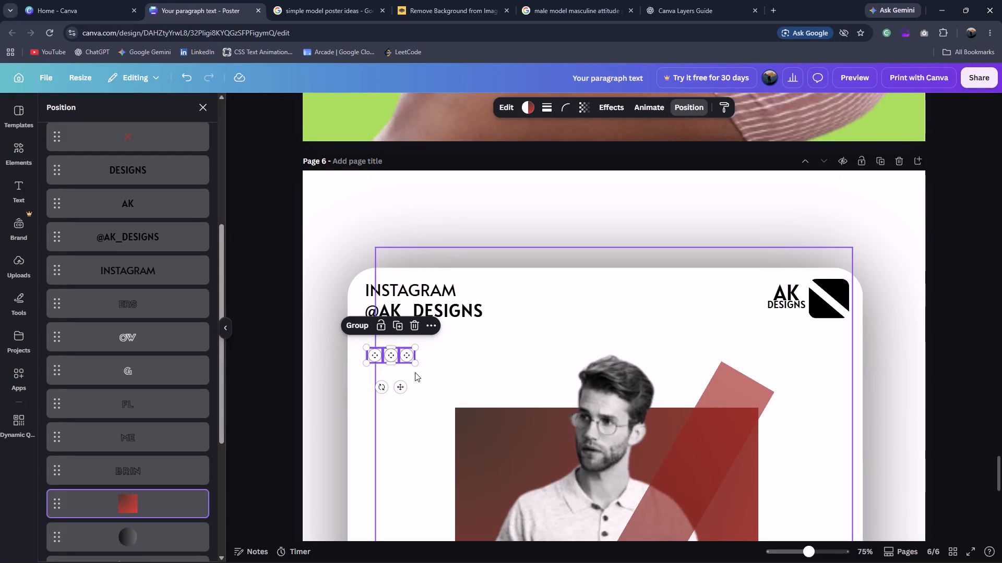
Duplicate the row of three bordered squares.
{"action": "key", "text": "ctrl+d"}
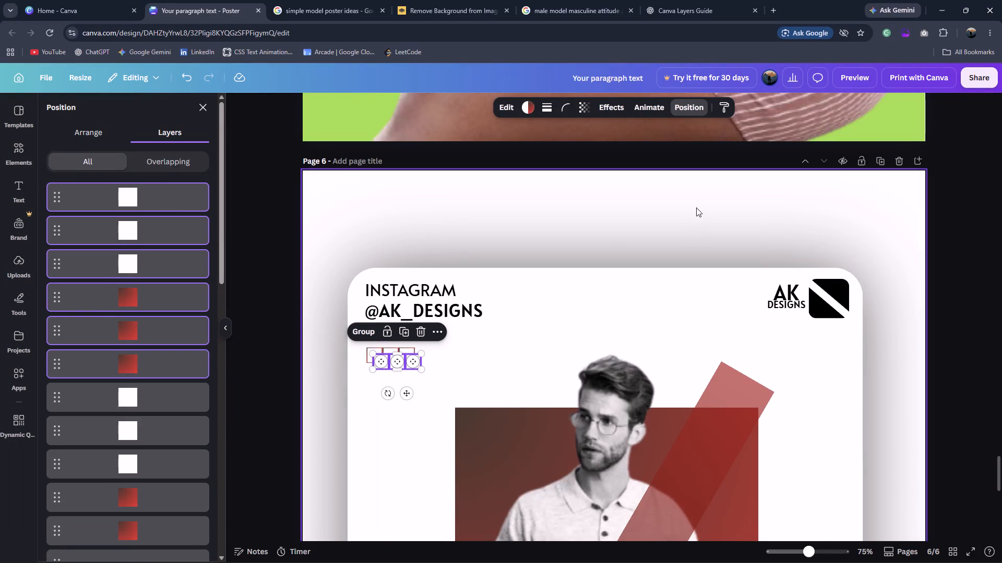
{"action": "left_click", "coordinate": [575, 237]}
{"action": "scroll", "coordinate": [450, 383], "scroll_direction": "down", "scroll_amount": 3}
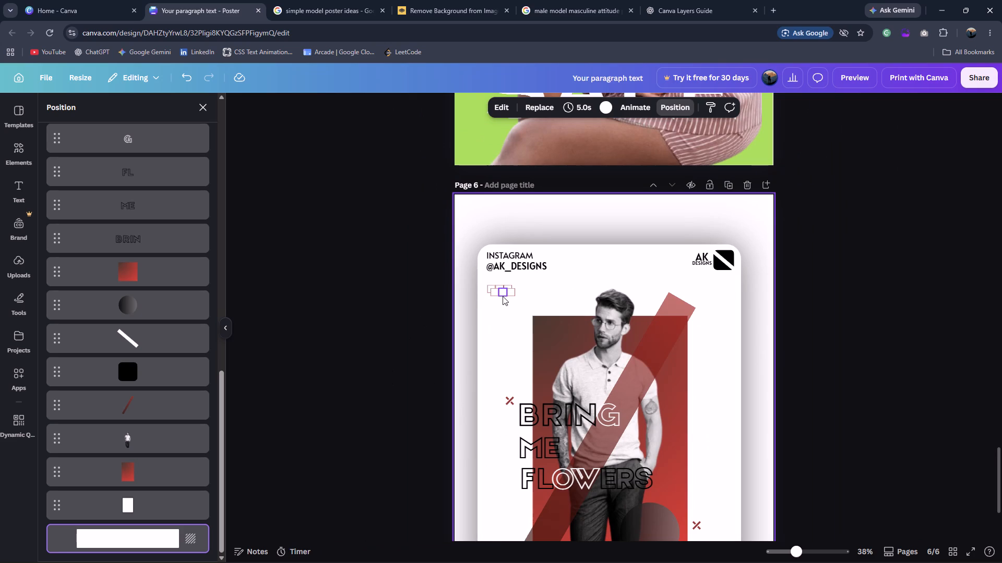
{"action": "key", "text": "ctrl+z"}
{"action": "key", "text": "ctrl+y"}
Select the duplicated row's three white and three gradient square layers and move them together down onto the model's chest.
{"action": "scroll", "coordinate": [250, 316], "scroll_direction": "up", "scroll_amount": 4}
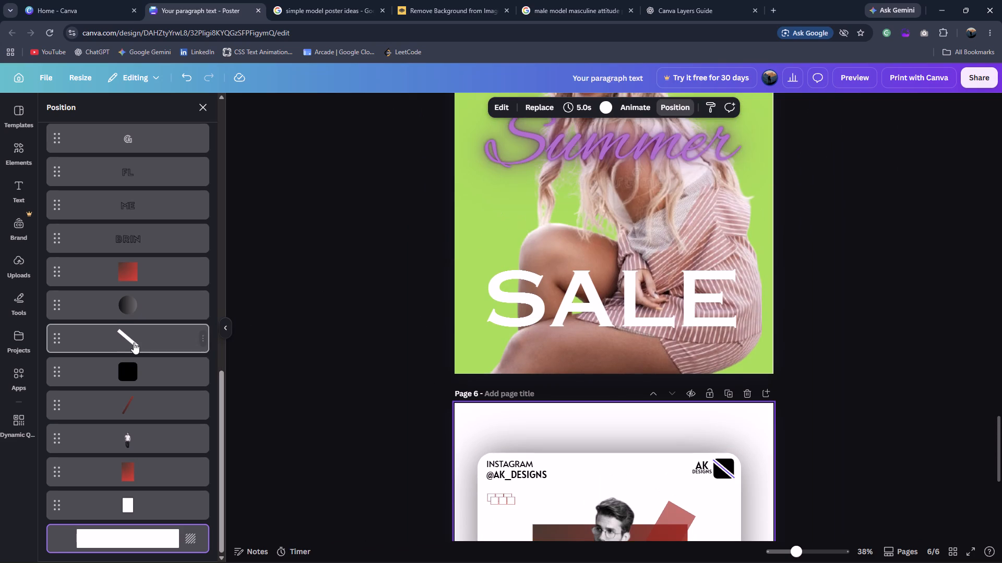
{"action": "scroll", "coordinate": [134, 342], "scroll_direction": "up", "scroll_amount": 20}
{"action": "scroll", "coordinate": [134, 342], "scroll_direction": "up", "scroll_amount": 2}
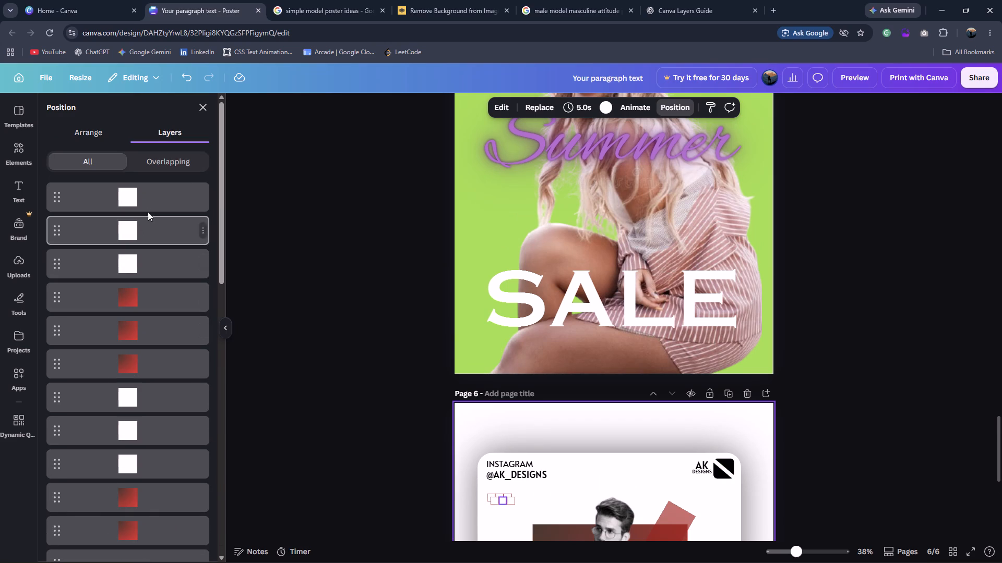
{"action": "left_click", "coordinate": [151, 204], "text": "shift"}
{"action": "left_click", "coordinate": [149, 222], "text": "shift"}
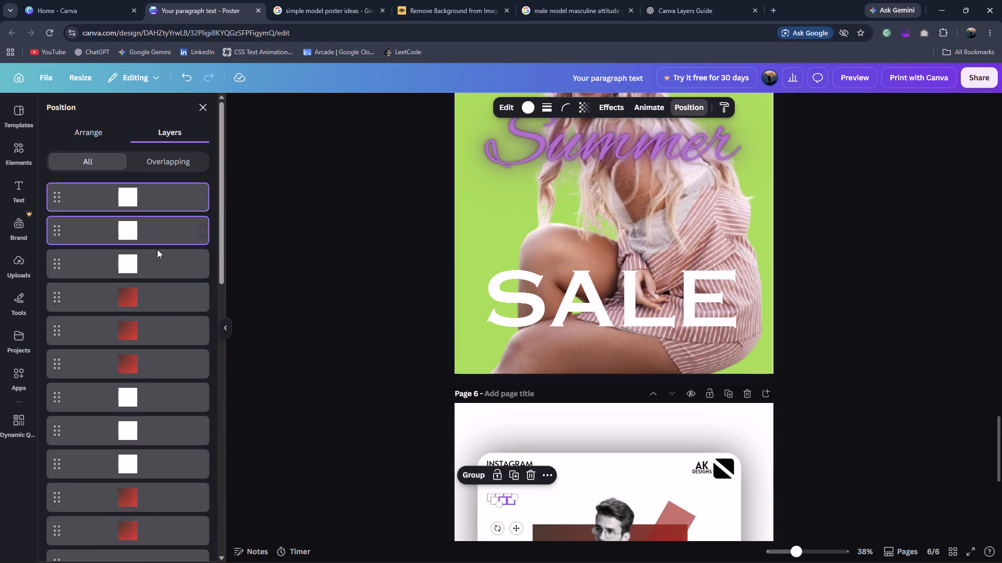
{"action": "left_click", "coordinate": [153, 265], "text": "shift"}
{"action": "left_click", "coordinate": [153, 300], "text": "shift"}
{"action": "left_click", "coordinate": [153, 335], "text": "shift"}
{"action": "left_click", "coordinate": [153, 358], "text": "shift"}
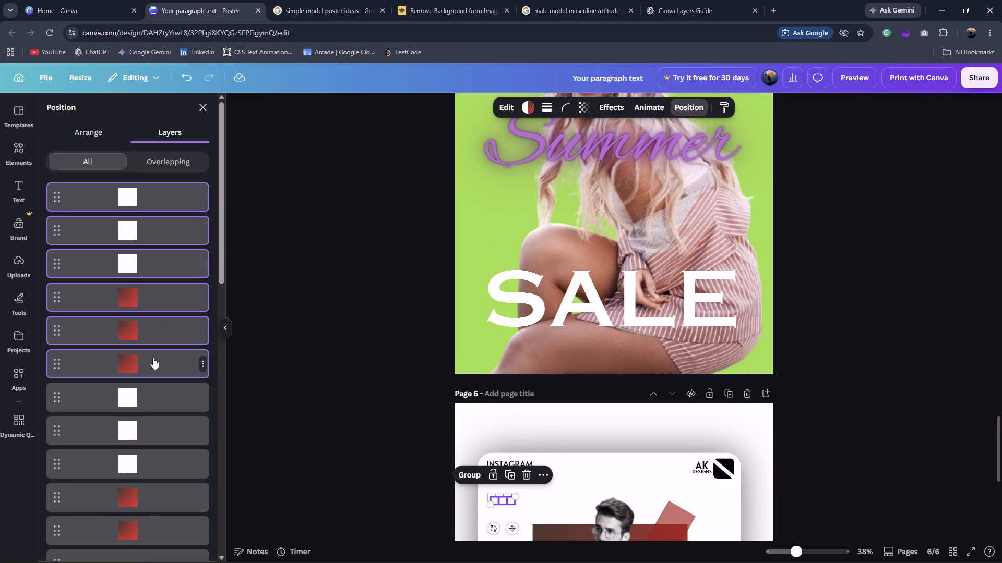
{"action": "scroll", "coordinate": [491, 427], "scroll_direction": "down", "scroll_amount": 3}
{"action": "left_click_drag", "start_coordinate": [516, 374], "coordinate": [629, 459]}
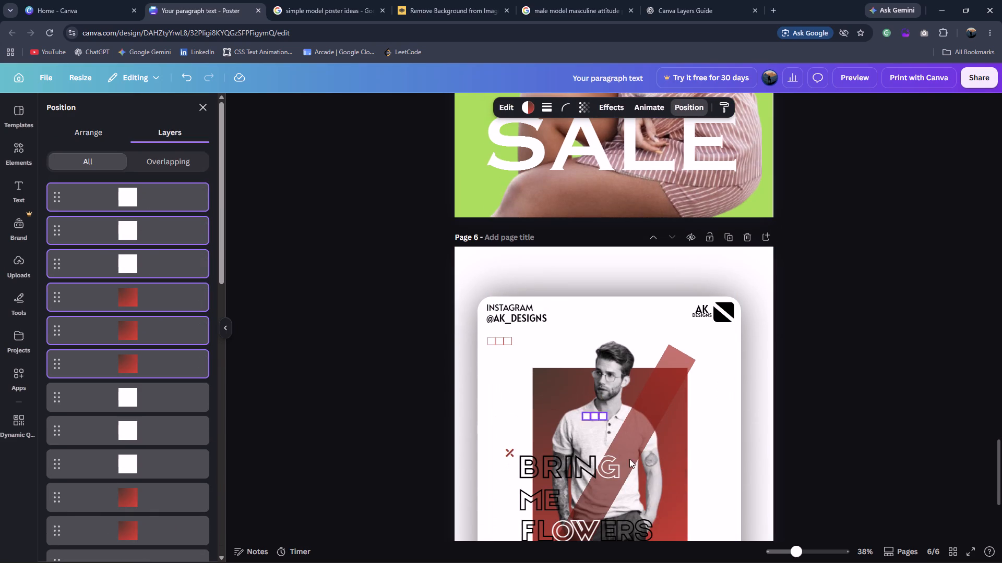
Move the selected copy of the outlined square row to the card's lower-right corner, below the lower X mark.
{"action": "left_click_drag", "start_coordinate": [629, 459], "coordinate": [636, 462]}
{"action": "scroll", "coordinate": [859, 329], "scroll_direction": "down", "scroll_amount": 4}
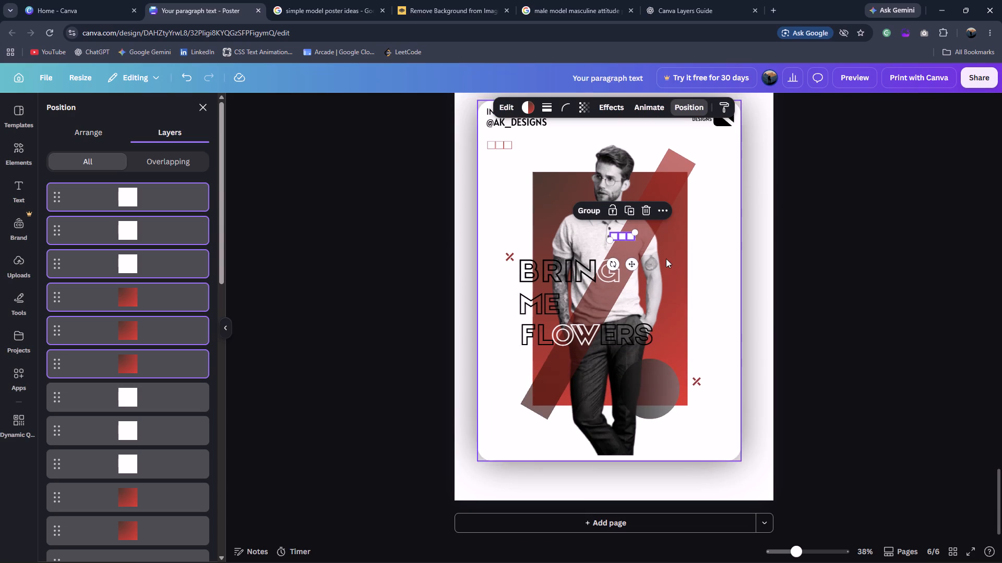
{"action": "left_click_drag", "start_coordinate": [633, 261], "coordinate": [720, 424]}
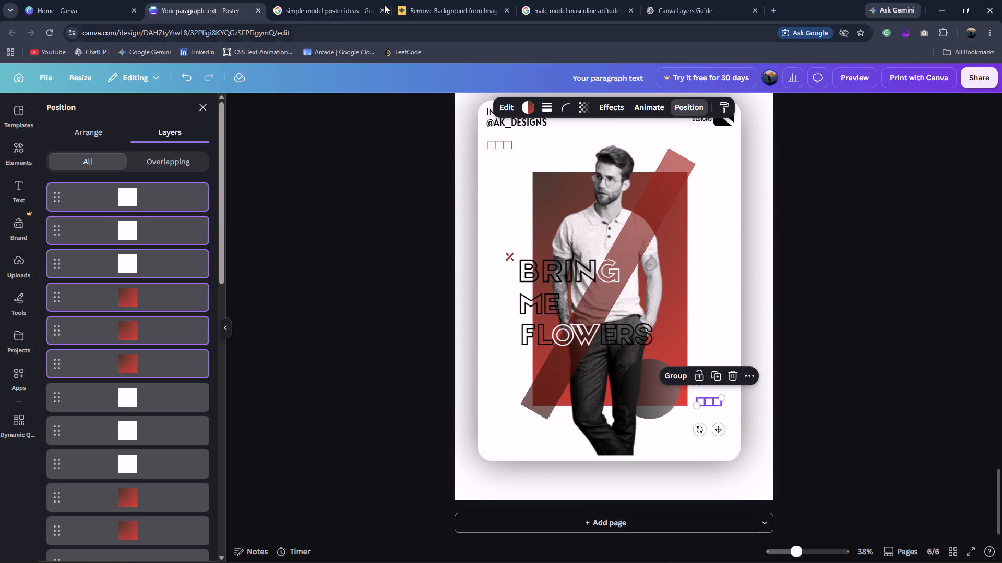
{"action": "left_click", "coordinate": [330, 0]}
{"action": "left_click", "coordinate": [236, 0]}
{"action": "left_click_drag", "start_coordinate": [718, 429], "coordinate": [717, 449]}
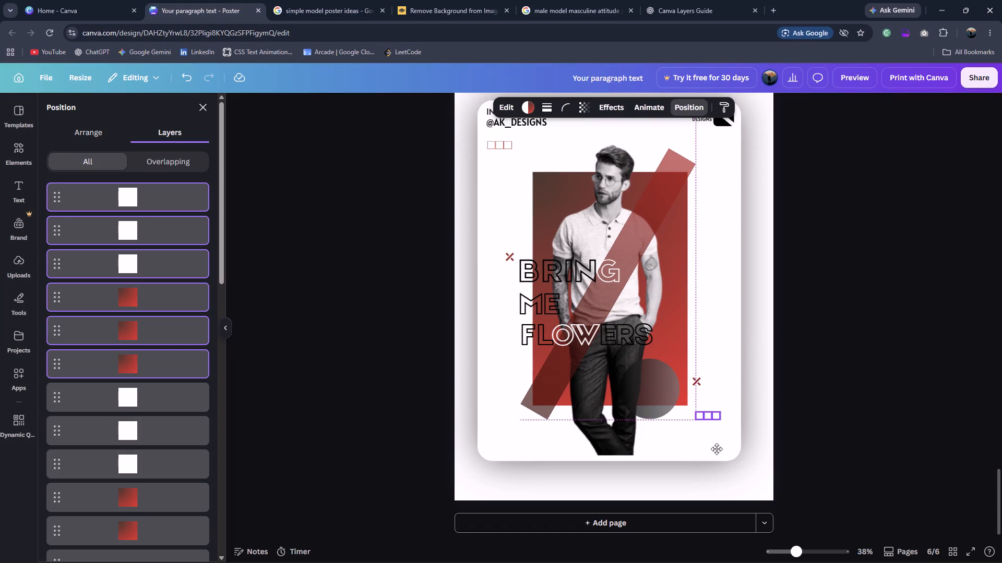
{"action": "left_click_drag", "start_coordinate": [717, 449], "coordinate": [721, 456]}
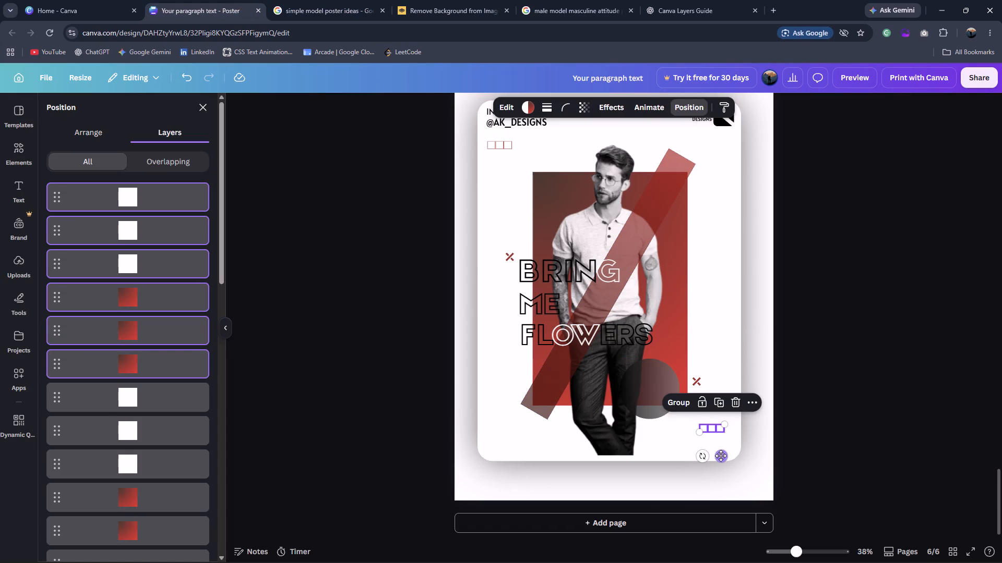
Rotate the copied row of squares so it stands vertically.
{"action": "left_click_drag", "start_coordinate": [698, 457], "coordinate": [758, 445]}
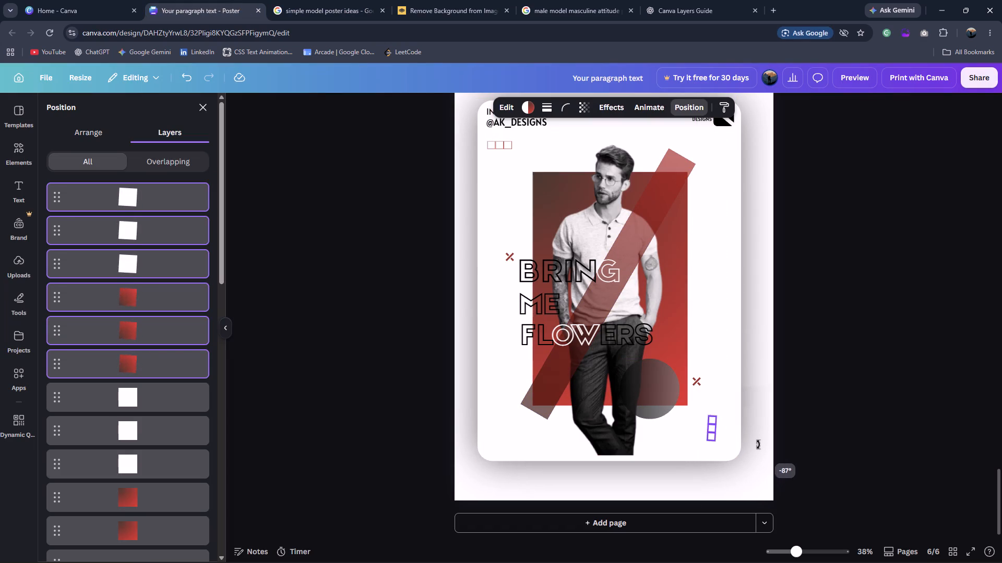
{"action": "left_click_drag", "start_coordinate": [758, 445], "coordinate": [766, 442]}
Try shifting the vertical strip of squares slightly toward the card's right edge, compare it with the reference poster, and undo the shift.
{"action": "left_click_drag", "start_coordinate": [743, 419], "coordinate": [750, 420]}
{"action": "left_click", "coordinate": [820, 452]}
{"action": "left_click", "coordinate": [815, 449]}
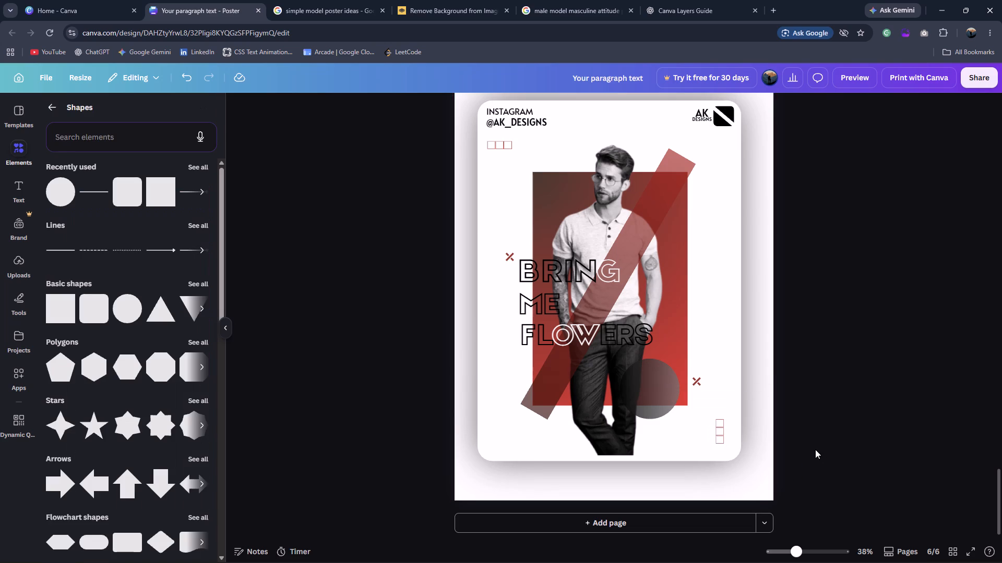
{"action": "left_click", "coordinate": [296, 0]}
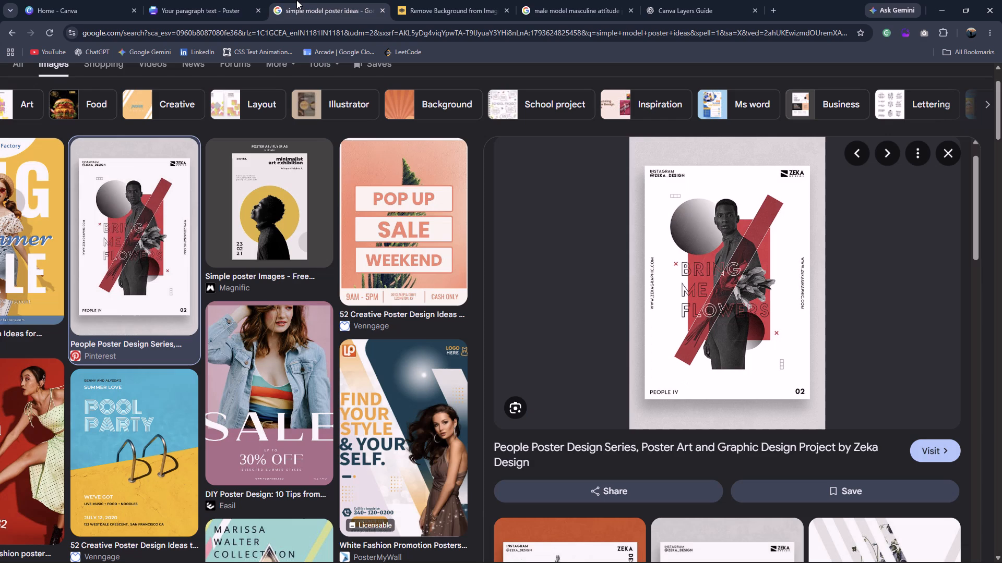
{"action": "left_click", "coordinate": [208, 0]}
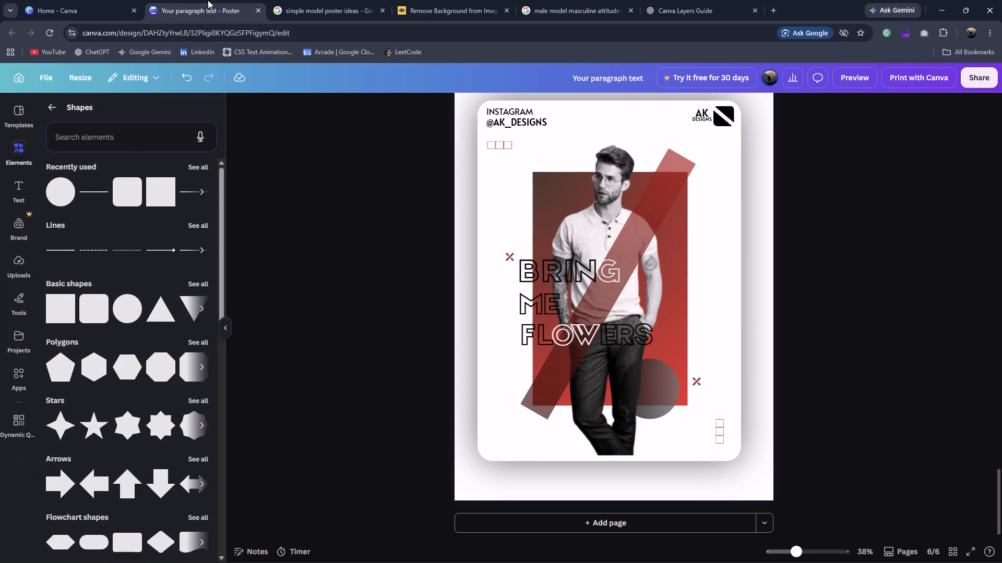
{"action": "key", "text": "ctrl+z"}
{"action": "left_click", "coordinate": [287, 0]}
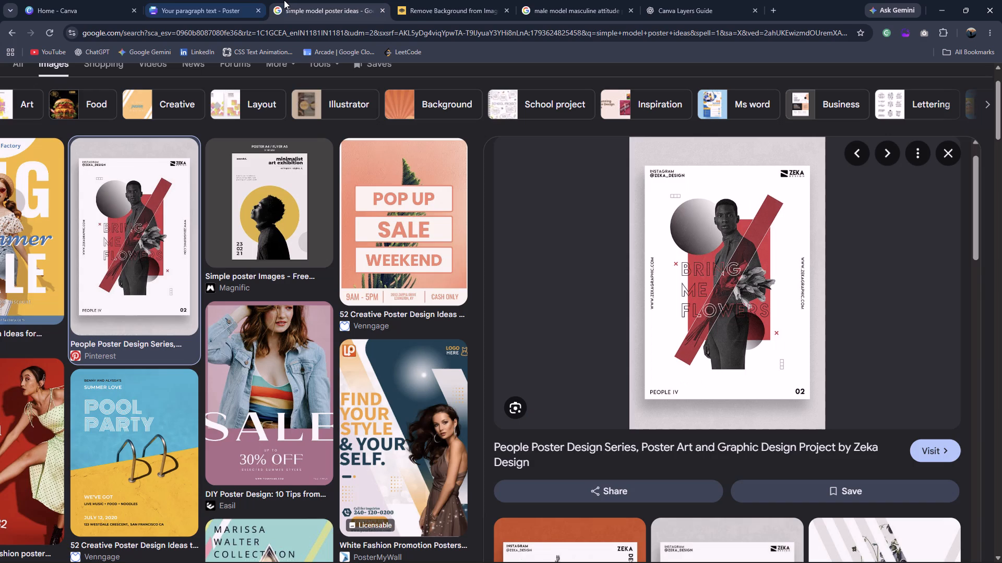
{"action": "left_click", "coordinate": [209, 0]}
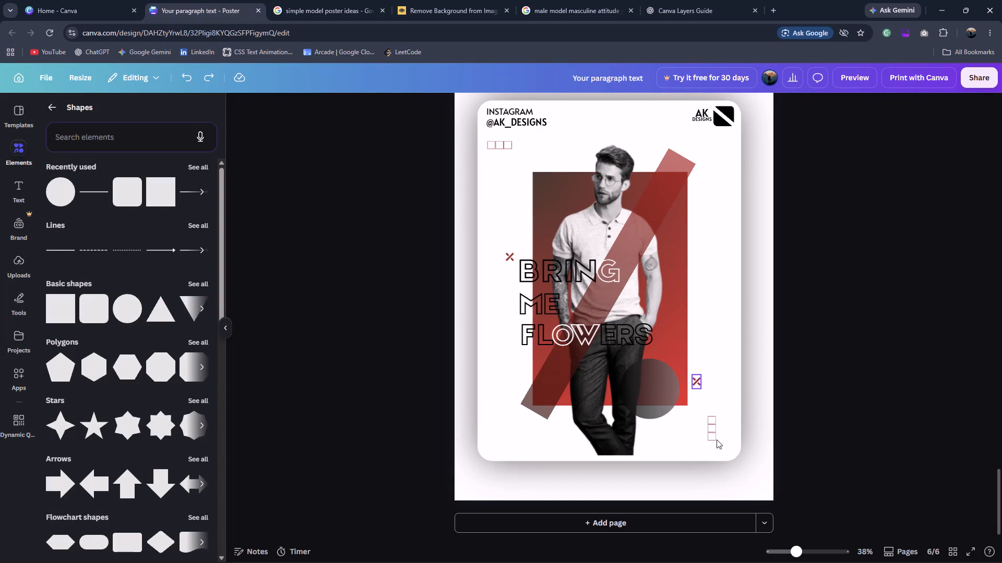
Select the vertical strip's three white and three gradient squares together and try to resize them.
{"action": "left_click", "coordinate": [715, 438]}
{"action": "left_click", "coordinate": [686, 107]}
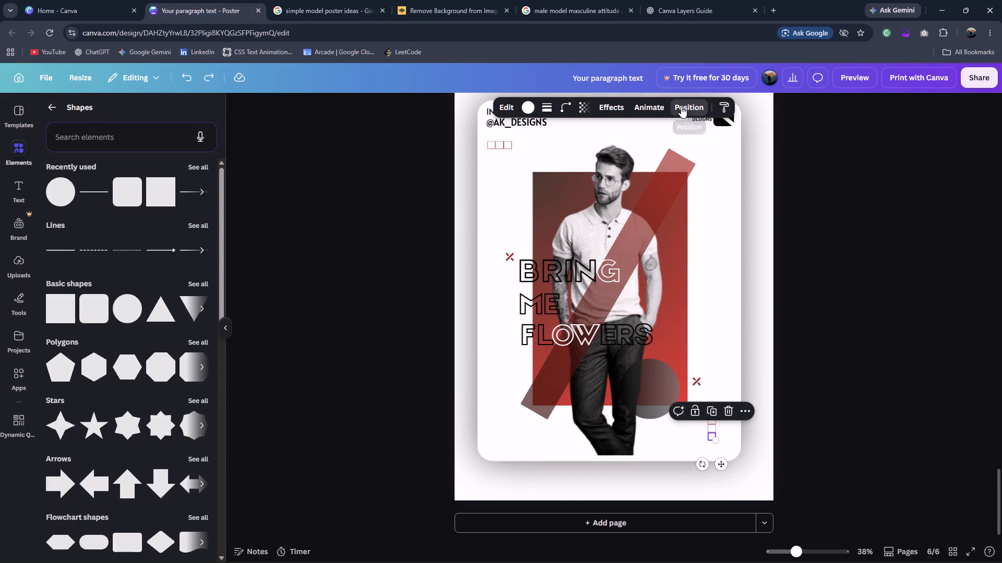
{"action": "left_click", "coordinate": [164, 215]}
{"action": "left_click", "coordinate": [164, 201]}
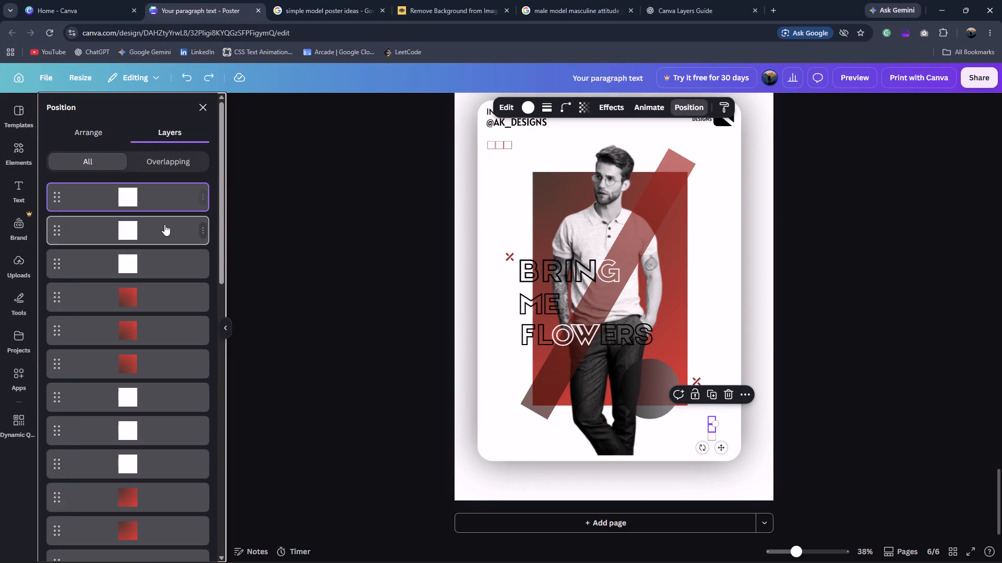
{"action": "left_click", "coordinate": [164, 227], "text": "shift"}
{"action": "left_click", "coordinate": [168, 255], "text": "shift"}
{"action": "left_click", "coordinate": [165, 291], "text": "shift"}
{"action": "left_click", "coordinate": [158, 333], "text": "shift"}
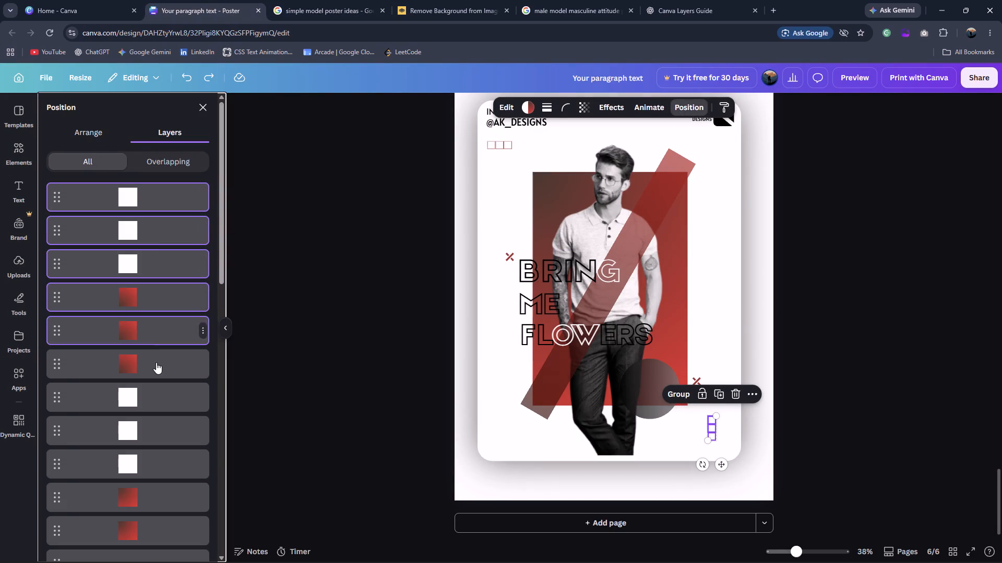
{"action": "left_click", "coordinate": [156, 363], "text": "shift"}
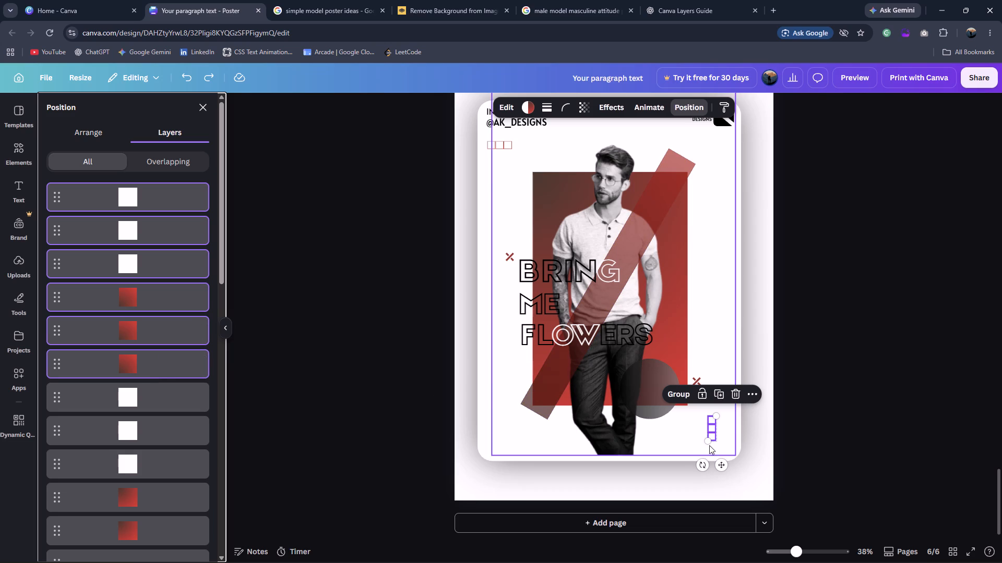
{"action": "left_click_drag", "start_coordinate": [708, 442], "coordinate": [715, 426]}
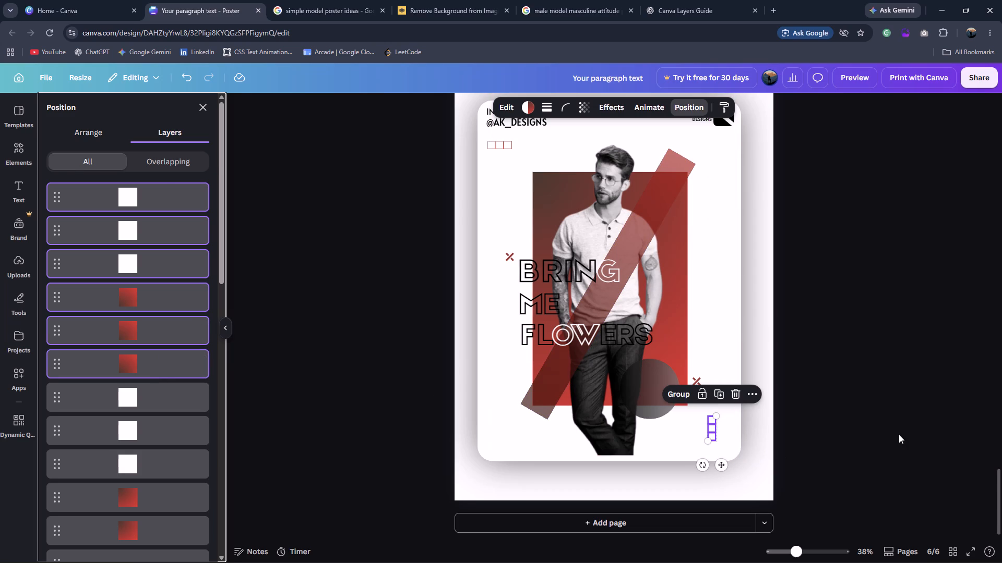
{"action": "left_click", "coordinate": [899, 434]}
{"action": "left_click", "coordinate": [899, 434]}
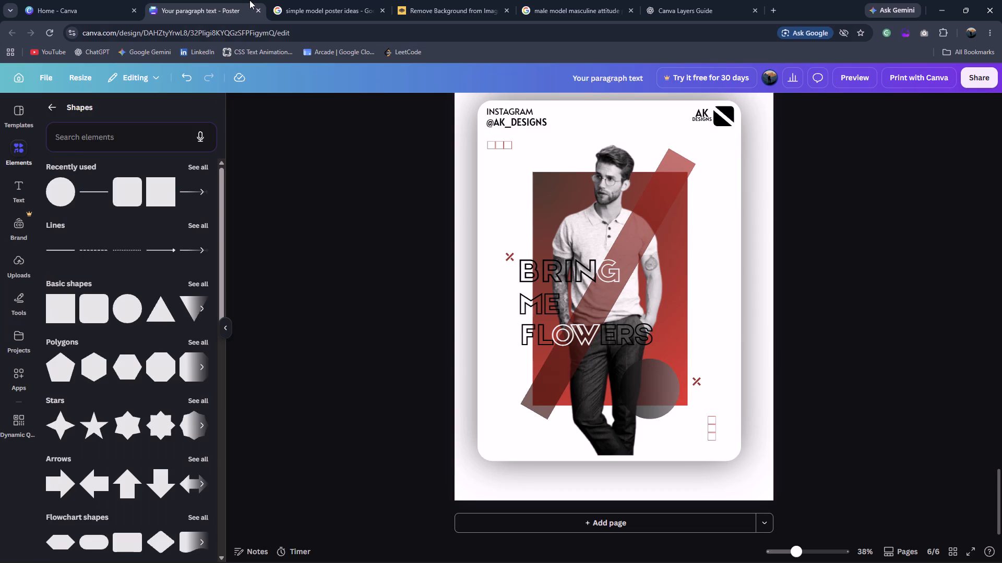
Select the three white and three gradient squares of the upper horizontal row together and shift the row inward from the card's left edge.
{"action": "left_click", "coordinate": [318, 0]}
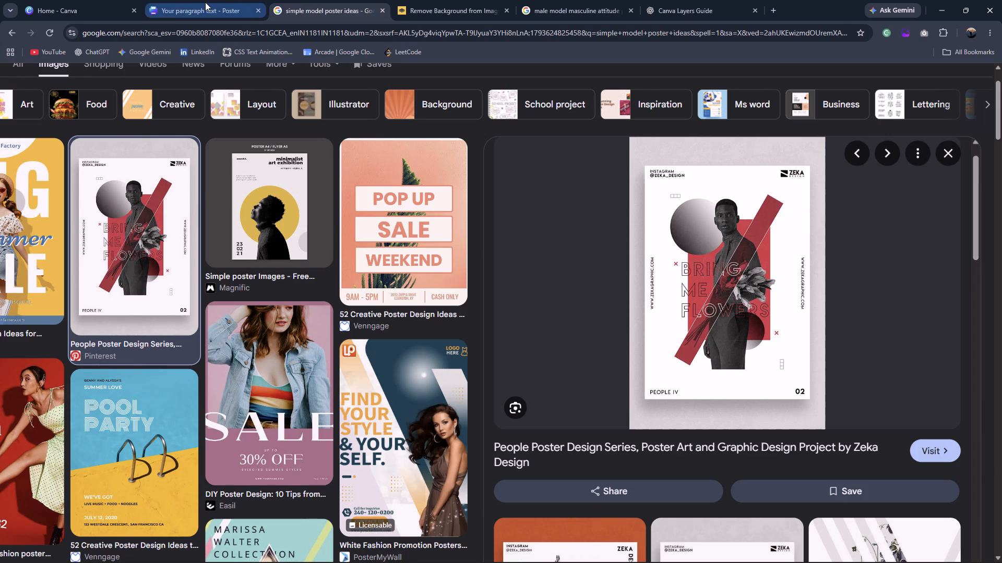
{"action": "left_click", "coordinate": [205, 2]}
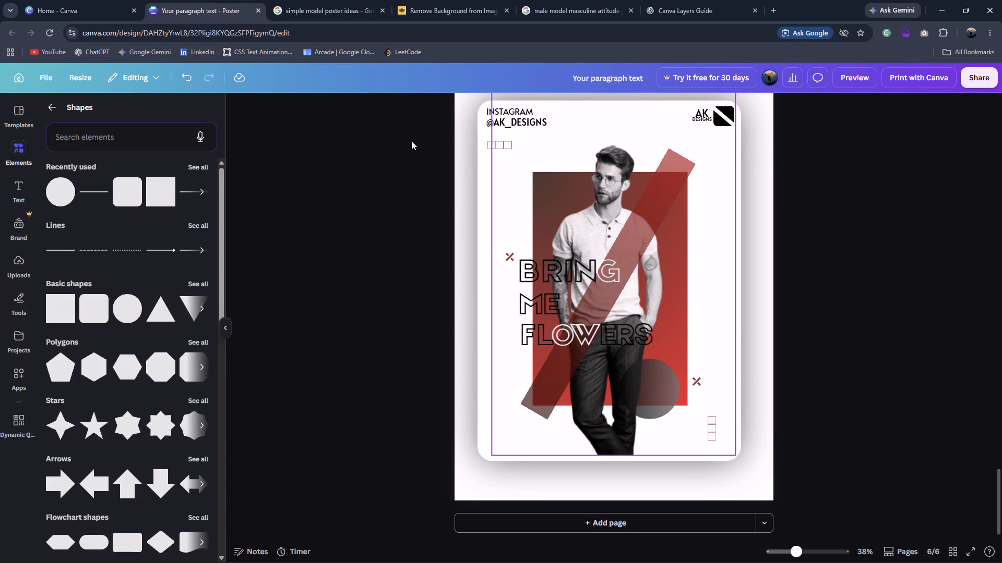
{"action": "left_click", "coordinate": [553, 187]}
{"action": "left_click", "coordinate": [743, 100]}
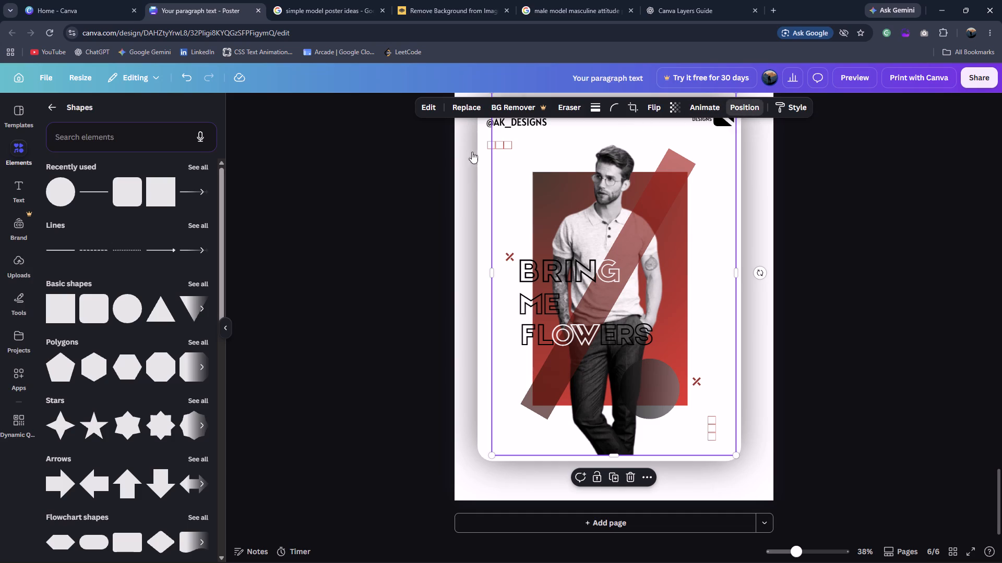
{"action": "scroll", "coordinate": [153, 258], "scroll_direction": "down", "scroll_amount": 1}
{"action": "left_click", "coordinate": [157, 342]}
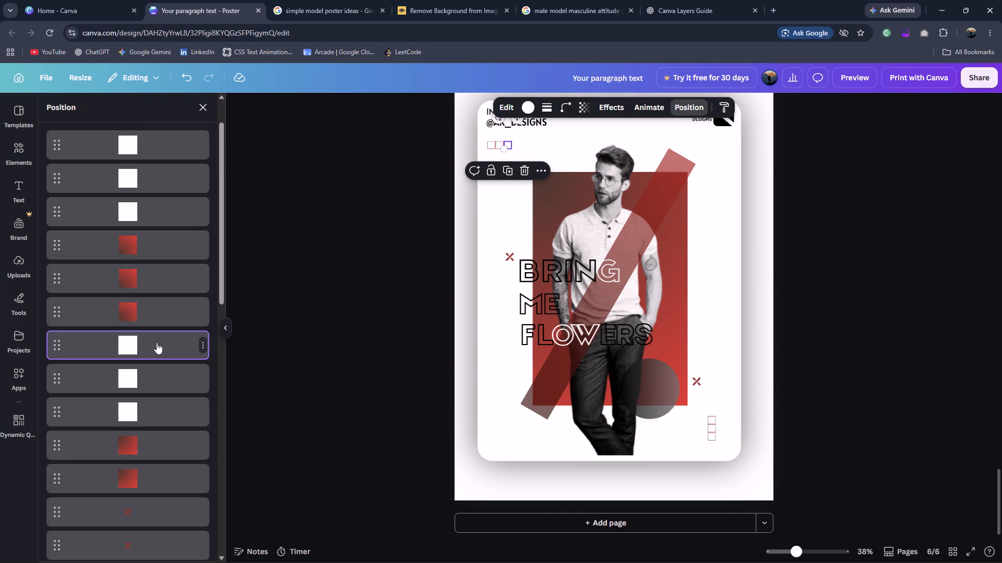
{"action": "left_click", "coordinate": [159, 368], "text": "ctrl"}
{"action": "left_click", "coordinate": [160, 407], "text": "ctrl"}
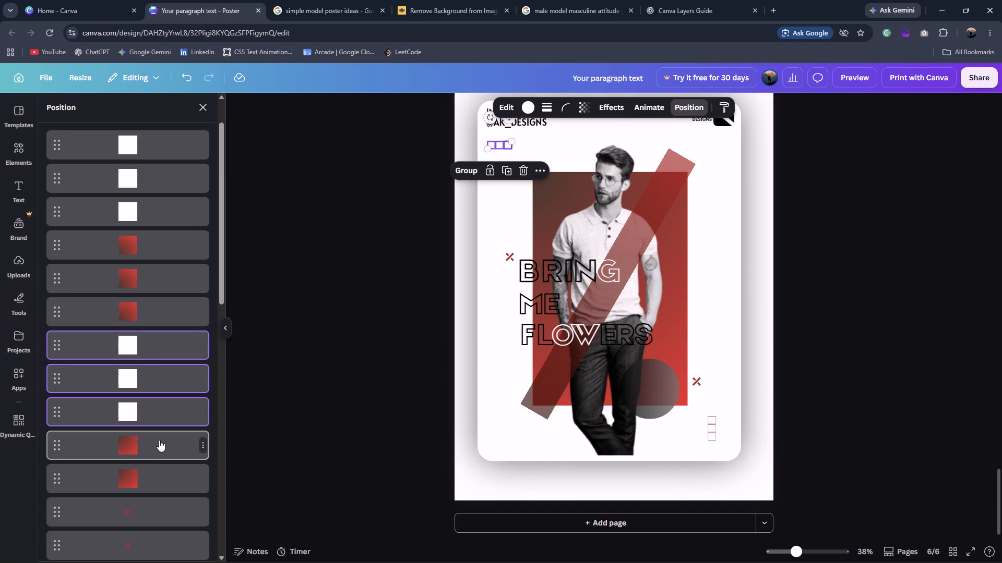
{"action": "left_click", "coordinate": [159, 440], "text": "ctrl"}
{"action": "left_click", "coordinate": [151, 468], "text": "ctrl"}
{"action": "scroll", "coordinate": [175, 444], "scroll_direction": "down", "scroll_amount": 4, "text": "ctrl"}
{"action": "scroll", "coordinate": [176, 442], "scroll_direction": "up", "scroll_amount": 1, "text": "ctrl"}
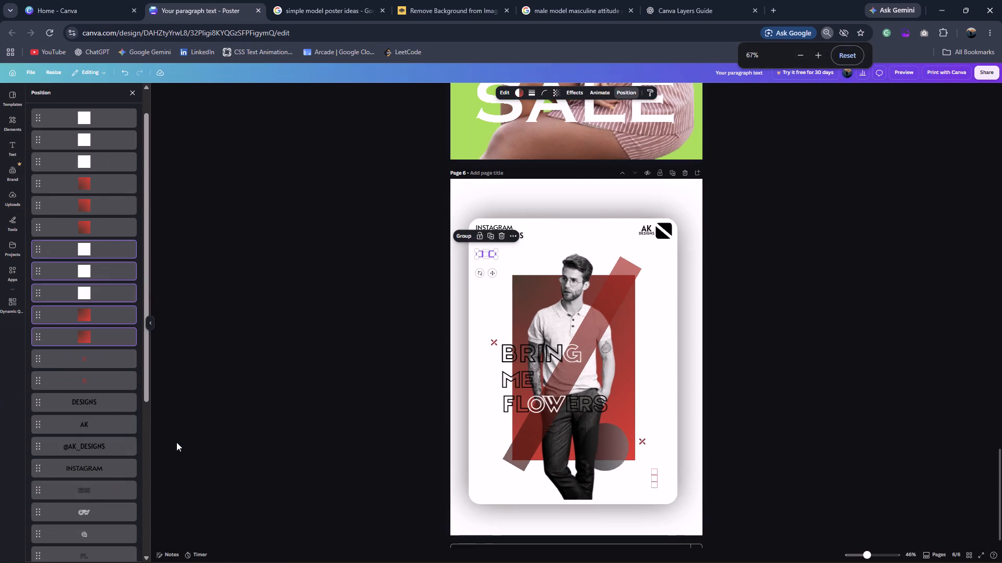
{"action": "scroll", "coordinate": [176, 442], "scroll_direction": "up", "scroll_amount": 2, "text": "ctrl"}
{"action": "scroll", "coordinate": [228, 417], "scroll_direction": "up", "scroll_amount": 3, "text": "ctrl"}
{"action": "scroll", "coordinate": [216, 417], "scroll_direction": "down", "scroll_amount": 4, "text": "ctrl"}
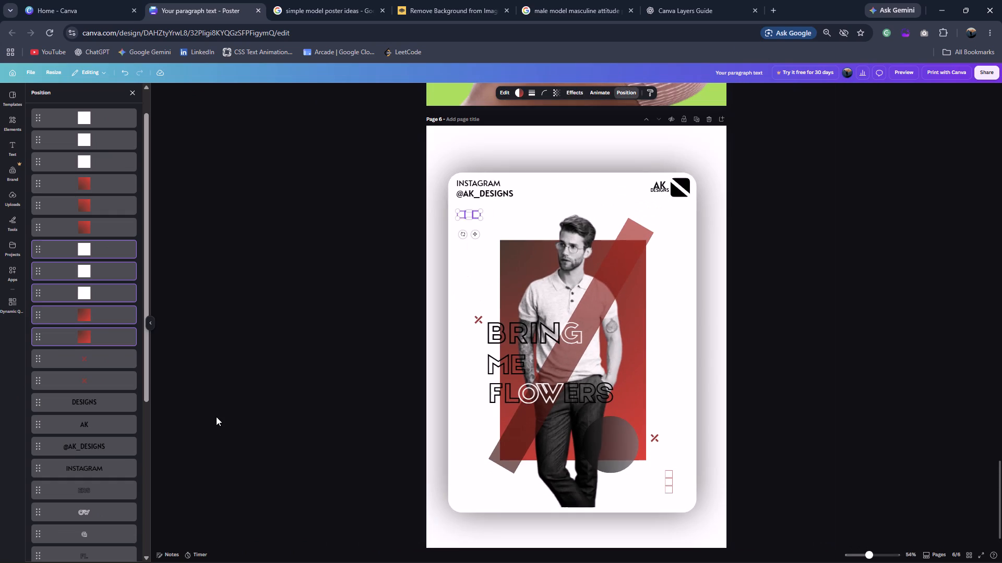
{"action": "scroll", "coordinate": [102, 465], "scroll_direction": "down", "scroll_amount": 2}
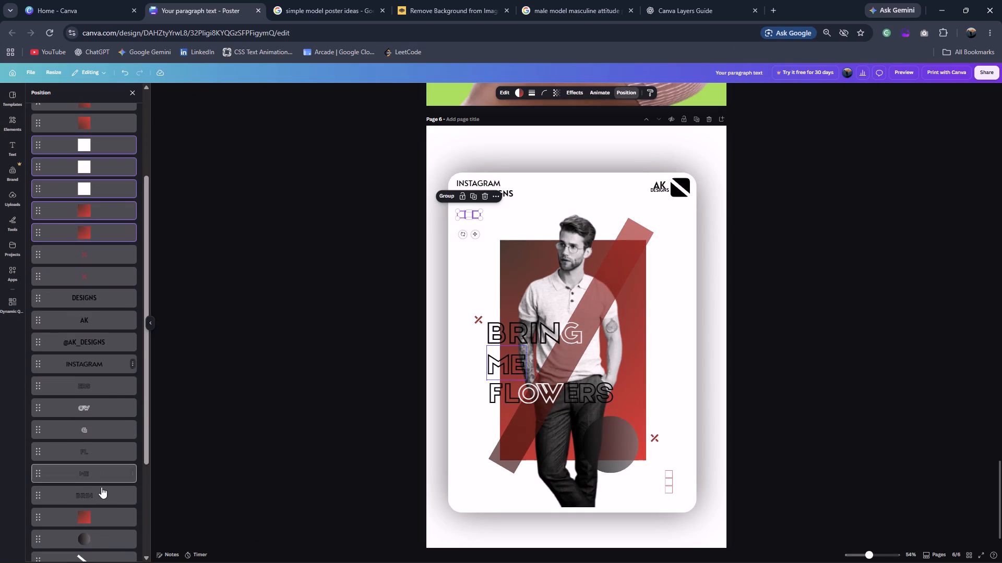
{"action": "left_click", "coordinate": [99, 508], "text": "ctrl"}
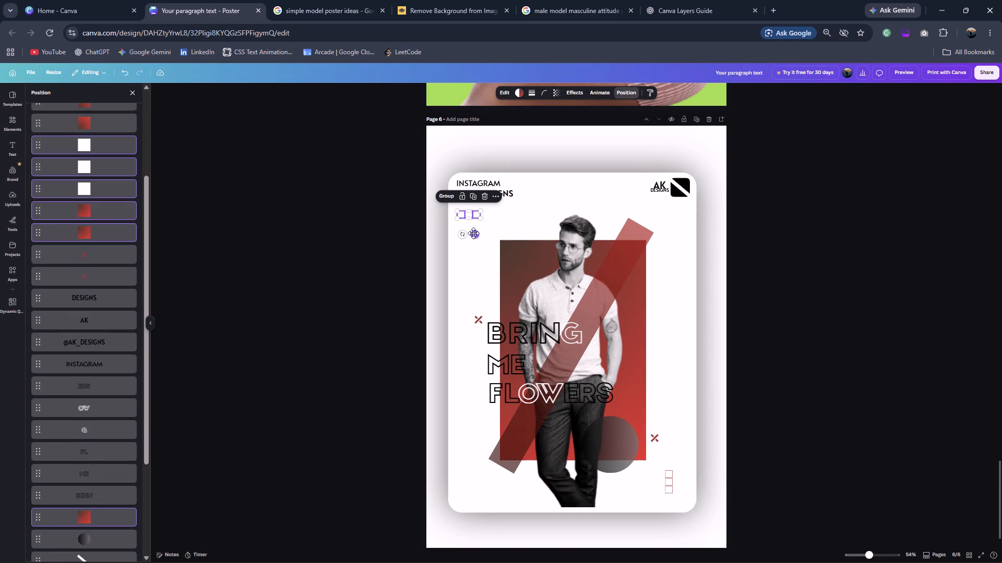
{"action": "left_click_drag", "start_coordinate": [473, 233], "coordinate": [482, 236]}
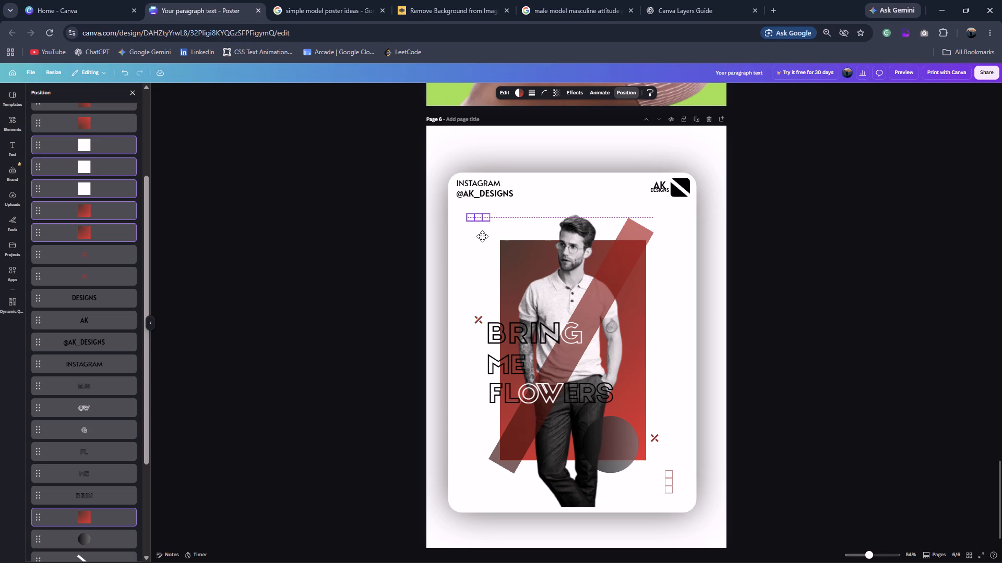
{"action": "left_click_drag", "start_coordinate": [482, 236], "coordinate": [487, 232]}
{"action": "left_click_drag", "start_coordinate": [487, 232], "coordinate": [486, 232]}
{"action": "left_click", "coordinate": [348, 0]}
{"action": "left_click", "coordinate": [228, 0]}
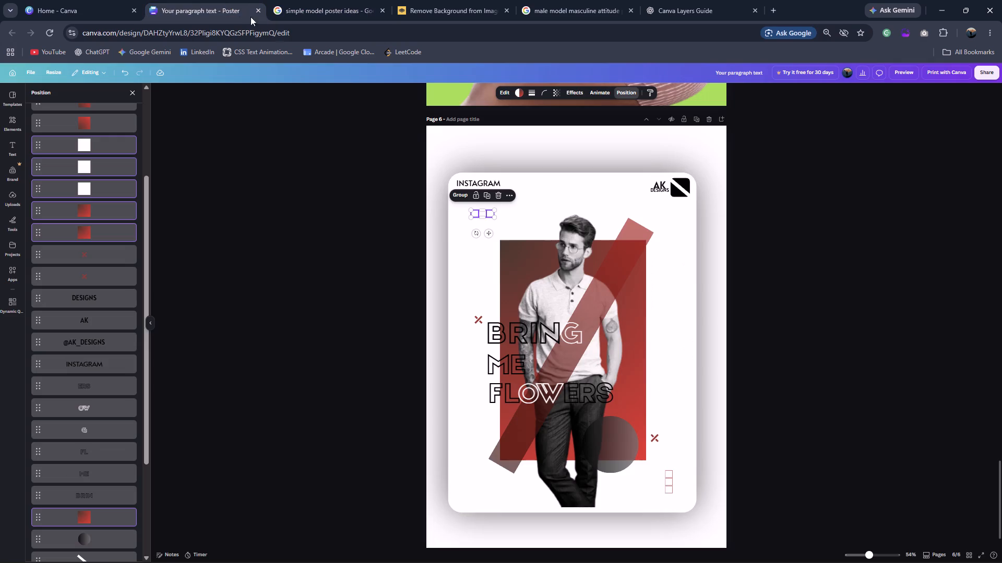
{"action": "left_click_drag", "start_coordinate": [490, 234], "coordinate": [482, 234]}
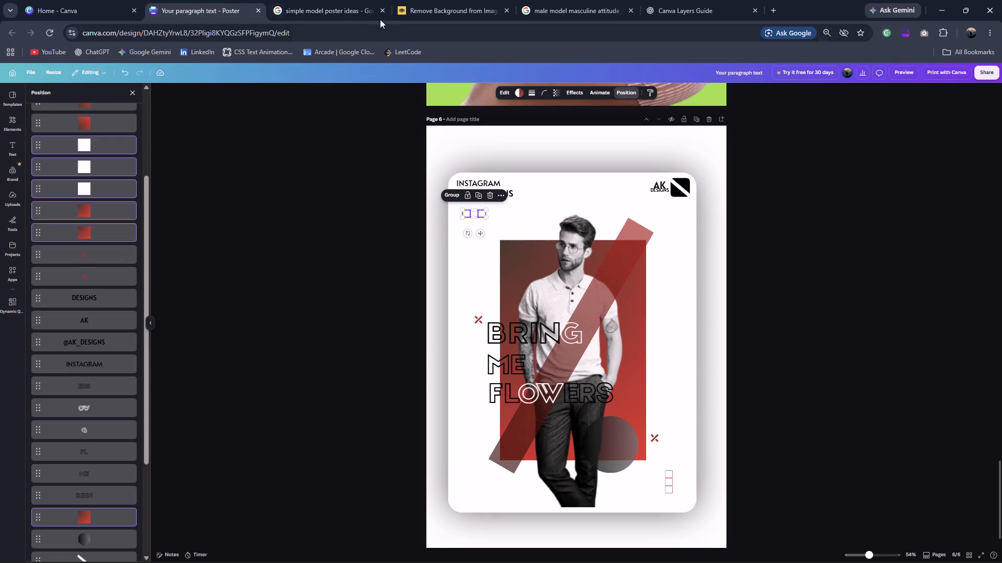
{"action": "left_click", "coordinate": [335, 18]}
{"action": "left_click", "coordinate": [213, 0]}
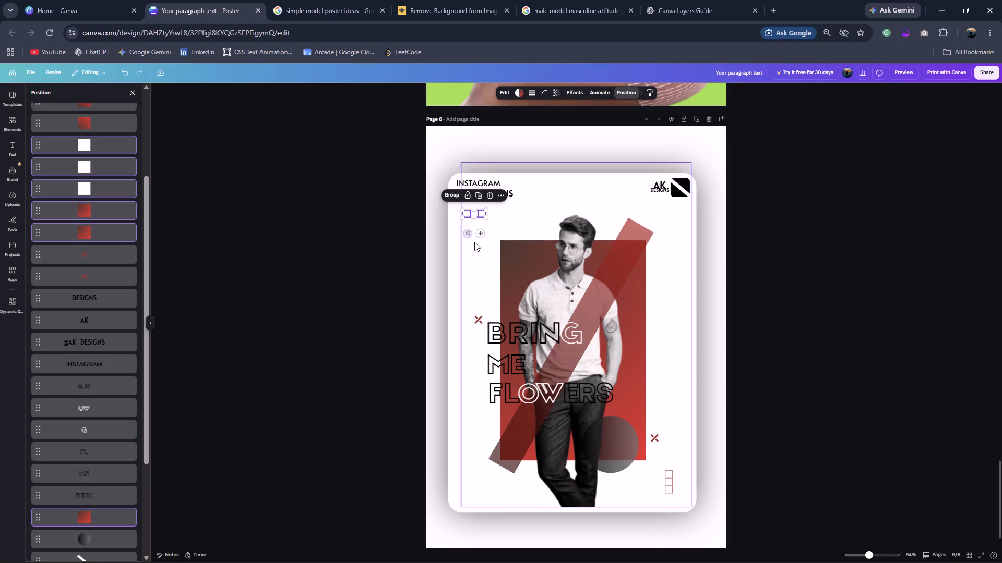
{"action": "left_click_drag", "start_coordinate": [481, 235], "coordinate": [487, 237]}
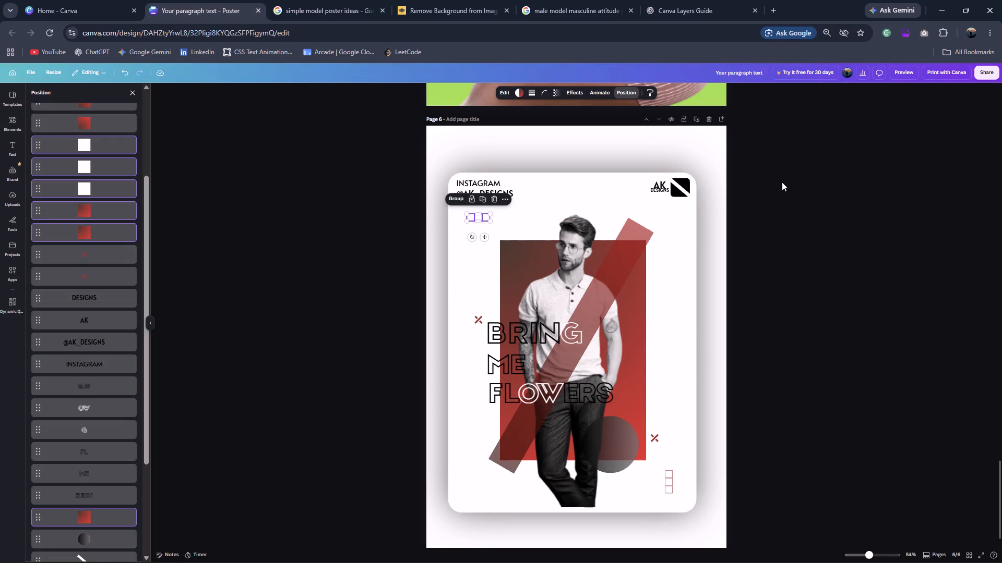
{"action": "left_click", "coordinate": [805, 191]}
Set the browser's page zoom to 100%.
{"action": "scroll", "coordinate": [783, 208], "scroll_direction": "up", "scroll_amount": 1, "text": "ctrl"}
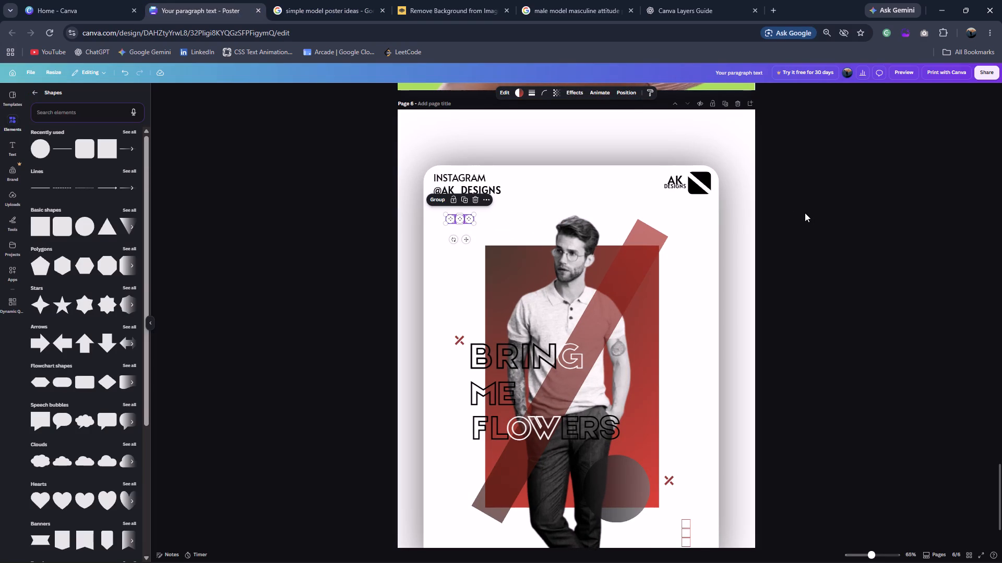
{"action": "key", "text": "ctrl+plus"}
{"action": "key", "text": "ctrl+plus"}
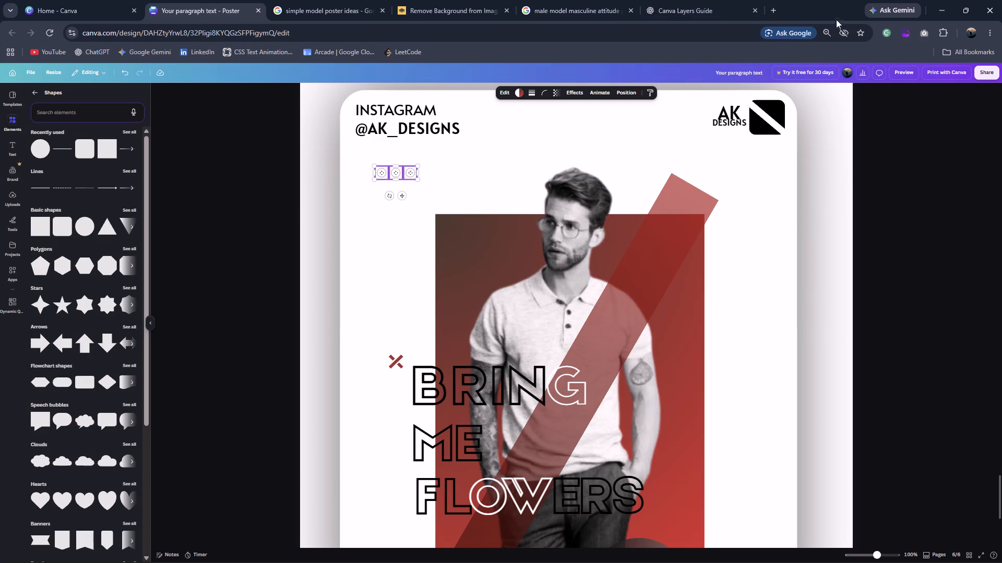
{"action": "left_click", "coordinate": [832, 34]}
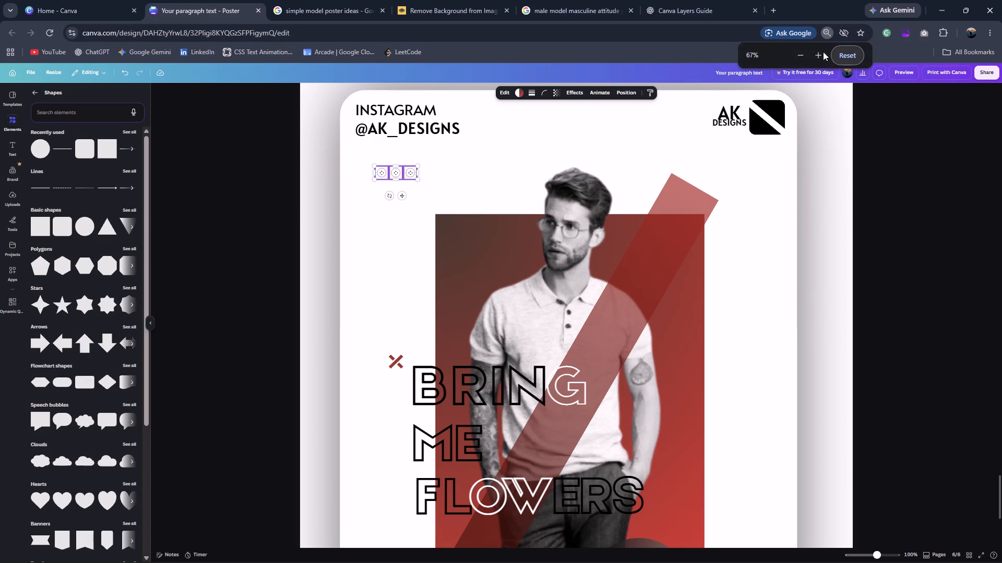
{"action": "double_click", "coordinate": [820, 55]}
{"action": "left_click", "coordinate": [820, 55]}
{"action": "left_click", "coordinate": [820, 55]}
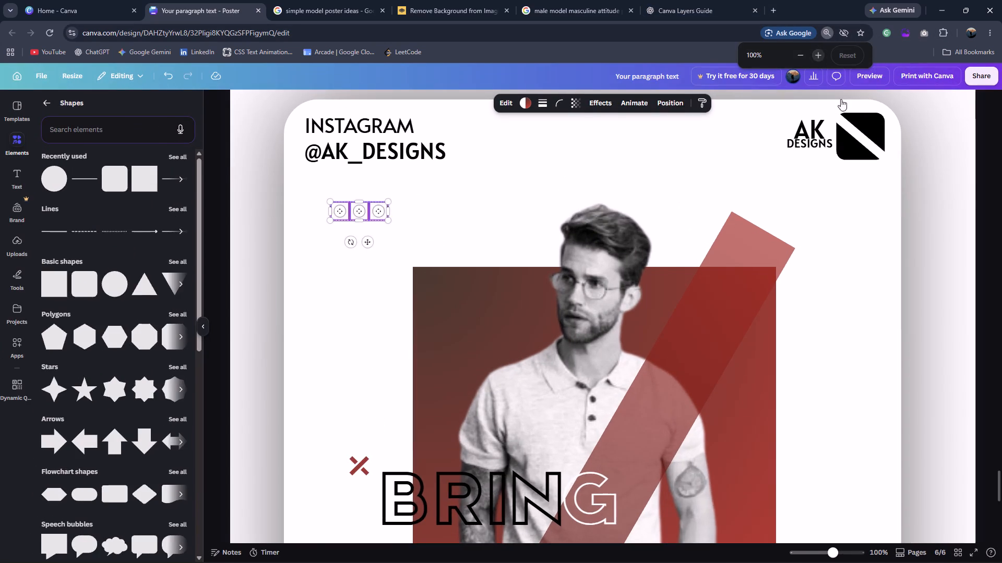
Duplicate the dark gradient circle beside the man's legs and place the copy beside the upper row of squares, overlapping the red rectangle's corner.
{"action": "scroll", "coordinate": [765, 283], "scroll_direction": "down", "scroll_amount": 3}
{"action": "scroll", "coordinate": [702, 181], "scroll_direction": "down", "scroll_amount": 3}
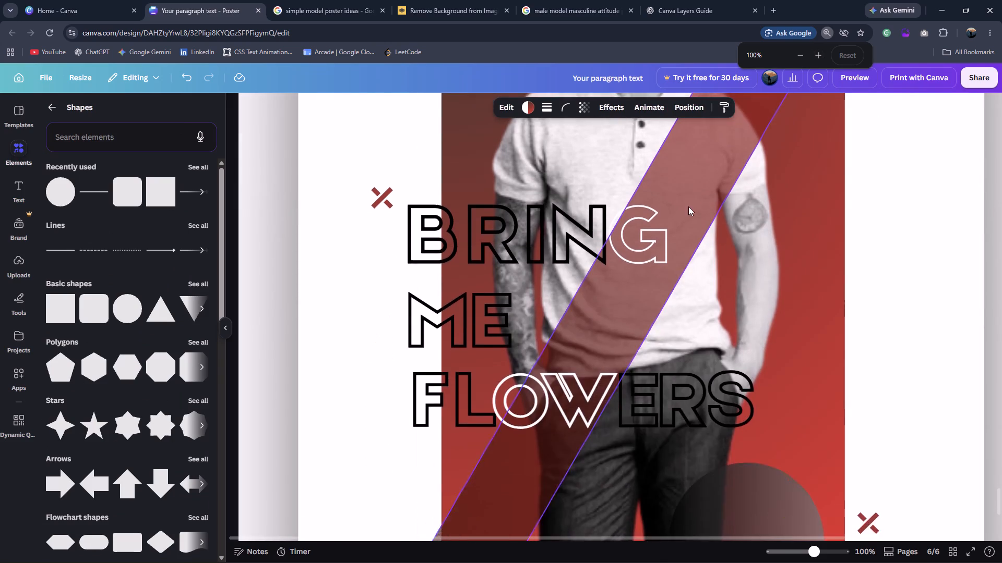
{"action": "scroll", "coordinate": [688, 206], "scroll_direction": "up", "scroll_amount": 4}
{"action": "scroll", "coordinate": [688, 208], "scroll_direction": "left", "scroll_amount": 1}
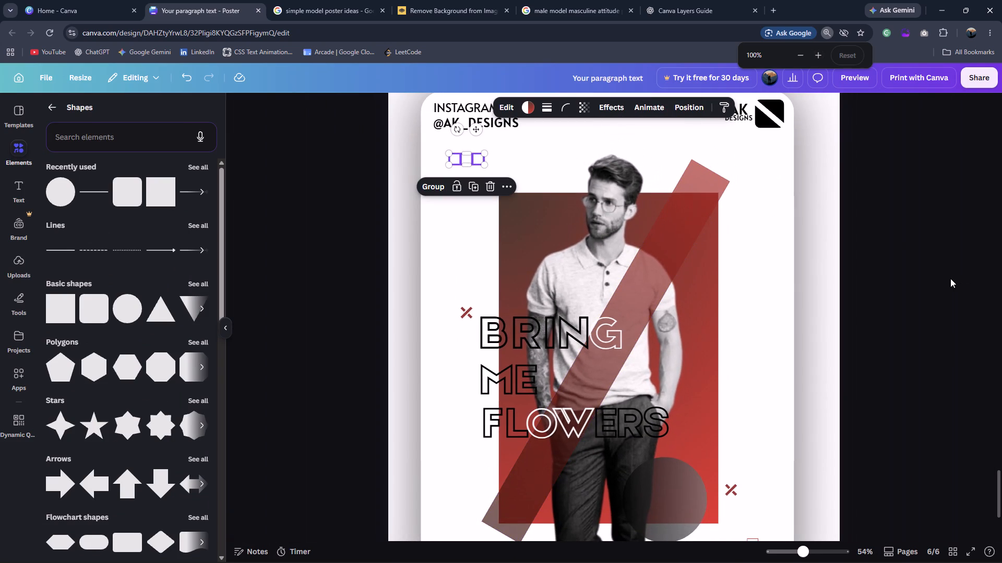
{"action": "left_click", "coordinate": [949, 278]}
{"action": "left_click", "coordinate": [676, 483]}
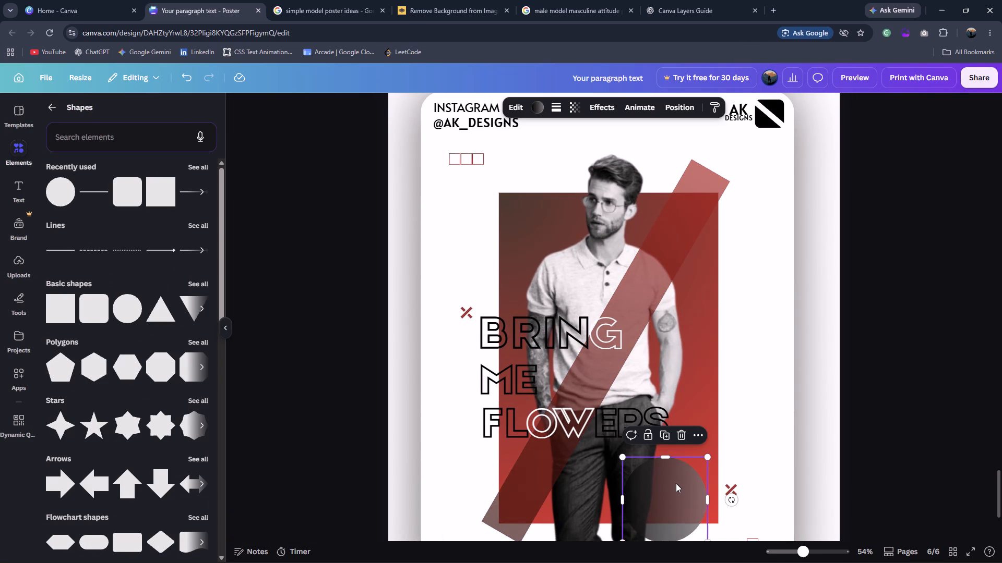
{"action": "key", "text": "ctrl+d"}
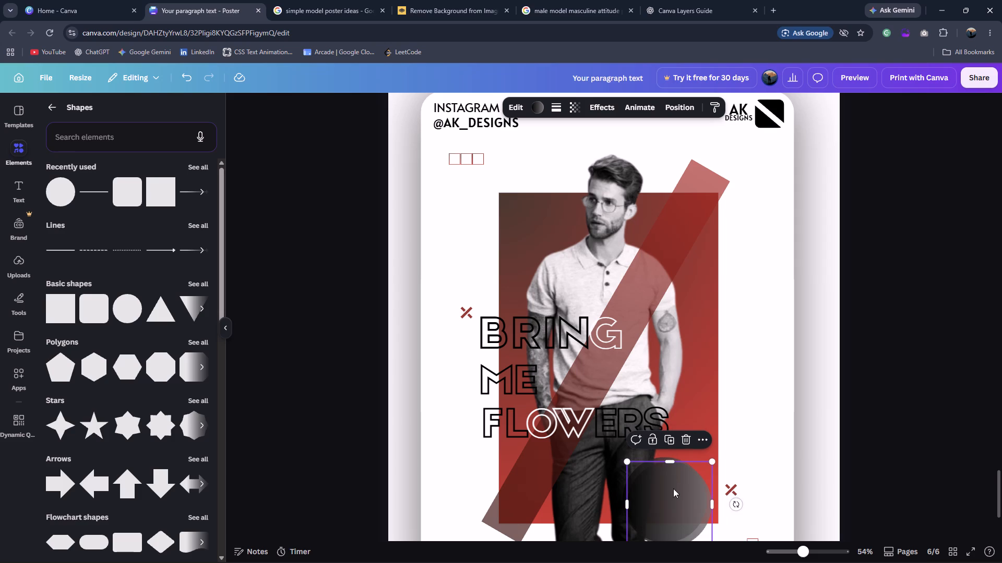
{"action": "left_click_drag", "start_coordinate": [673, 488], "coordinate": [531, 179]}
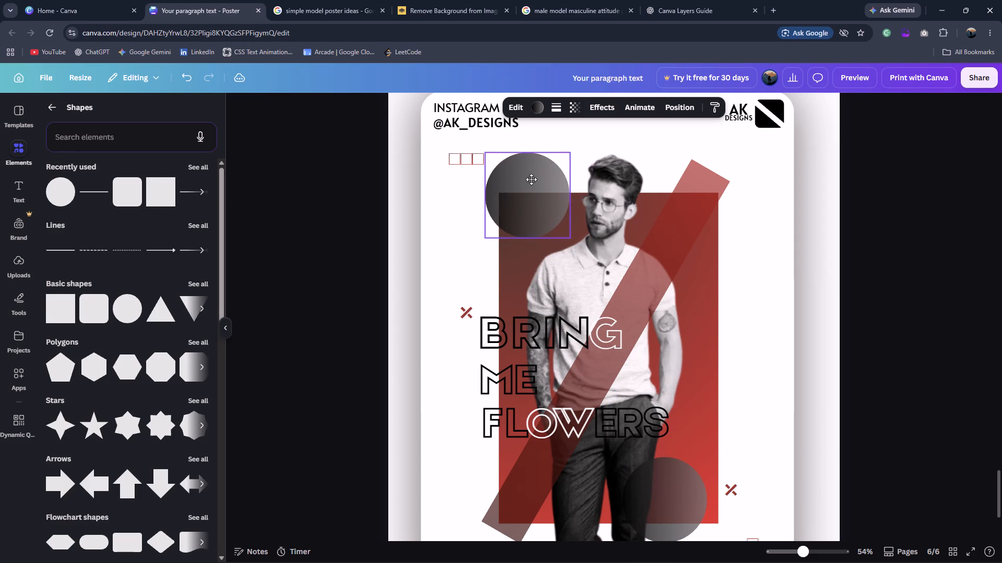
{"action": "left_click_drag", "start_coordinate": [531, 179], "coordinate": [530, 179]}
Enlarge the copied circle to about 10 cm across to match the reference poster and shift it inward to overlap the man's head.
{"action": "left_click", "coordinate": [290, 0]}
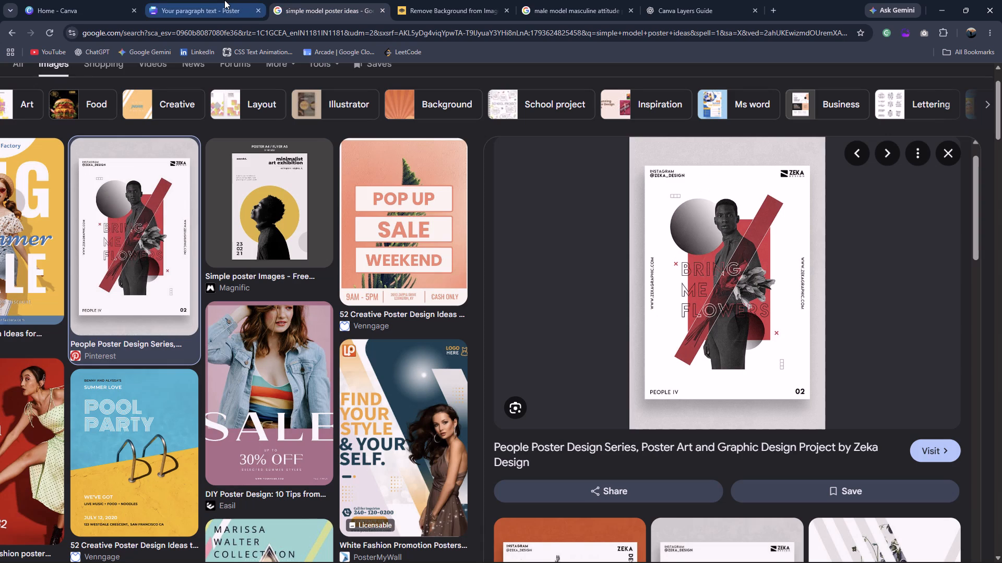
{"action": "left_click", "coordinate": [224, 0]}
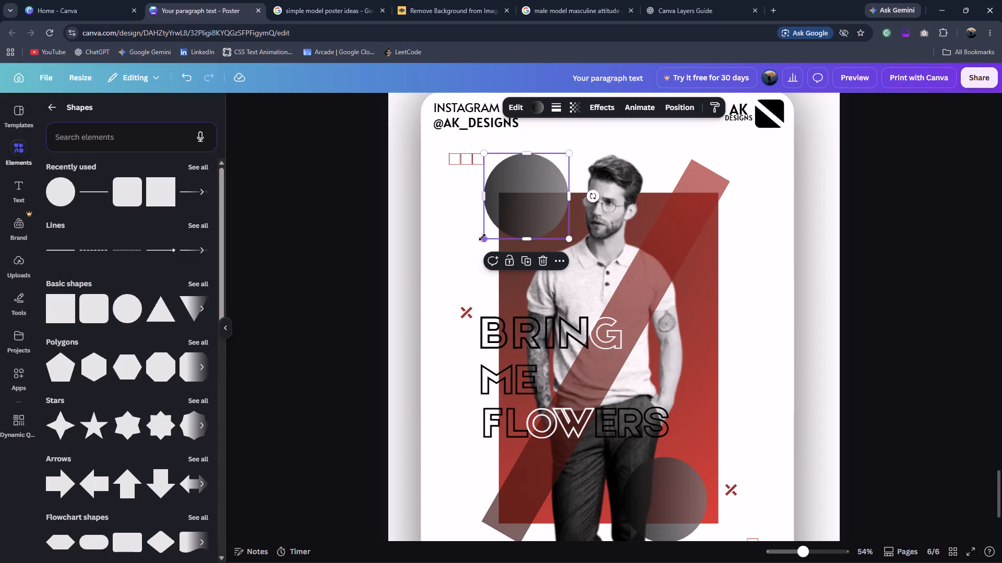
{"action": "left_click_drag", "start_coordinate": [482, 237], "coordinate": [462, 253]}
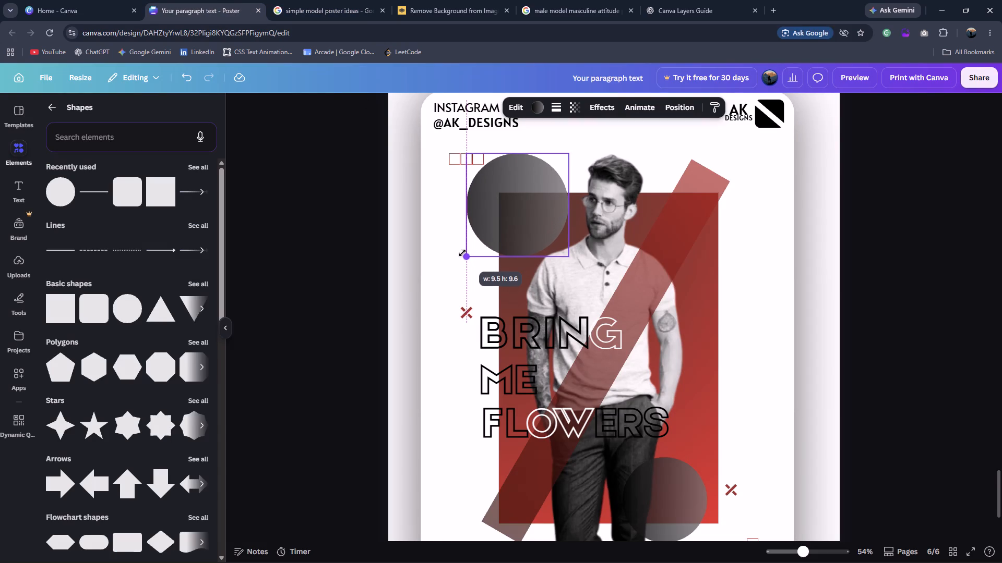
{"action": "left_click_drag", "start_coordinate": [462, 253], "coordinate": [455, 256]}
{"action": "left_click", "coordinate": [330, 21]}
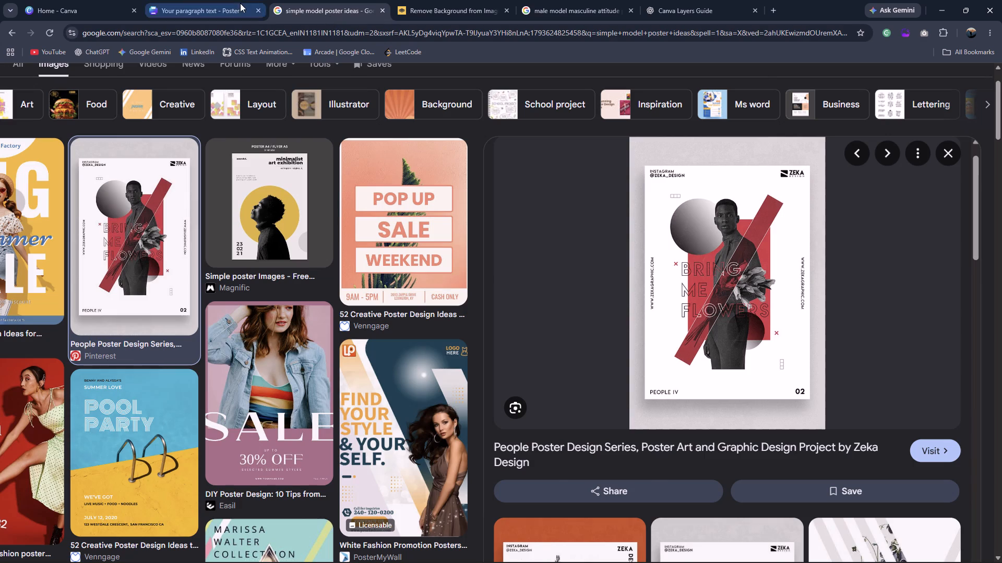
{"action": "left_click", "coordinate": [240, 3]}
{"action": "left_click_drag", "start_coordinate": [495, 195], "coordinate": [521, 195]}
Arrange the enlarged circle behind the man but in front of the red rectangle.
{"action": "left_click", "coordinate": [667, 106]}
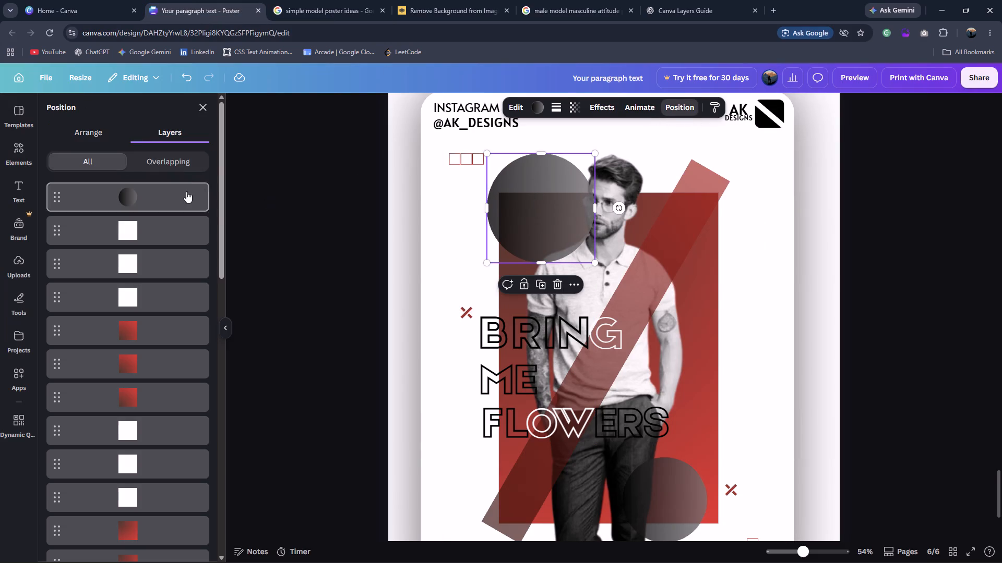
{"action": "left_click", "coordinate": [112, 134]}
{"action": "left_click", "coordinate": [175, 194]}
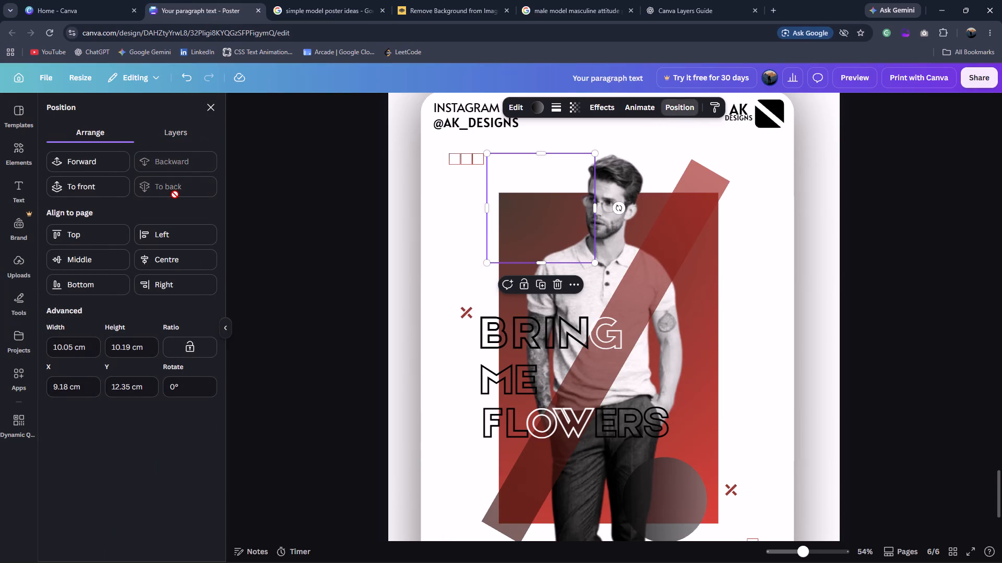
{"action": "left_click", "coordinate": [114, 191]}
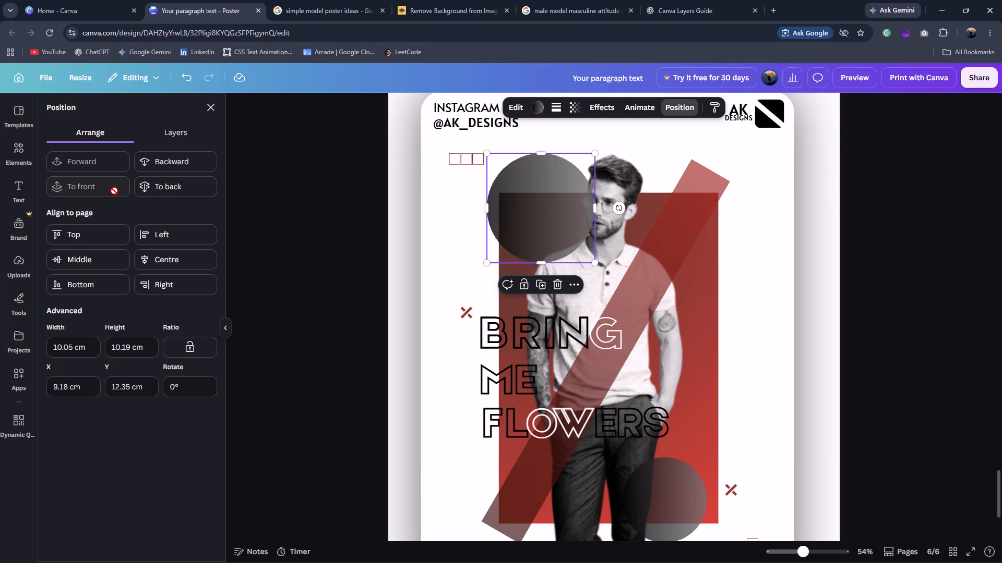
{"action": "left_click", "coordinate": [160, 166]}
{"action": "left_click", "coordinate": [1001, 284]}
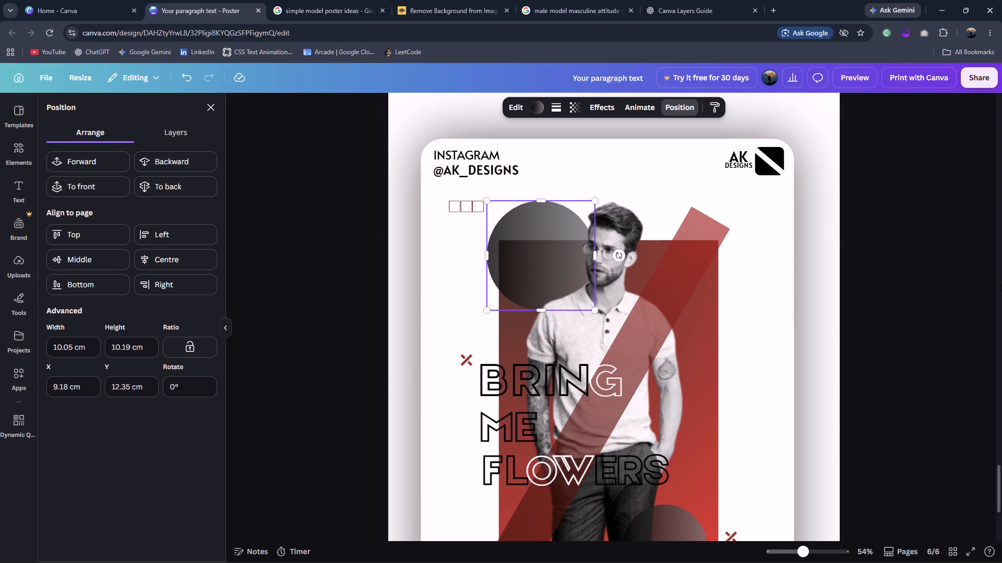
{"action": "left_click", "coordinate": [878, 286]}
{"action": "left_click", "coordinate": [893, 273]}
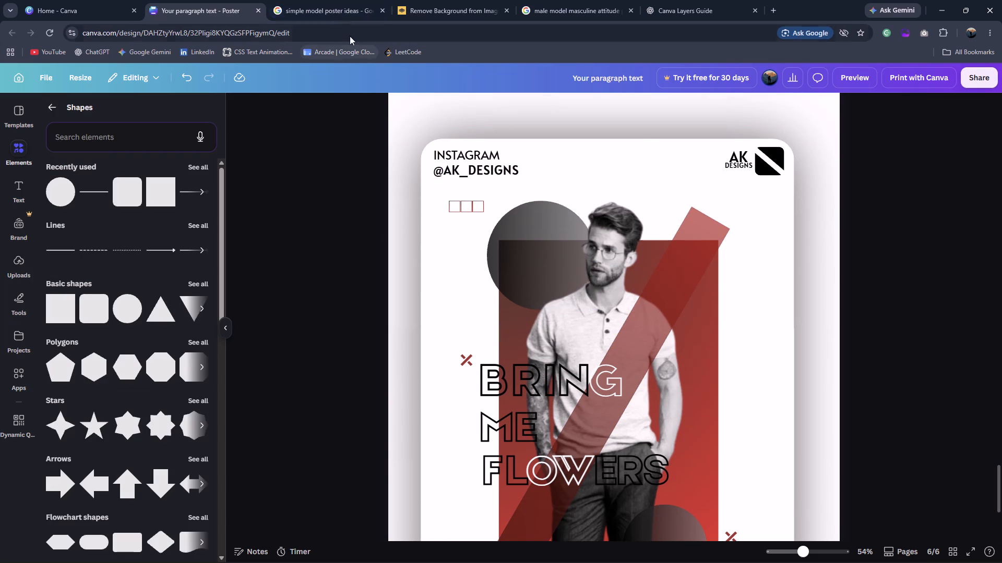
Compare the enlarged circle with the reference poster, select its layer beneath the man, and apply the default black-to-white gradient.
{"action": "left_click", "coordinate": [335, 14]}
{"action": "left_click", "coordinate": [245, 4]}
{"action": "left_click", "coordinate": [531, 258]}
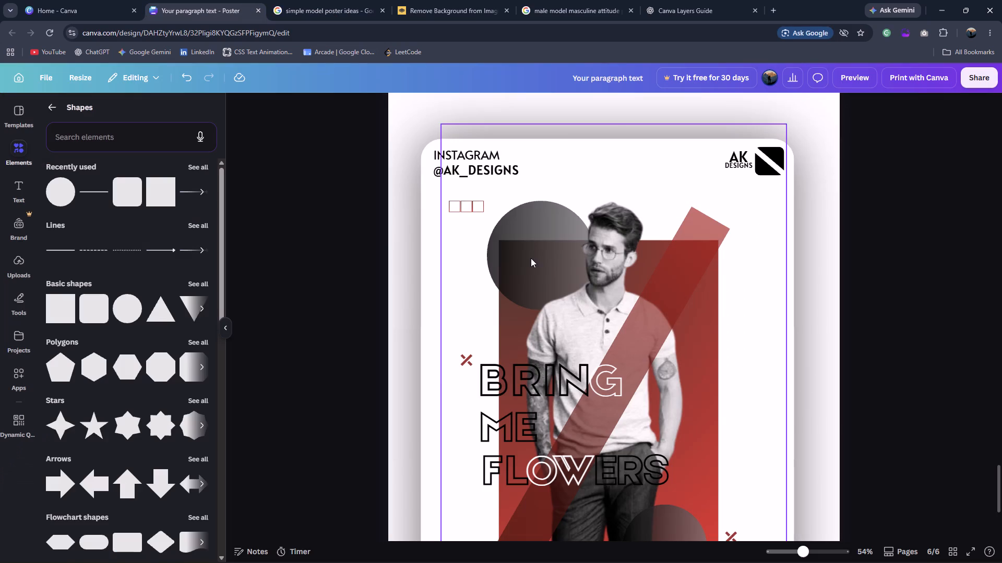
{"action": "left_click", "coordinate": [531, 217]}
{"action": "left_click", "coordinate": [589, 195]}
{"action": "left_click", "coordinate": [740, 107]}
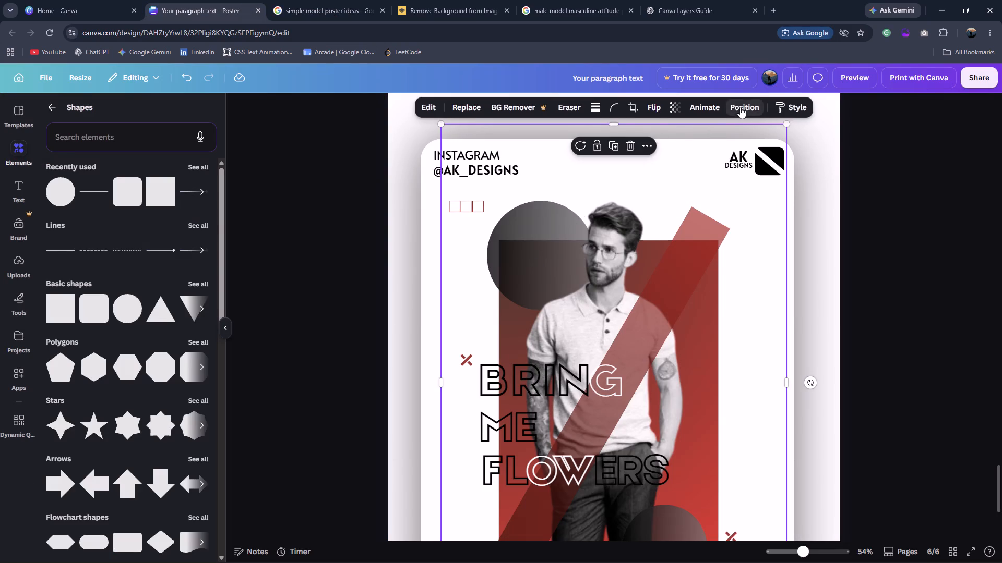
{"action": "left_click", "coordinate": [186, 127]}
{"action": "scroll", "coordinate": [139, 332], "scroll_direction": "down", "scroll_amount": 2}
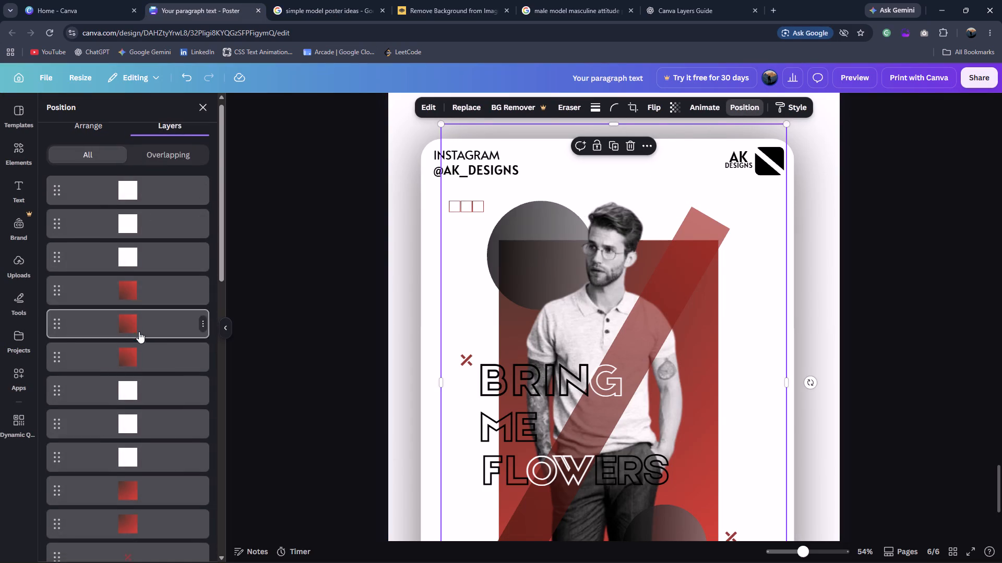
{"action": "scroll", "coordinate": [139, 332], "scroll_direction": "down", "scroll_amount": 11}
{"action": "left_click", "coordinate": [153, 315]}
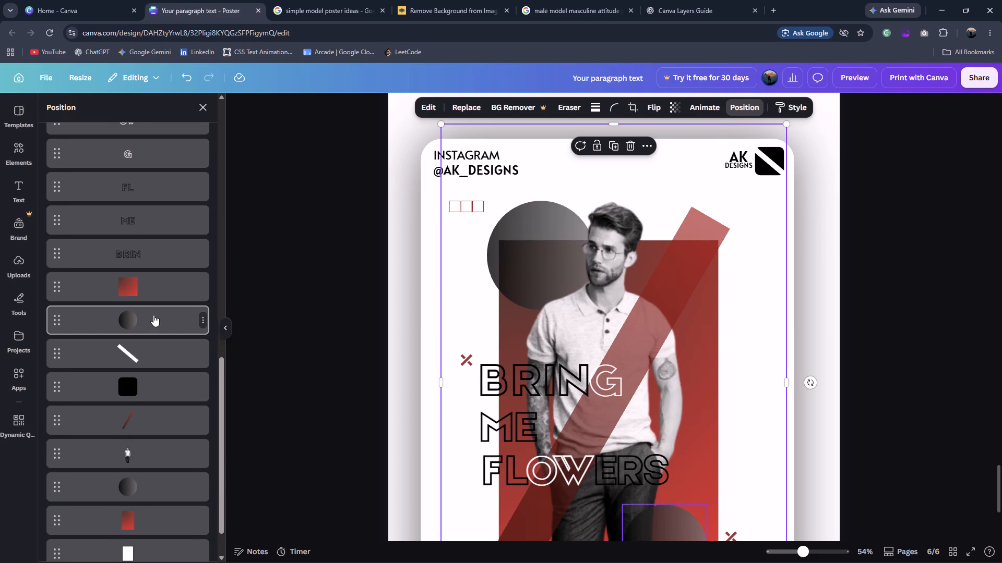
{"action": "scroll", "coordinate": [154, 331], "scroll_direction": "down", "scroll_amount": 3}
{"action": "left_click", "coordinate": [149, 431]}
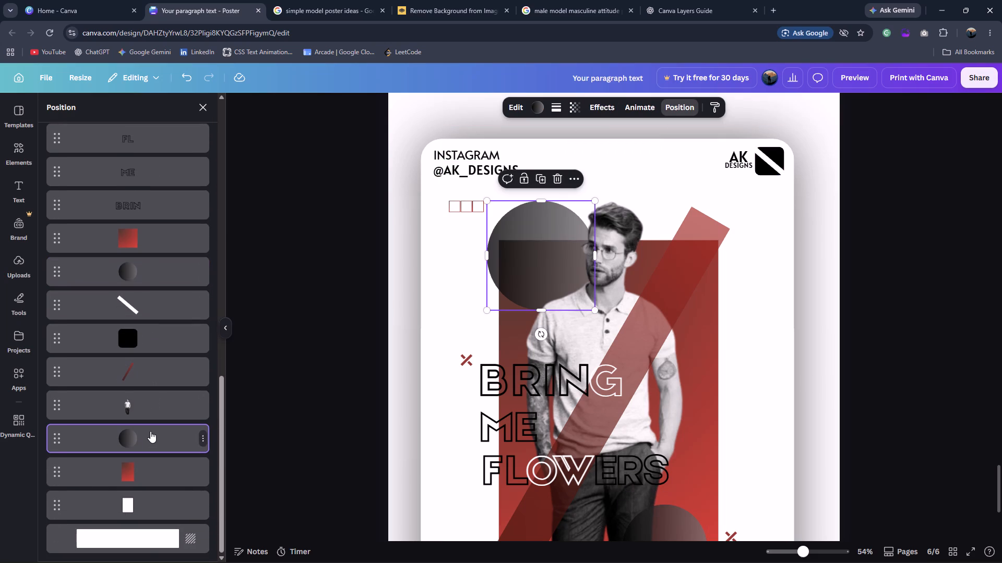
{"action": "left_click", "coordinate": [536, 110]}
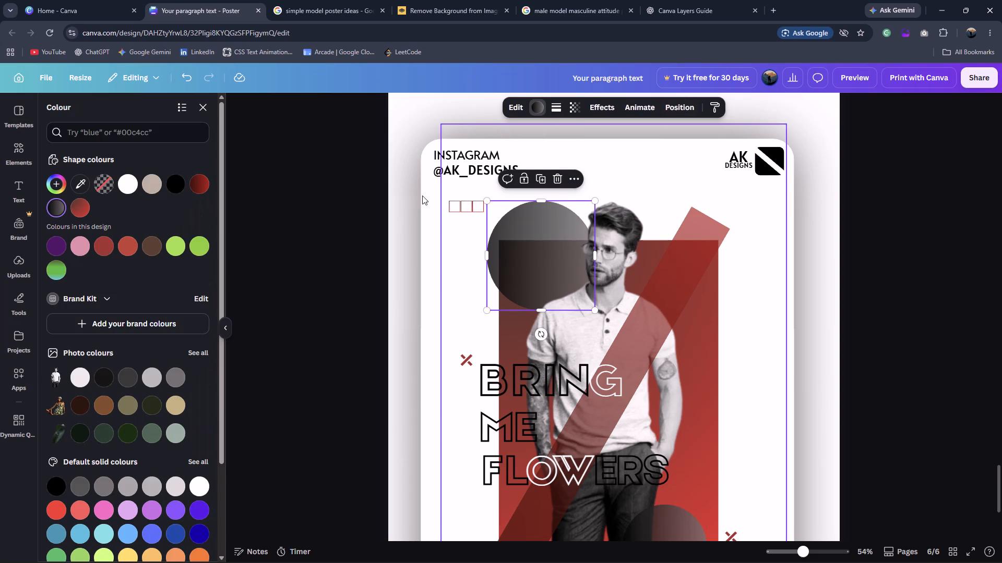
{"action": "scroll", "coordinate": [123, 395], "scroll_direction": "down", "scroll_amount": 3}
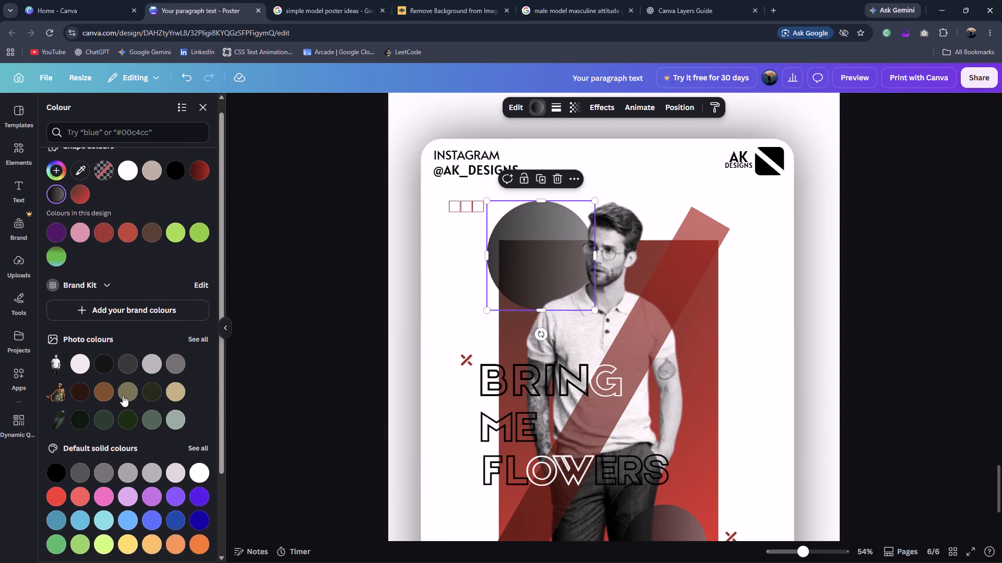
{"action": "scroll", "coordinate": [124, 427], "scroll_direction": "down", "scroll_amount": 3}
{"action": "left_click", "coordinate": [80, 496]}
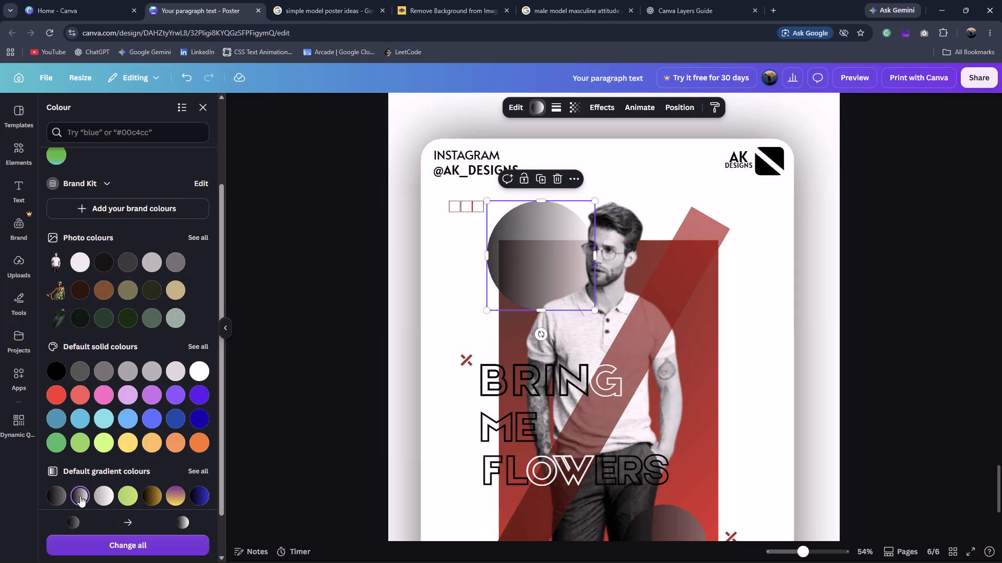
Check the reference poster and set the light end of the large circle's gradient to grey #AFAFAF, keeping the dark end black.
{"action": "scroll", "coordinate": [129, 457], "scroll_direction": "down", "scroll_amount": 3}
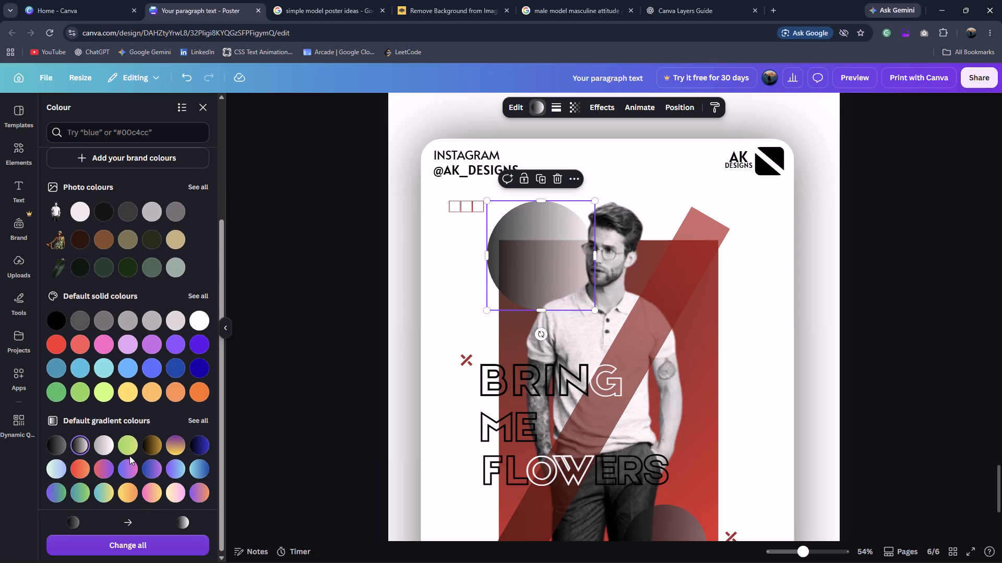
{"action": "scroll", "coordinate": [144, 382], "scroll_direction": "up", "scroll_amount": 9}
{"action": "left_click", "coordinate": [59, 188]}
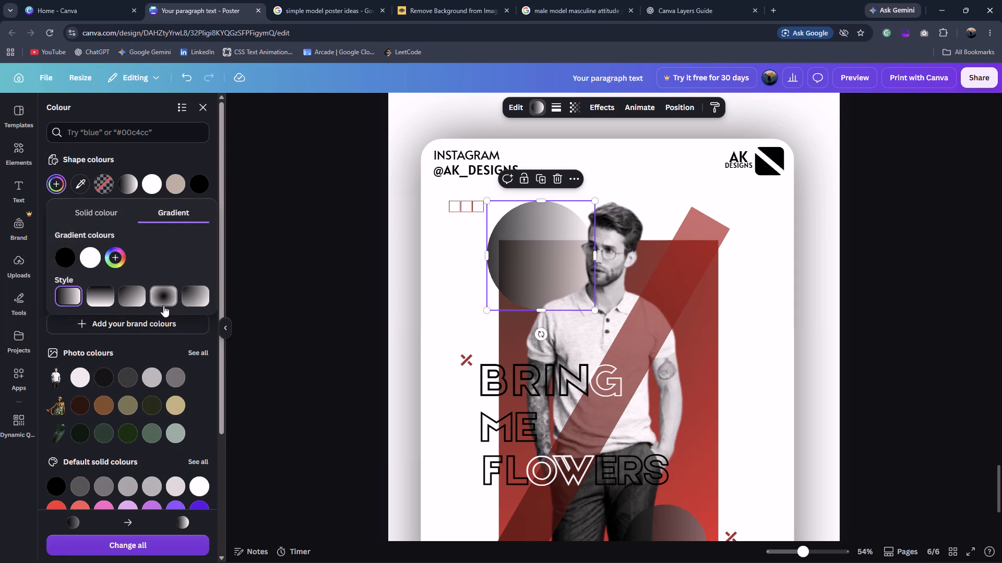
{"action": "left_click", "coordinate": [329, 0]}
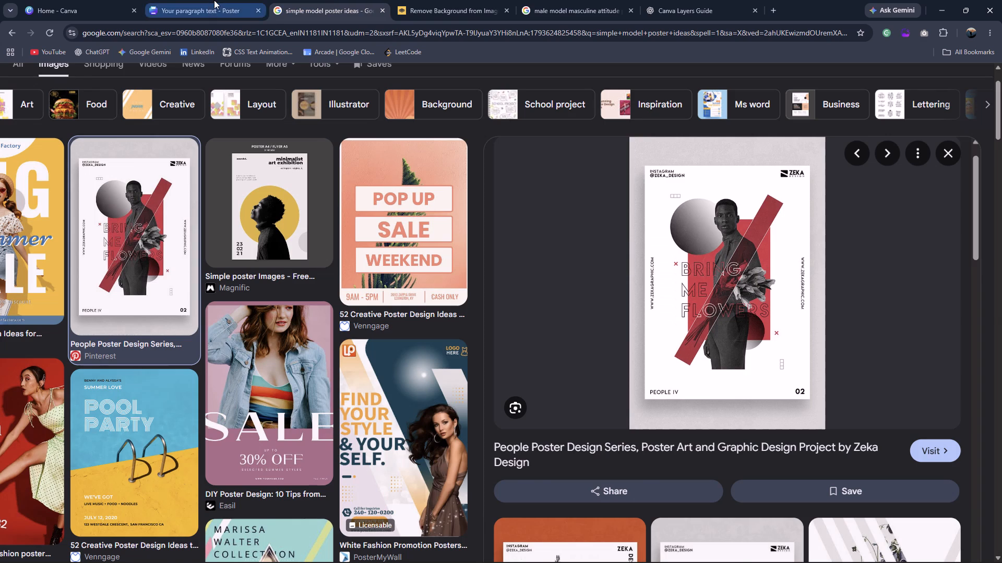
{"action": "left_click", "coordinate": [216, 0]}
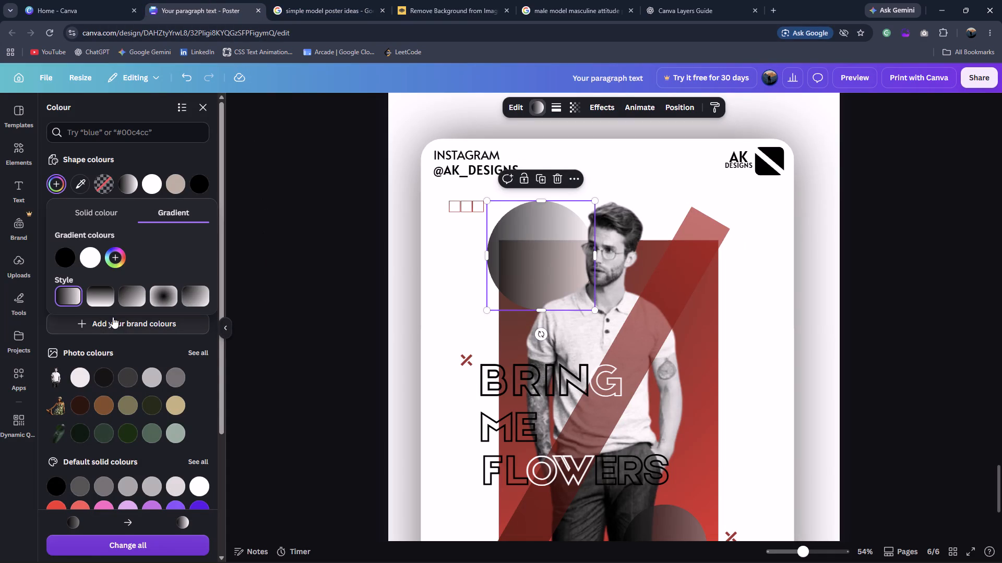
{"action": "left_click", "coordinate": [72, 260]}
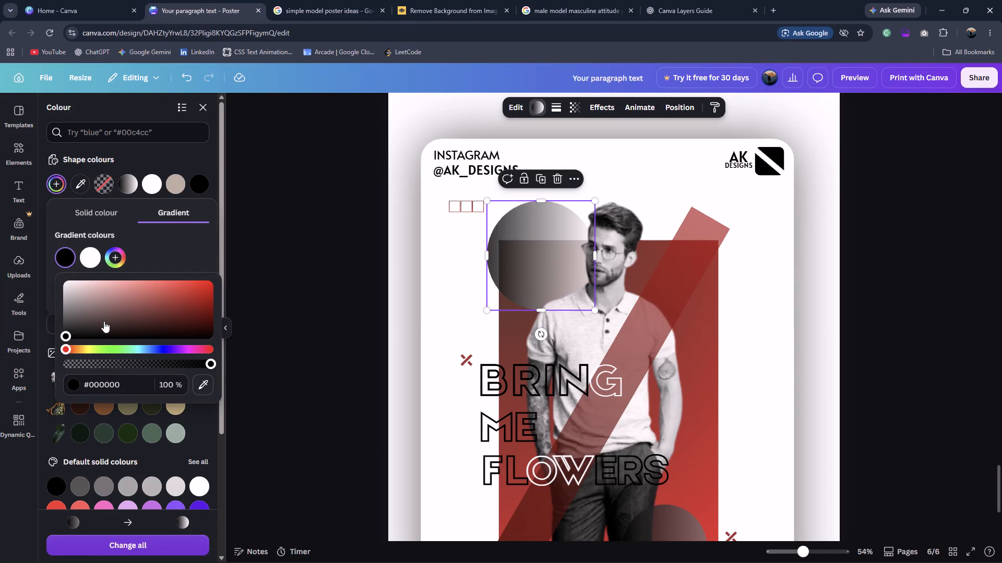
{"action": "left_click_drag", "start_coordinate": [89, 321], "coordinate": [31, 342]}
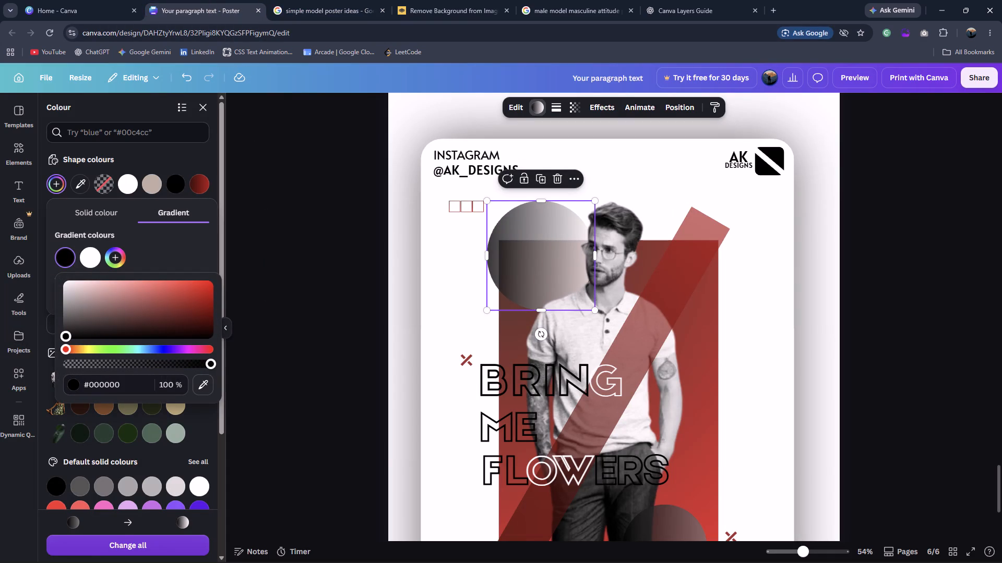
{"action": "left_click", "coordinate": [91, 259]}
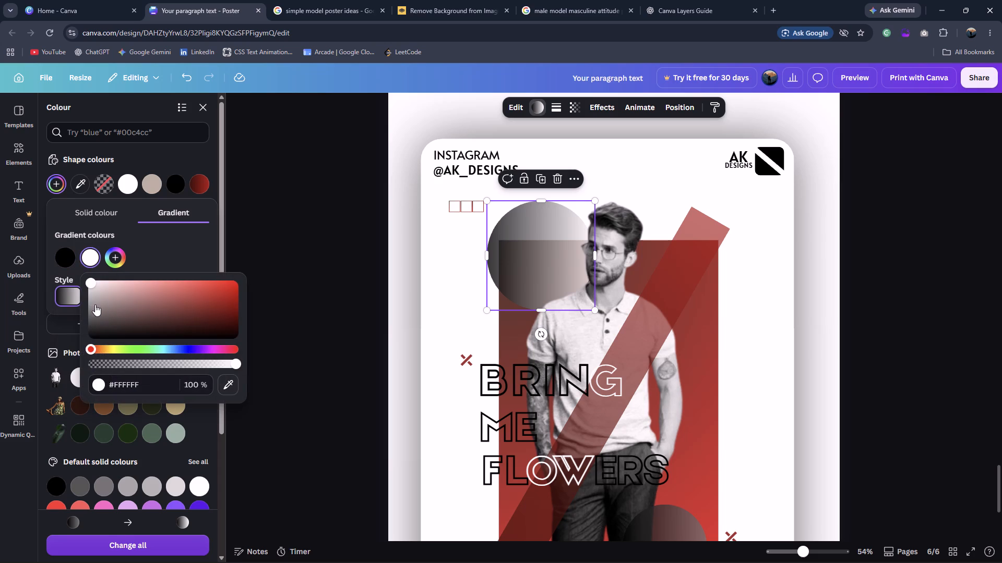
{"action": "left_click_drag", "start_coordinate": [100, 289], "coordinate": [76, 253]}
{"action": "left_click_drag", "start_coordinate": [90, 283], "coordinate": [111, 293]}
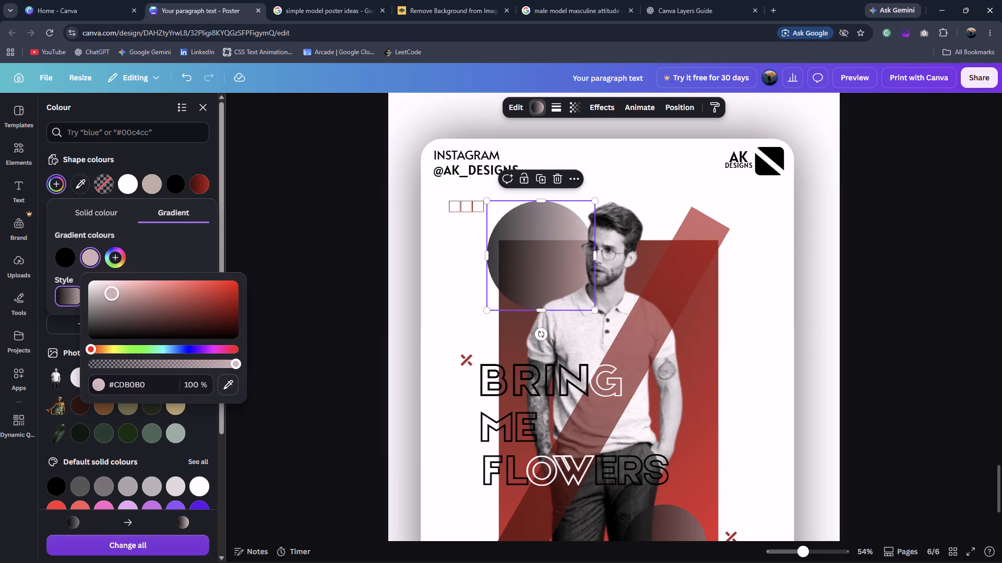
{"action": "left_click_drag", "start_coordinate": [111, 293], "coordinate": [106, 305]}
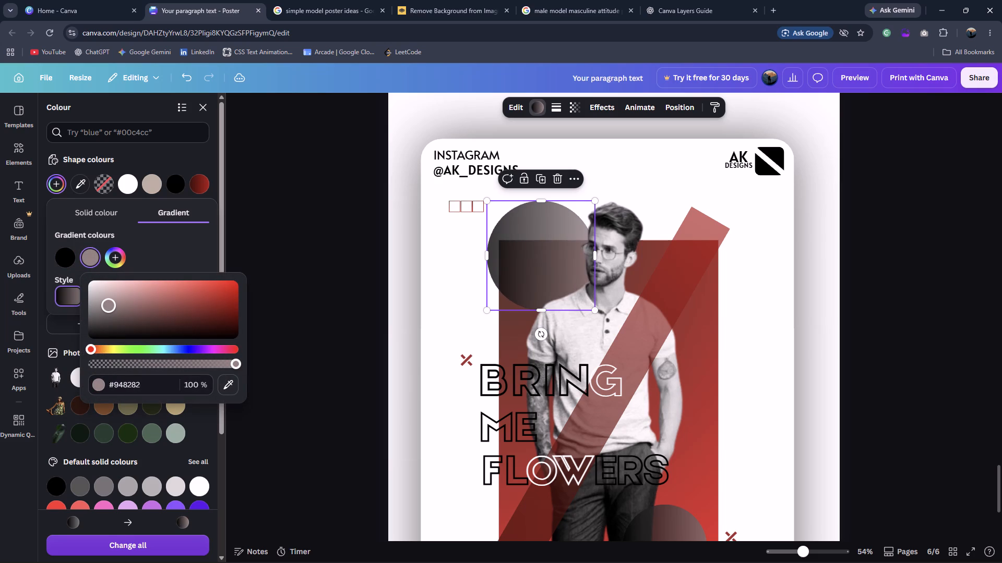
{"action": "left_click_drag", "start_coordinate": [106, 305], "coordinate": [82, 300]}
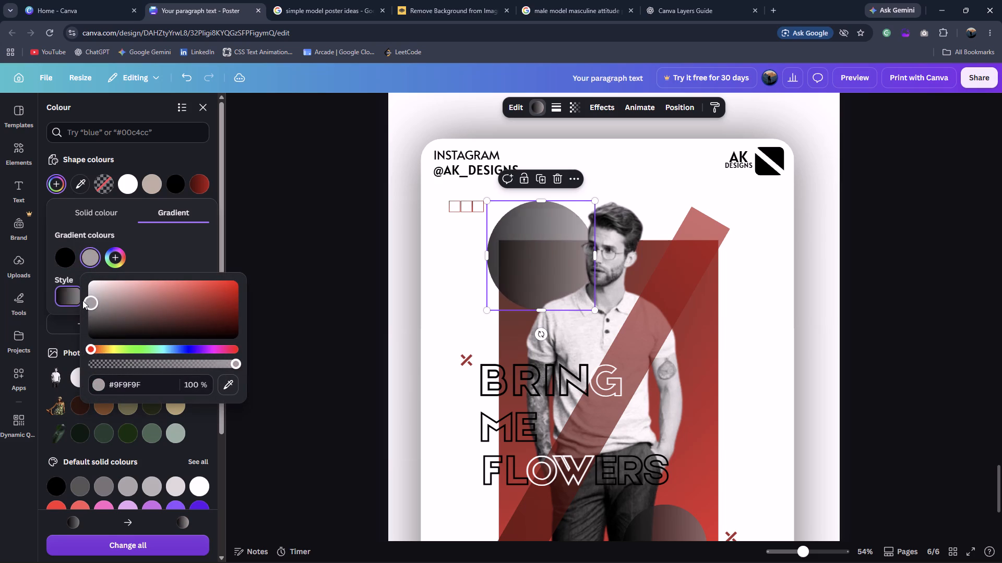
{"action": "left_click_drag", "start_coordinate": [82, 300], "coordinate": [78, 299]}
{"action": "left_click", "coordinate": [147, 235]}
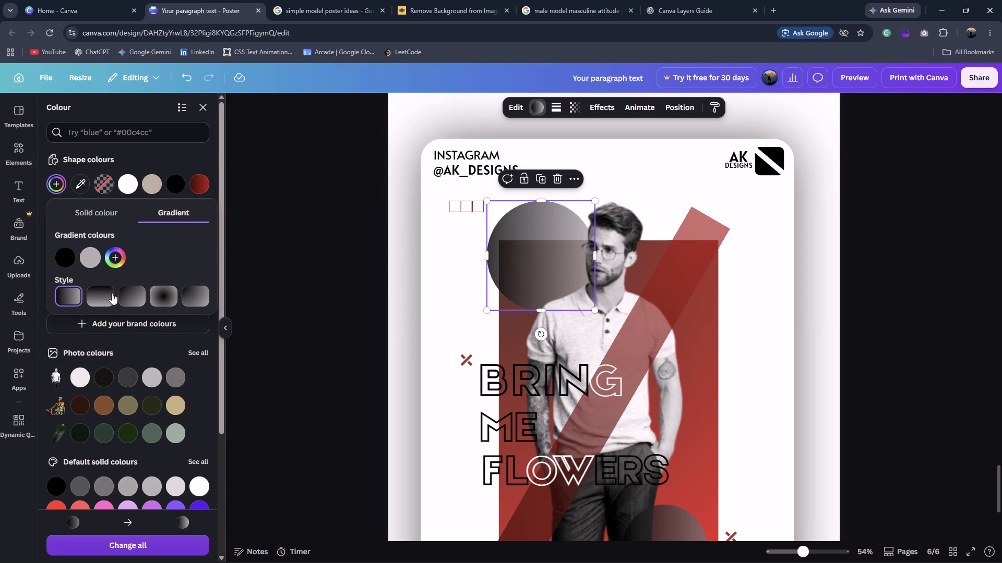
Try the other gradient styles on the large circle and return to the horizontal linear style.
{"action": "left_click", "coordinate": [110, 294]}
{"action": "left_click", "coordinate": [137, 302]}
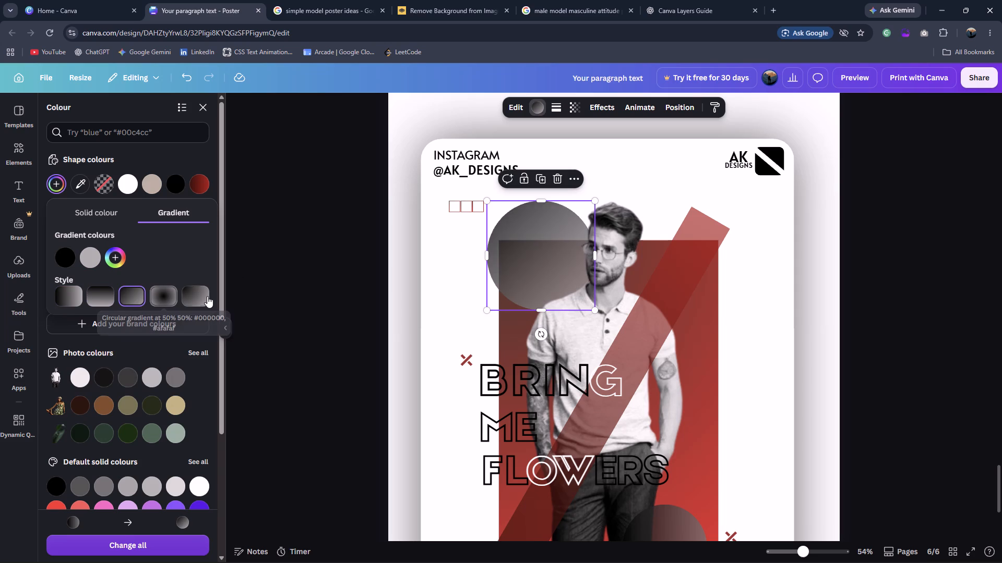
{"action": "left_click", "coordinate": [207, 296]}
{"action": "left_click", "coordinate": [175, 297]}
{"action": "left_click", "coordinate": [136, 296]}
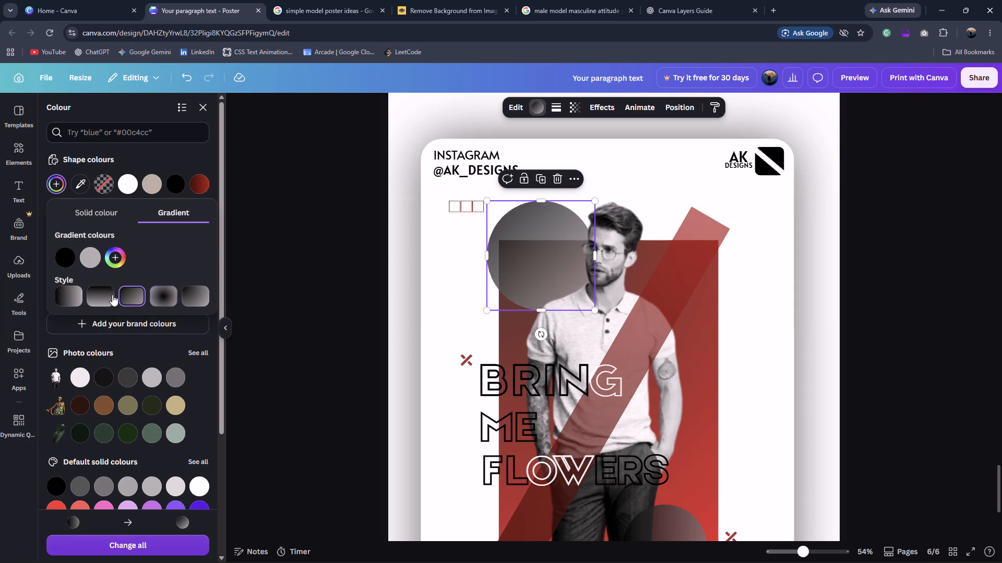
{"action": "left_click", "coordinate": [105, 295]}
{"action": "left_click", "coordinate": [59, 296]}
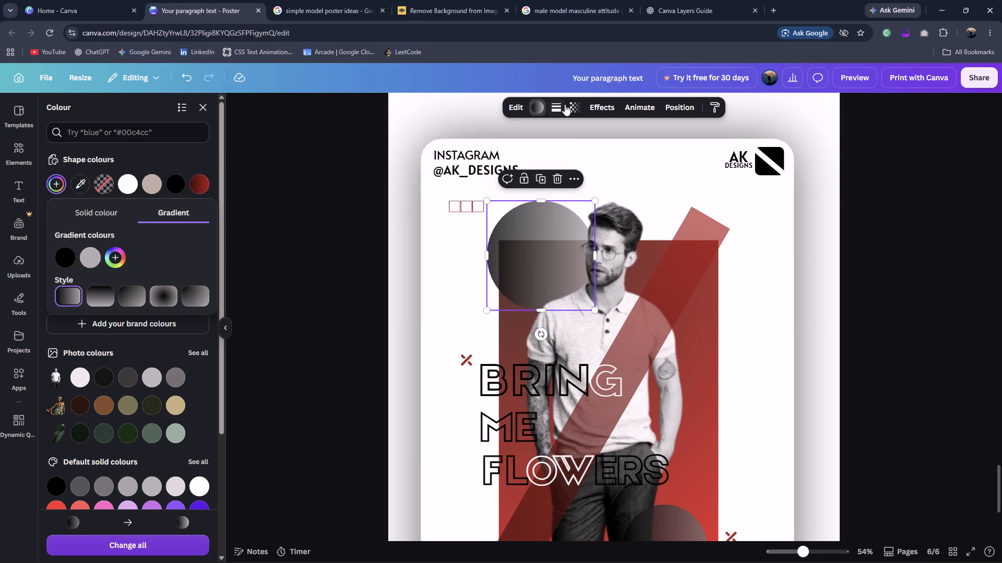
Set the large circle's transparency value to 100 and deselect it.
{"action": "left_click", "coordinate": [573, 104]}
{"action": "left_click_drag", "start_coordinate": [580, 158], "coordinate": [587, 158]}
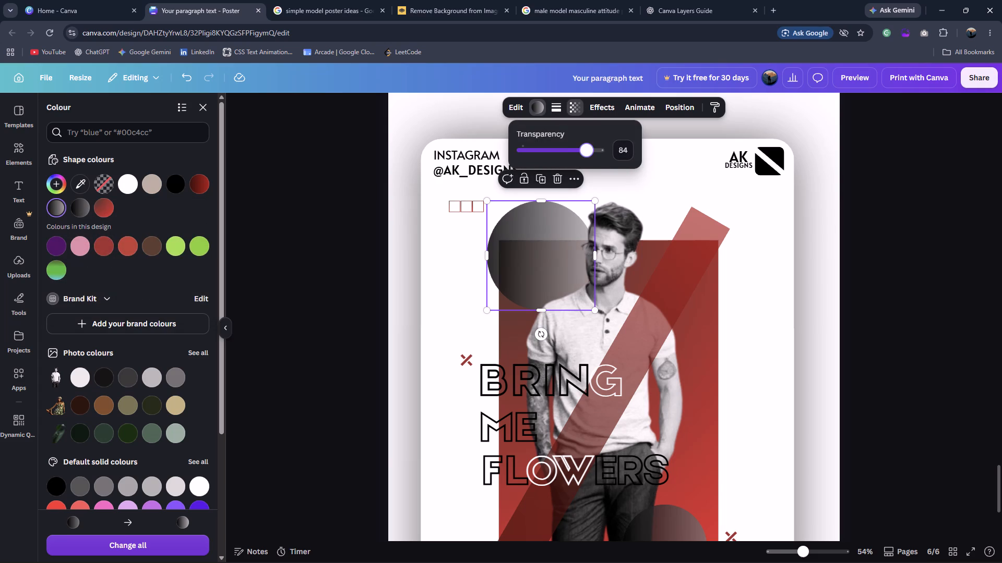
{"action": "left_click_drag", "start_coordinate": [587, 158], "coordinate": [599, 155]}
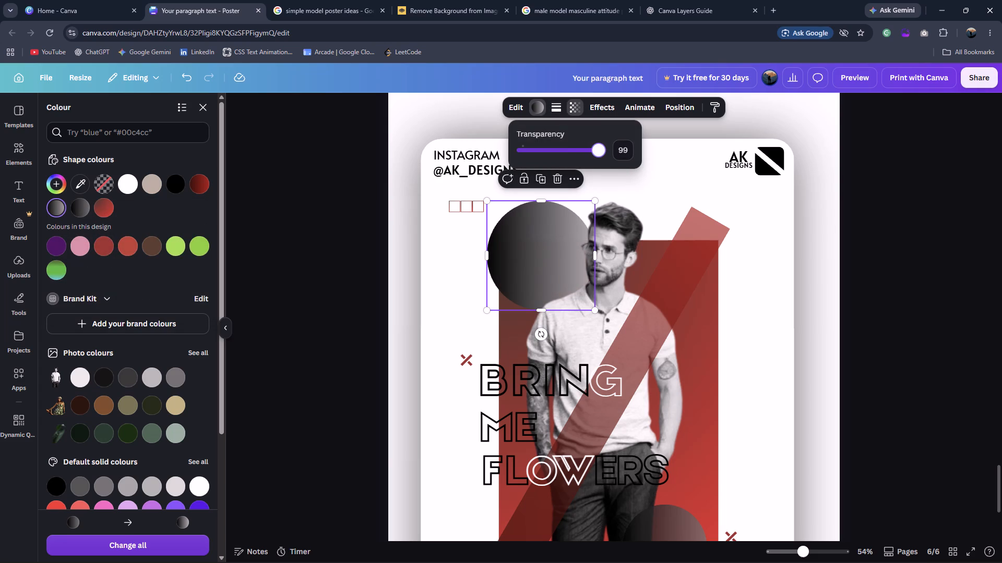
{"action": "left_click_drag", "start_coordinate": [599, 155], "coordinate": [604, 155]}
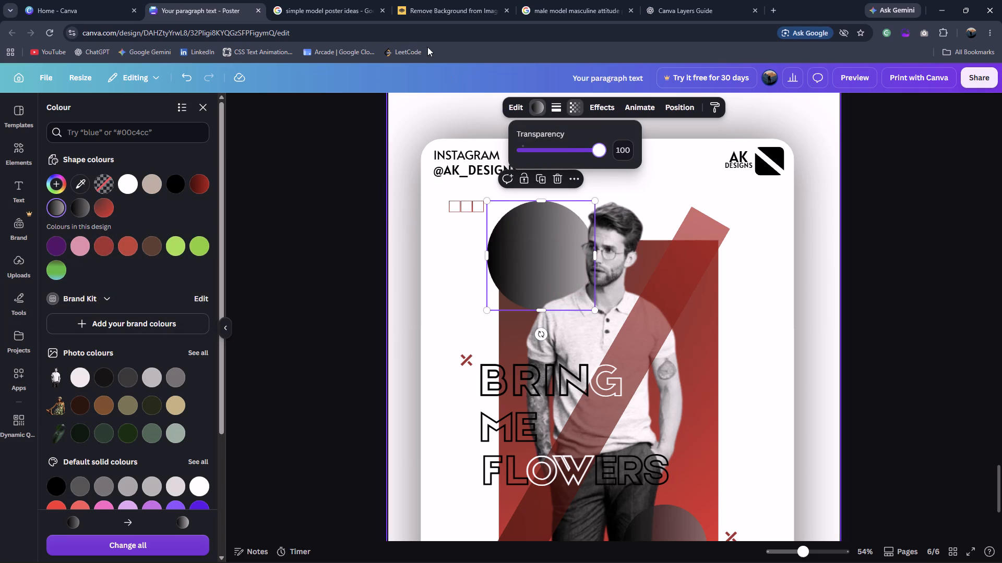
{"action": "left_click", "coordinate": [360, 31]}
{"action": "left_click", "coordinate": [339, 16]}
{"action": "left_click", "coordinate": [236, 0]}
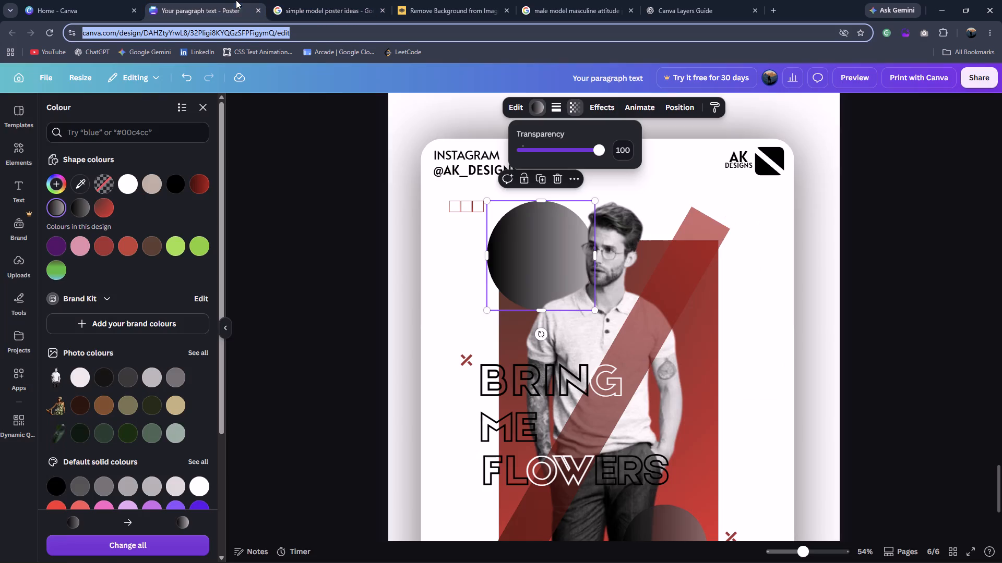
{"action": "left_click", "coordinate": [878, 280]}
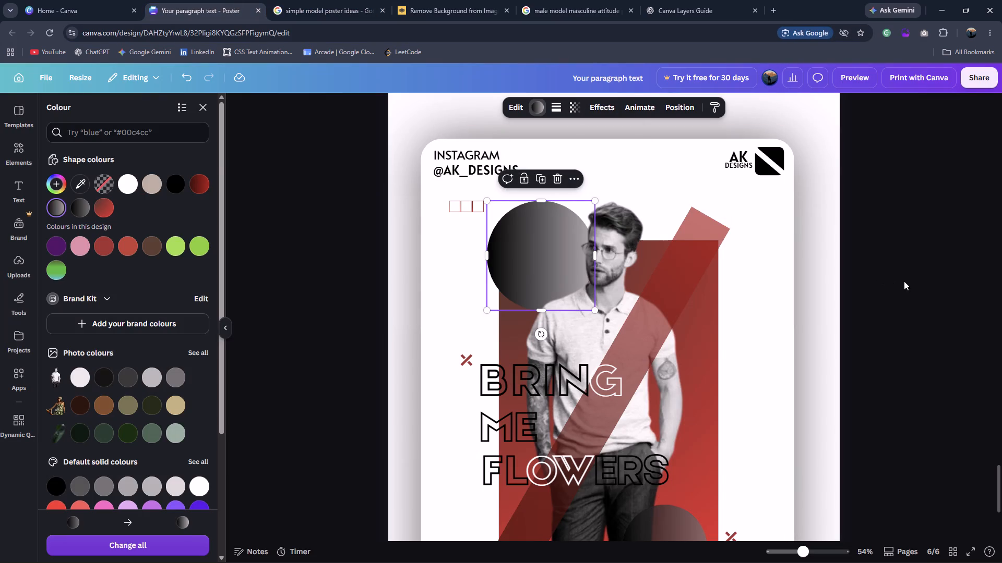
{"action": "left_click", "coordinate": [909, 281]}
{"action": "left_click", "coordinate": [897, 284]}
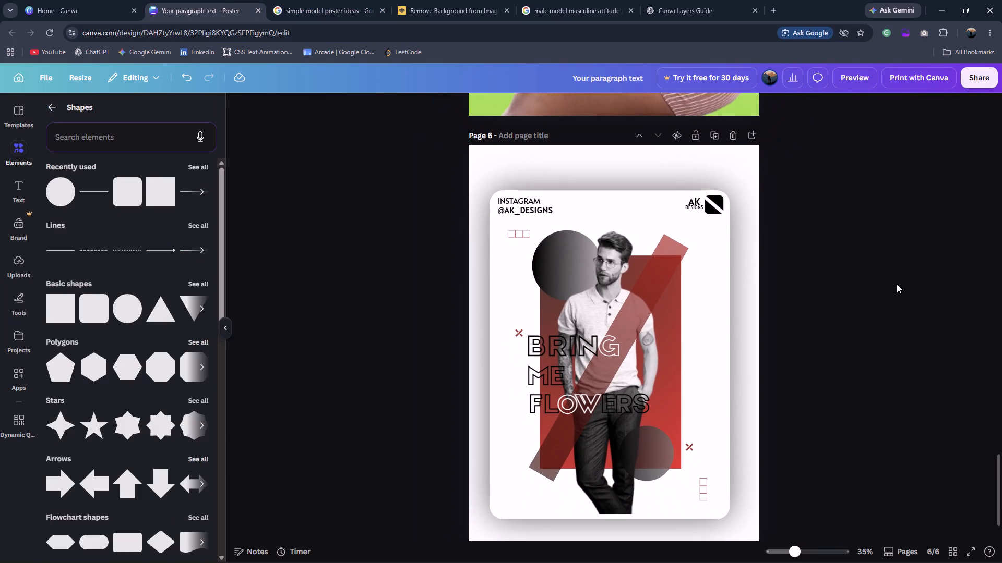
Check the reference poster's footer, then duplicate the INSTAGRAM text and place the copy in the white card's bottom-left corner.
{"action": "scroll", "coordinate": [894, 304], "scroll_direction": "down", "scroll_amount": 2}
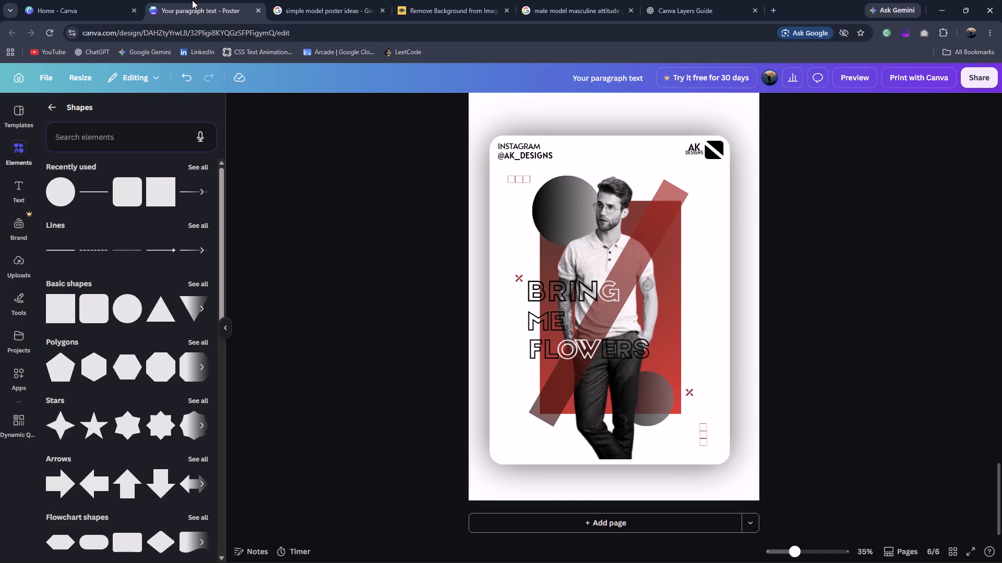
{"action": "left_click", "coordinate": [337, 0]}
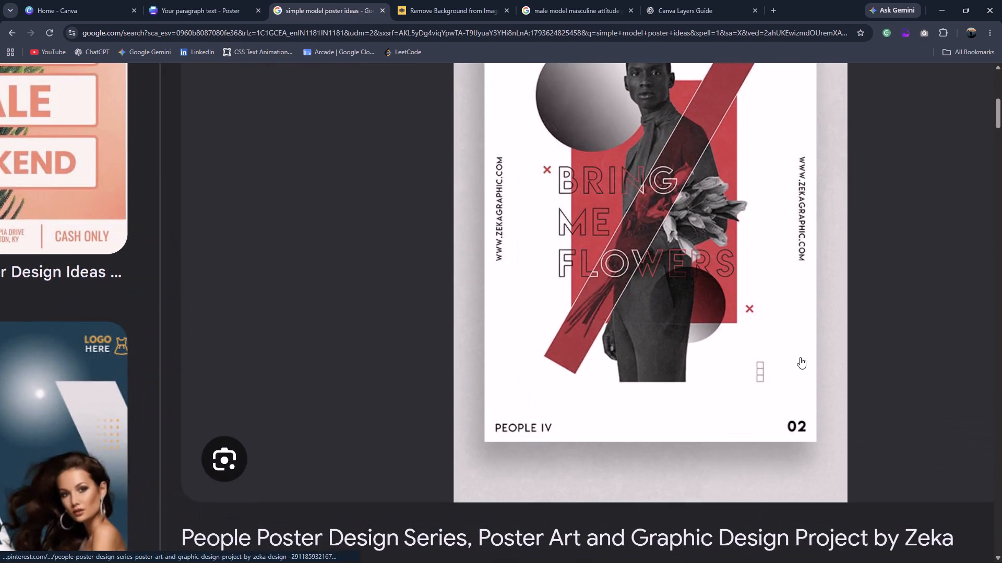
{"action": "left_click", "coordinate": [236, 0]}
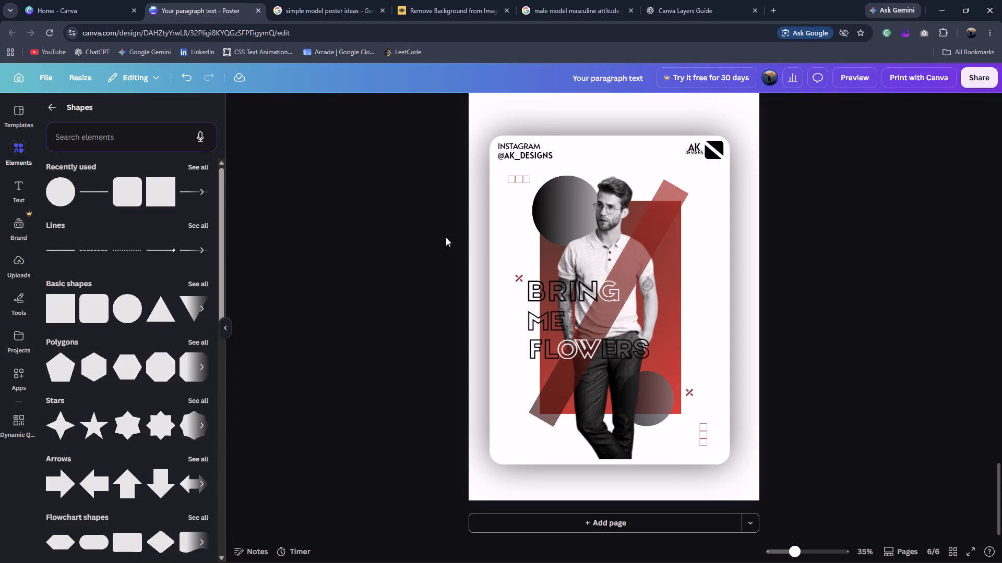
{"action": "left_click", "coordinate": [57, 106]}
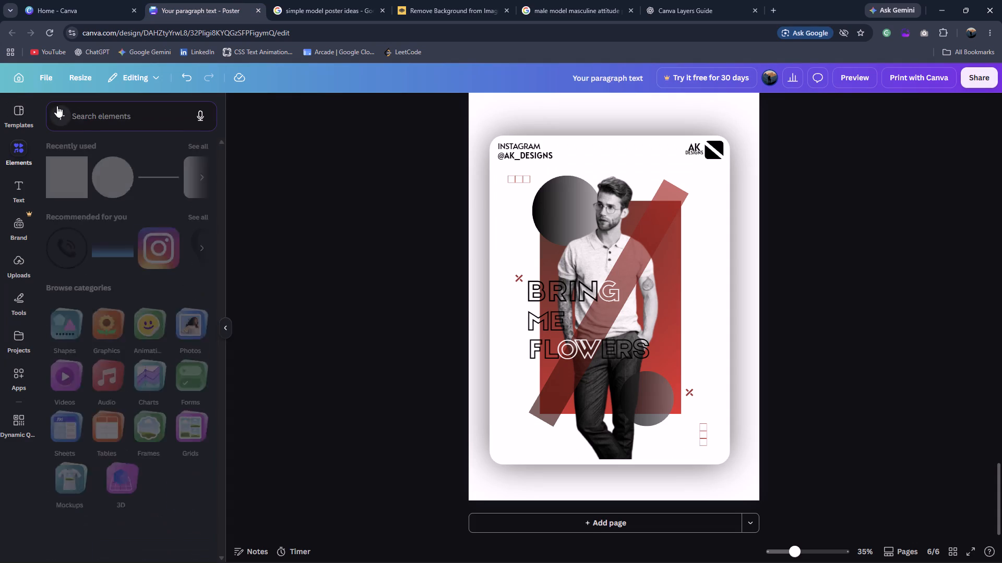
{"action": "left_click", "coordinate": [503, 145]}
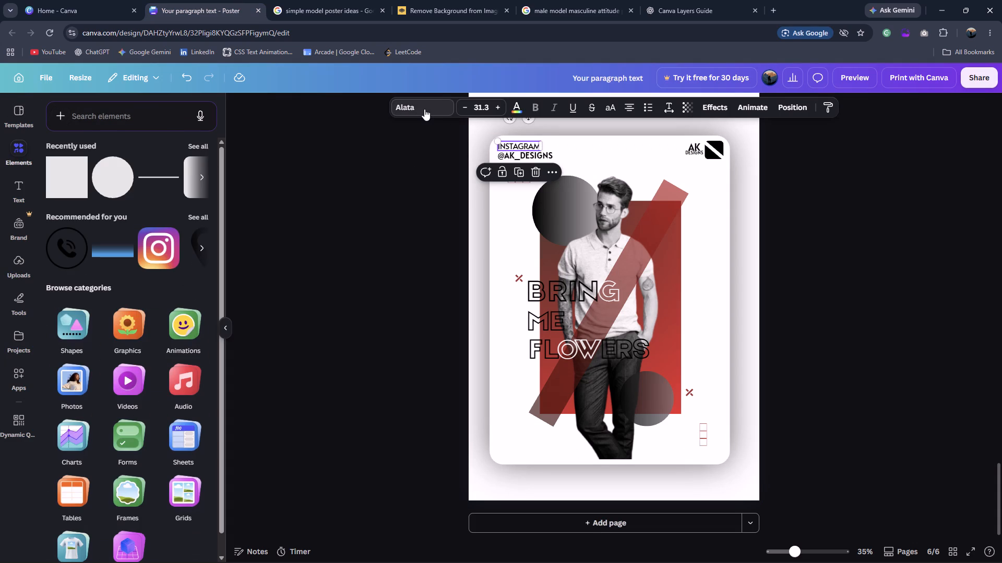
{"action": "key", "text": "ctrl+d"}
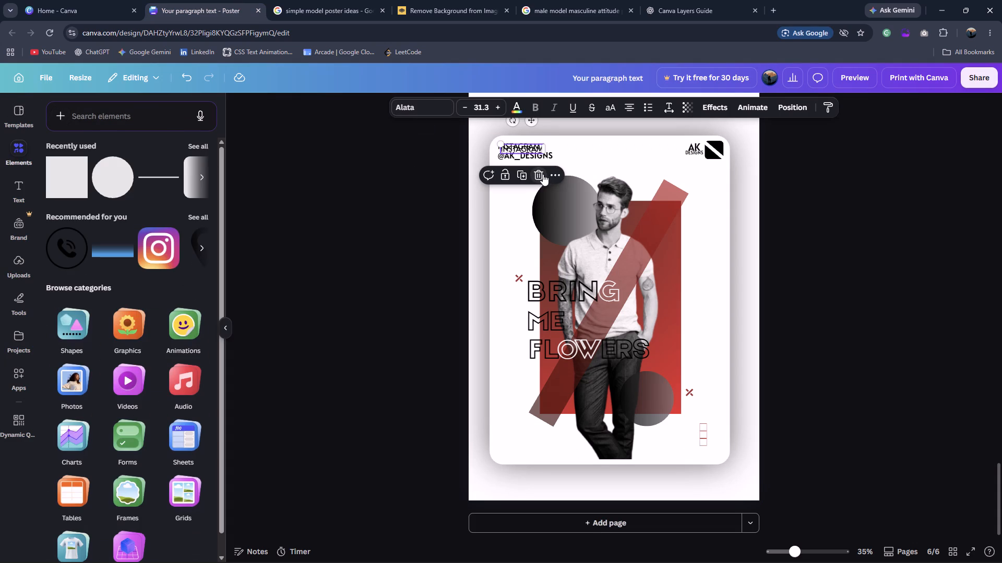
{"action": "left_click_drag", "start_coordinate": [534, 155], "coordinate": [527, 296]}
{"action": "key", "text": "ctrl+z"}
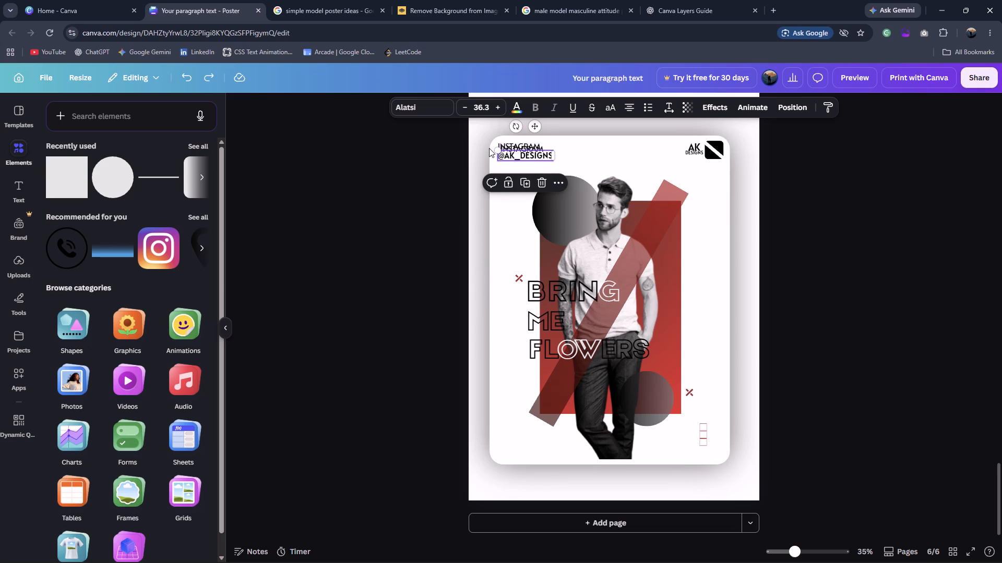
{"action": "left_click_drag", "start_coordinate": [516, 143], "coordinate": [500, 430]}
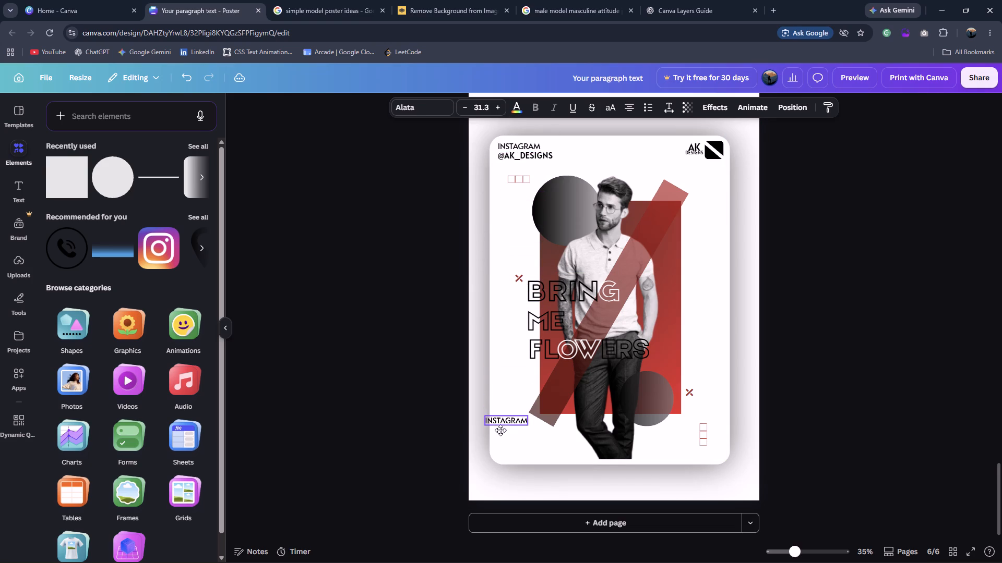
{"action": "left_click_drag", "start_coordinate": [500, 430], "coordinate": [515, 447]}
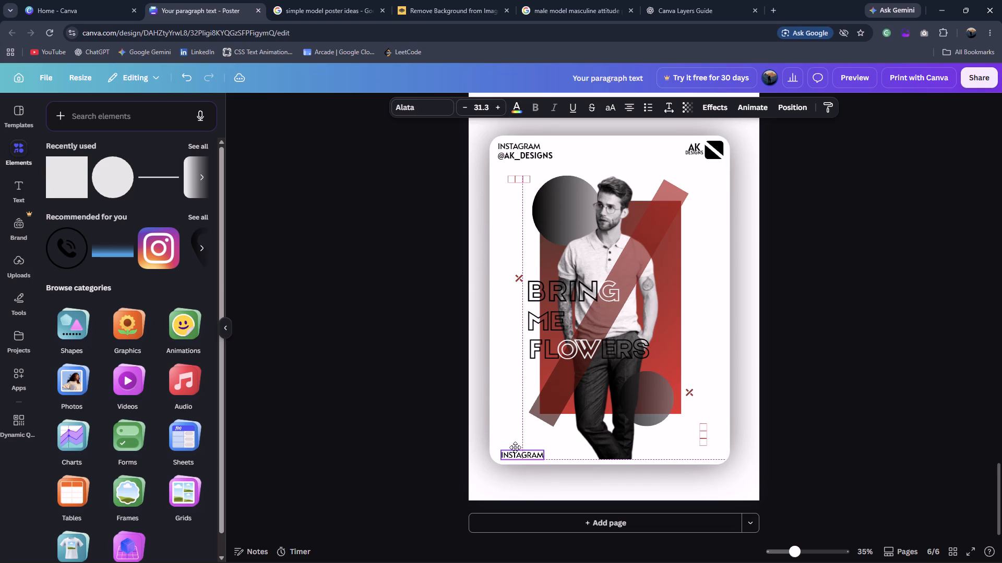
{"action": "left_click_drag", "start_coordinate": [515, 447], "coordinate": [511, 447]}
Replace the copied text in the card's bottom-left corner with PEOPLE IV.
{"action": "double_click", "coordinate": [515, 454]}
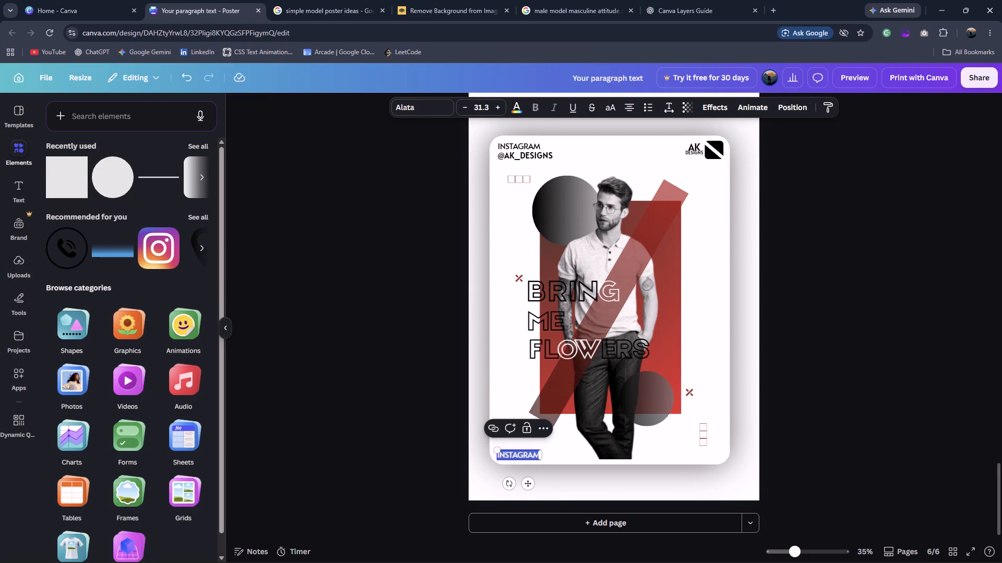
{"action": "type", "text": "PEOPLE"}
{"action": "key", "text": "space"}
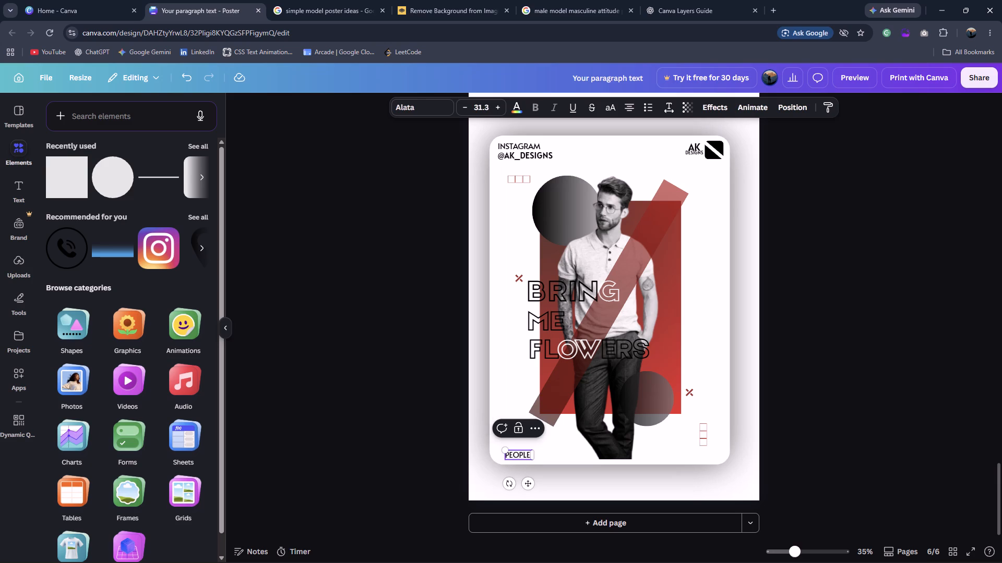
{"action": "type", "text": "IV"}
Change the caption at the card's lower corner to PEOPLE IX and shift it slightly outward beneath the Instagram heading's edge.
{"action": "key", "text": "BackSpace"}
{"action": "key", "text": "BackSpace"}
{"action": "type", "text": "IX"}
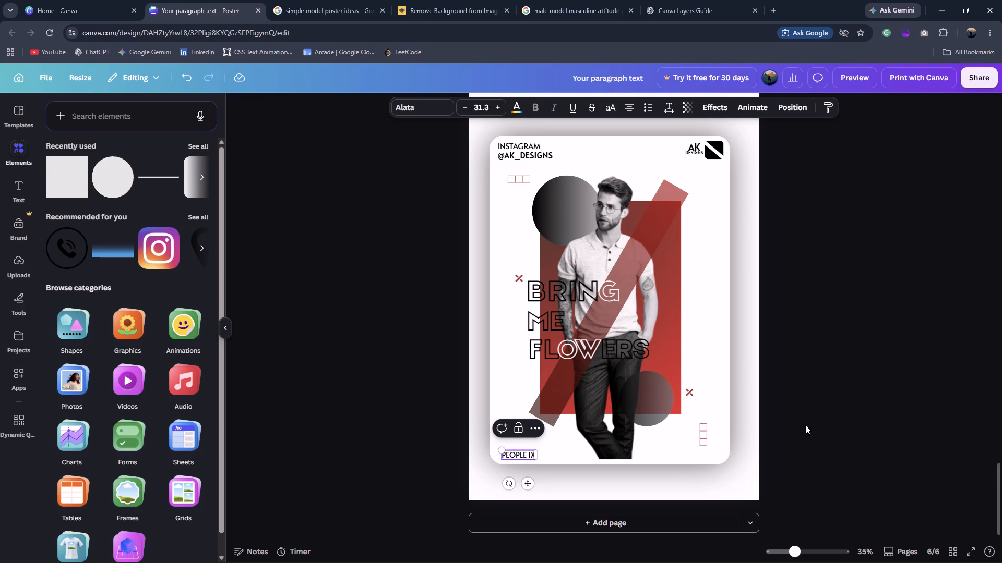
{"action": "left_click", "coordinate": [983, 420]}
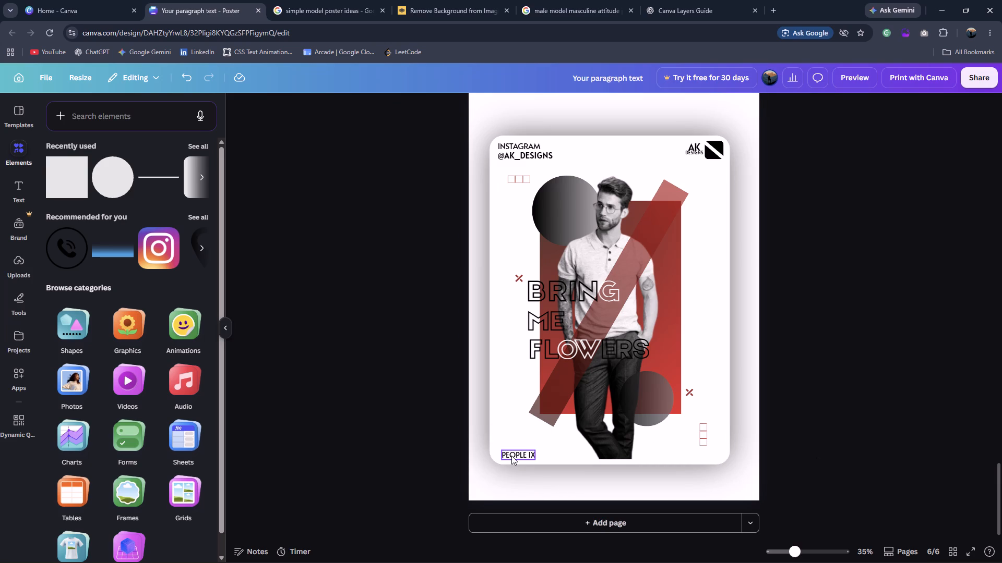
{"action": "left_click", "coordinate": [514, 455]}
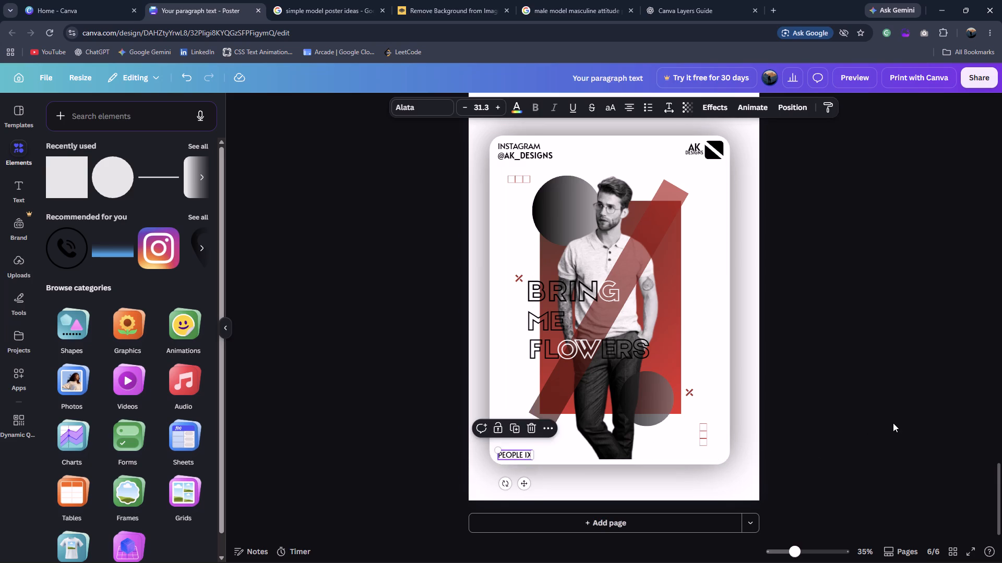
{"action": "left_click", "coordinate": [893, 423]}
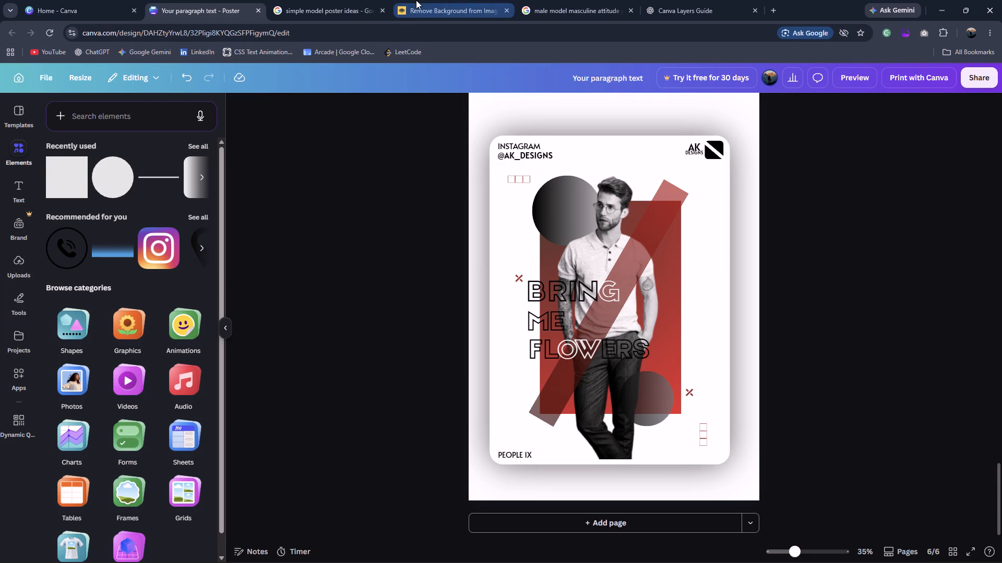
Examine the reference poster's lower captions and the vertical website text along its sides.
{"action": "left_click", "coordinate": [337, 0]}
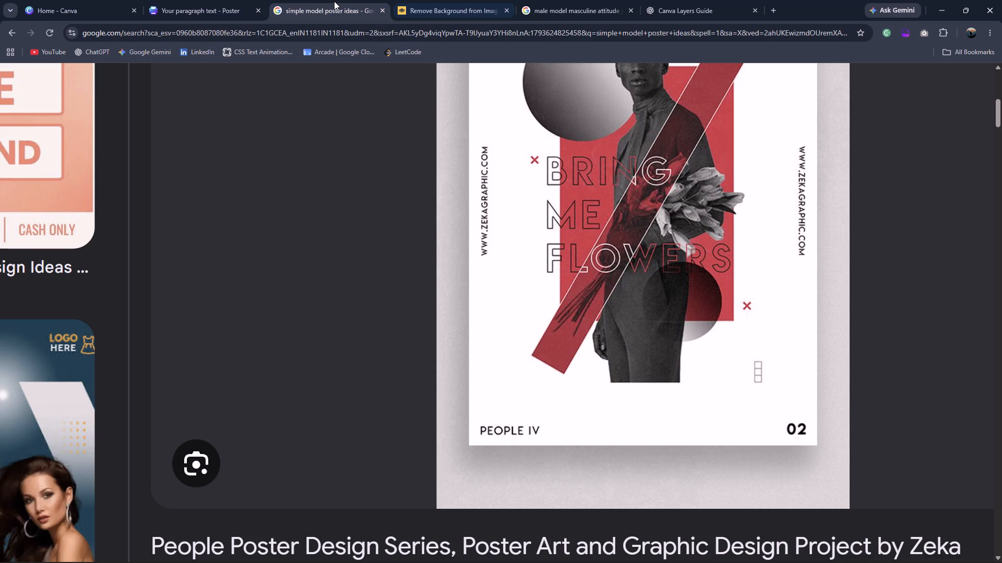
{"action": "scroll", "coordinate": [395, 145], "scroll_direction": "up", "scroll_amount": 3}
{"action": "scroll", "coordinate": [395, 148], "scroll_direction": "down", "scroll_amount": 6}
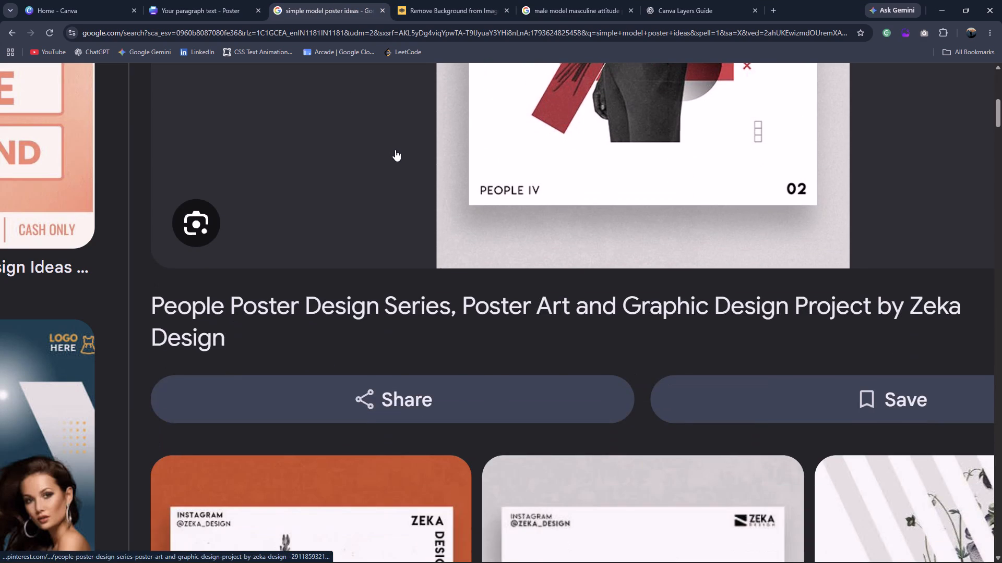
{"action": "scroll", "coordinate": [395, 150], "scroll_direction": "up", "scroll_amount": 19}
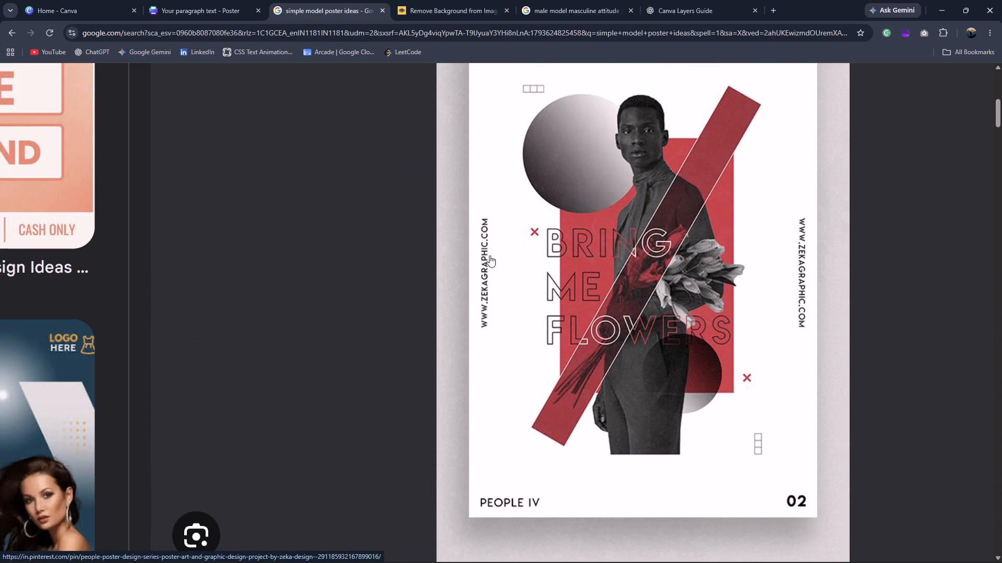
{"action": "scroll", "coordinate": [555, 233], "scroll_direction": "up", "scroll_amount": 2}
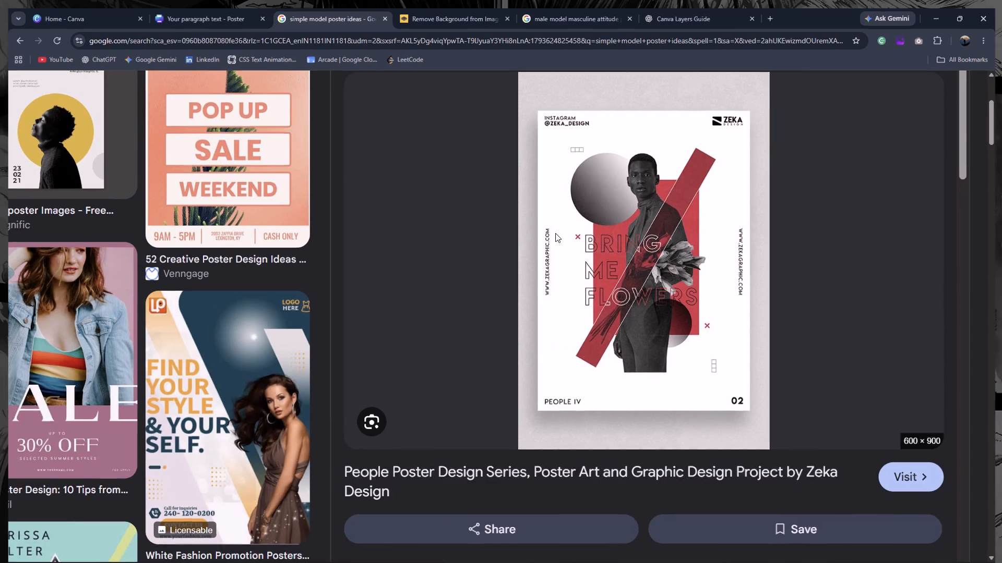
{"action": "scroll", "coordinate": [555, 233], "scroll_direction": "up", "scroll_amount": 4}
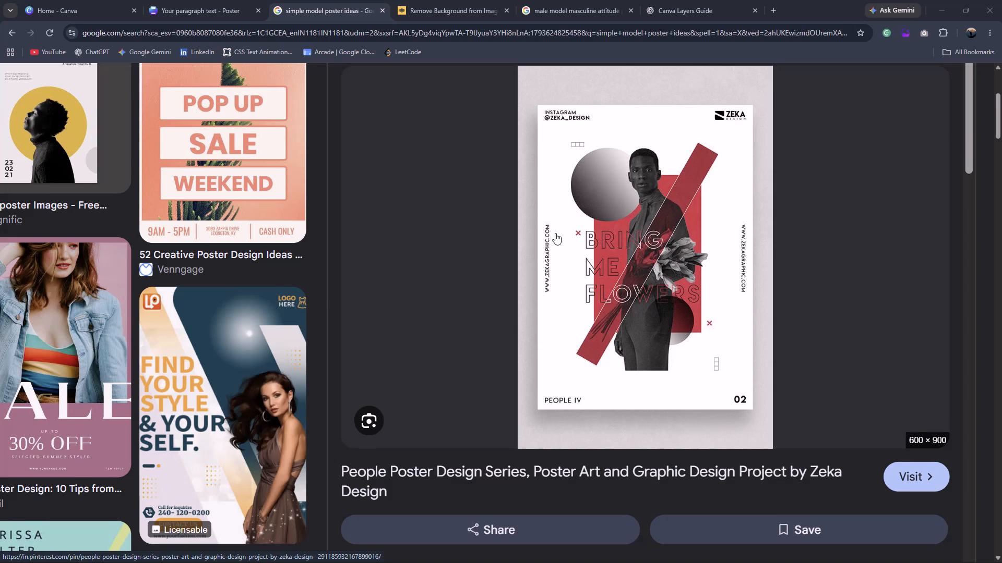
{"action": "left_click", "coordinate": [225, 0]}
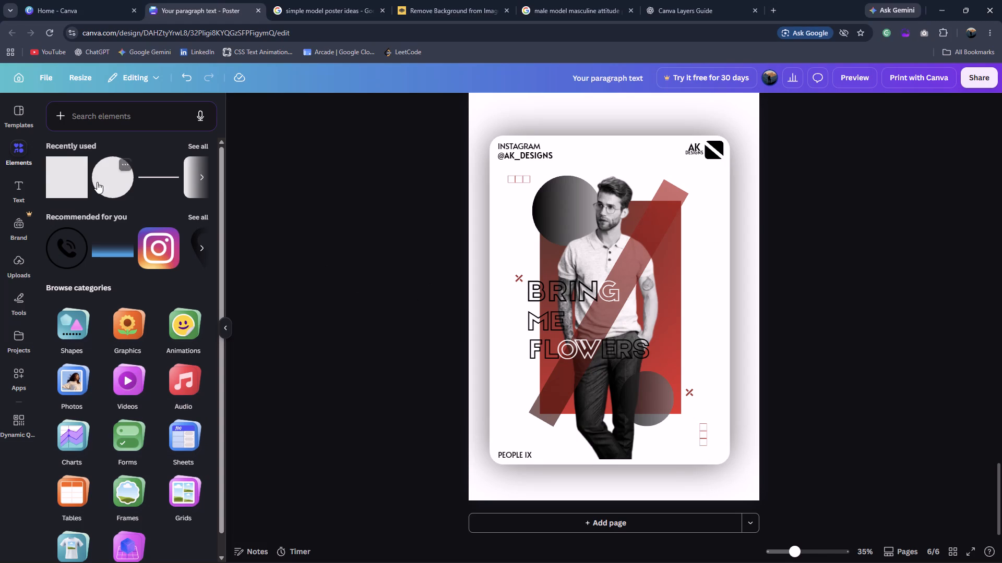
Duplicate the PEOPLE IX caption and place the copy near the card's side edge, beside the word FLOWERS.
{"action": "left_click", "coordinate": [26, 191]}
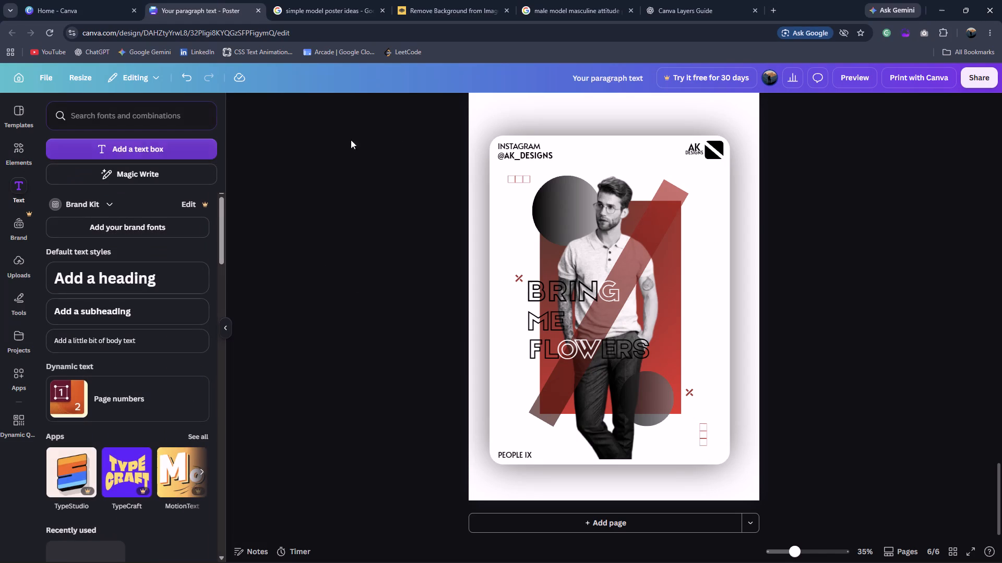
{"action": "left_click", "coordinate": [518, 454]}
{"action": "key", "text": "ctrl+d"}
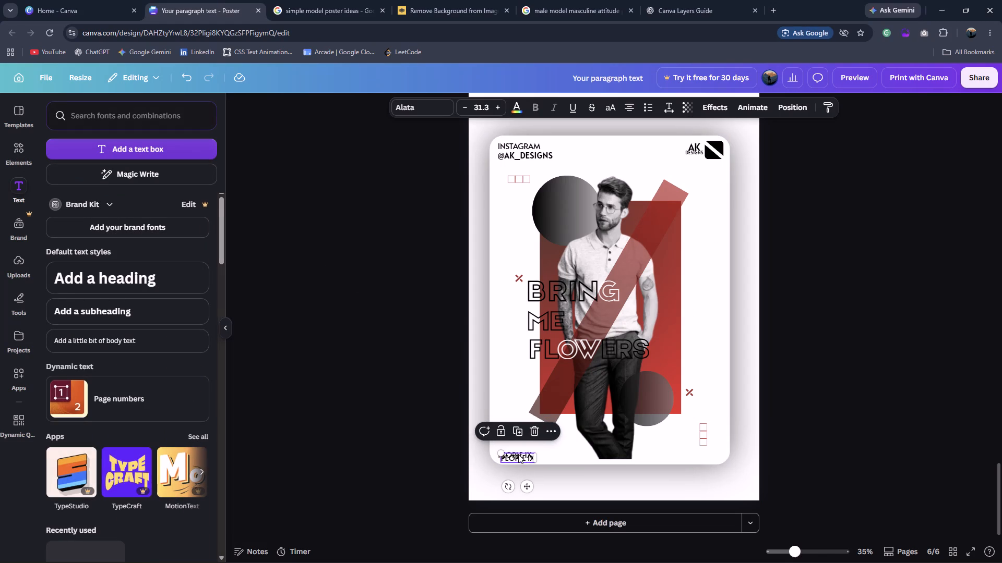
{"action": "left_click_drag", "start_coordinate": [527, 486], "coordinate": [525, 382]}
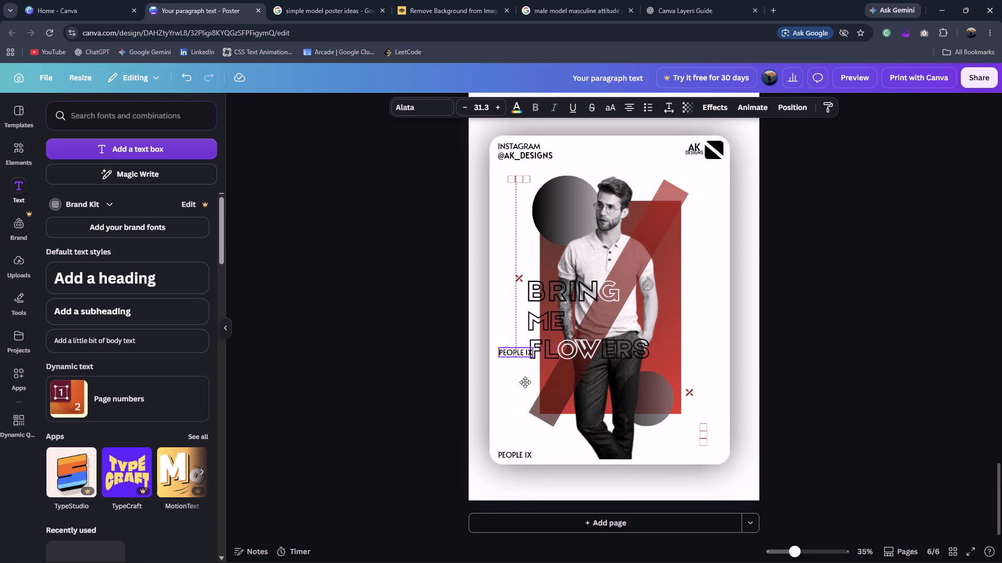
{"action": "left_click_drag", "start_coordinate": [525, 382], "coordinate": [522, 381]}
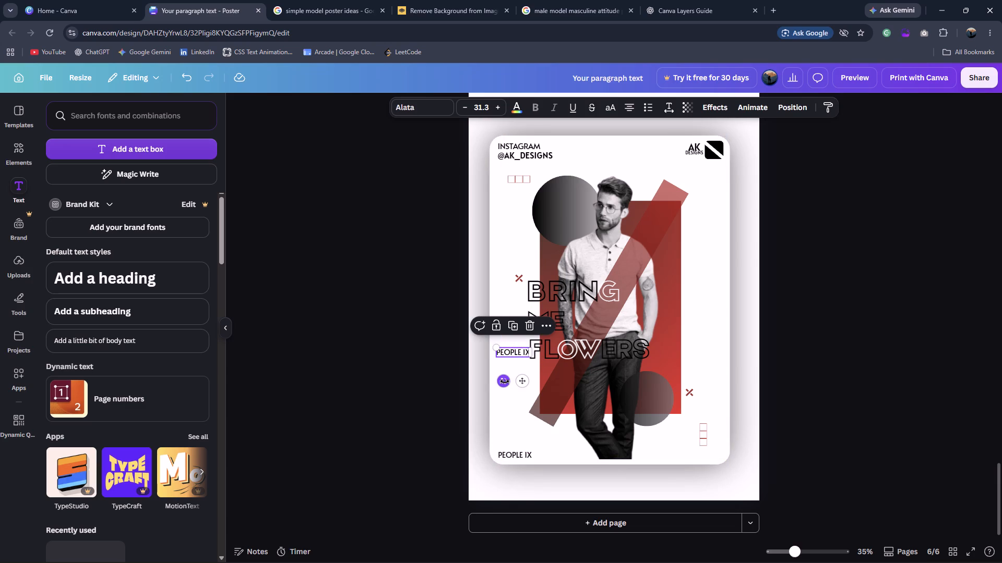
{"action": "double_click", "coordinate": [512, 347]}
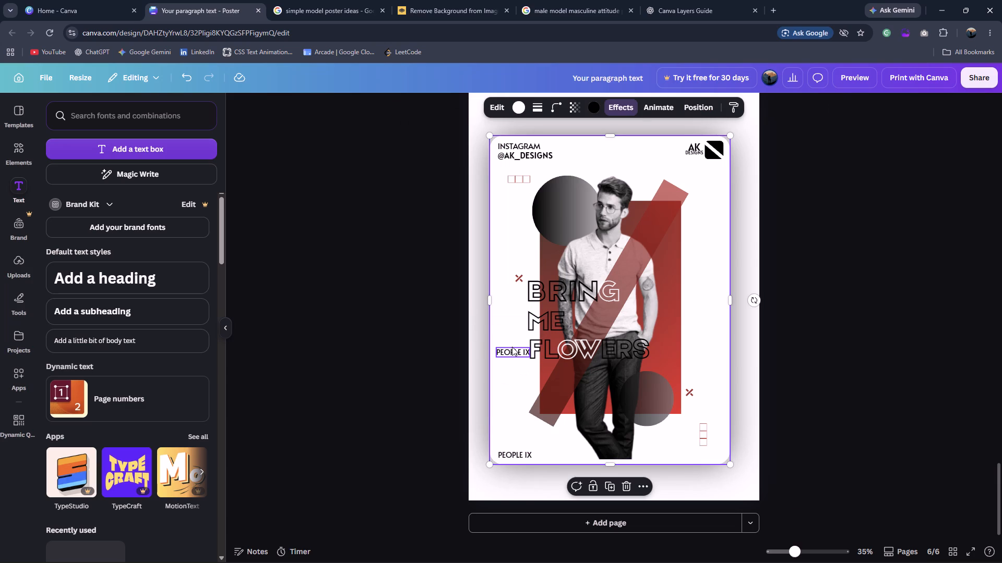
{"action": "type", "text": "WWW"}
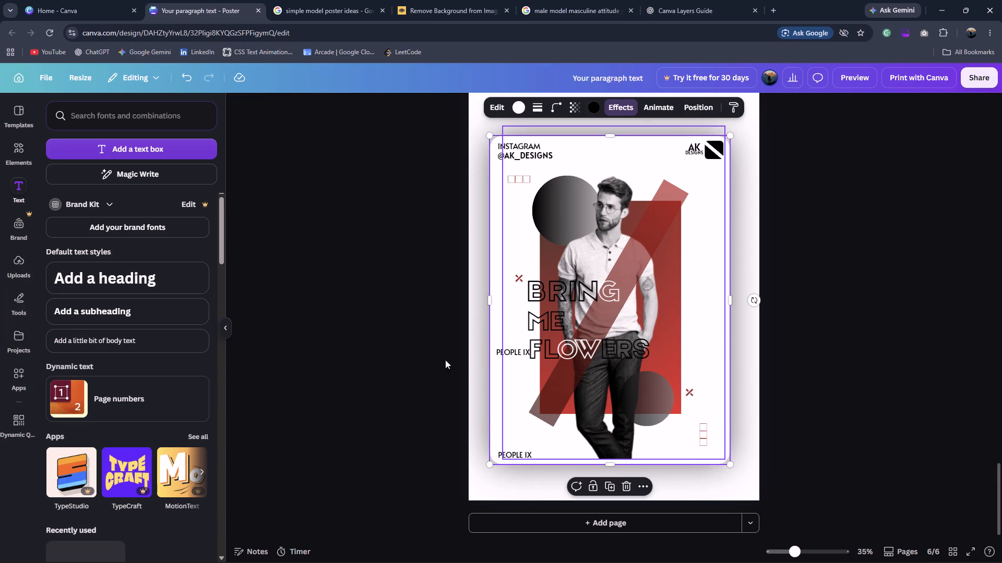
{"action": "double_click", "coordinate": [515, 351]}
{"action": "type", "text": "WWW"}
{"action": "key", "text": "period"}
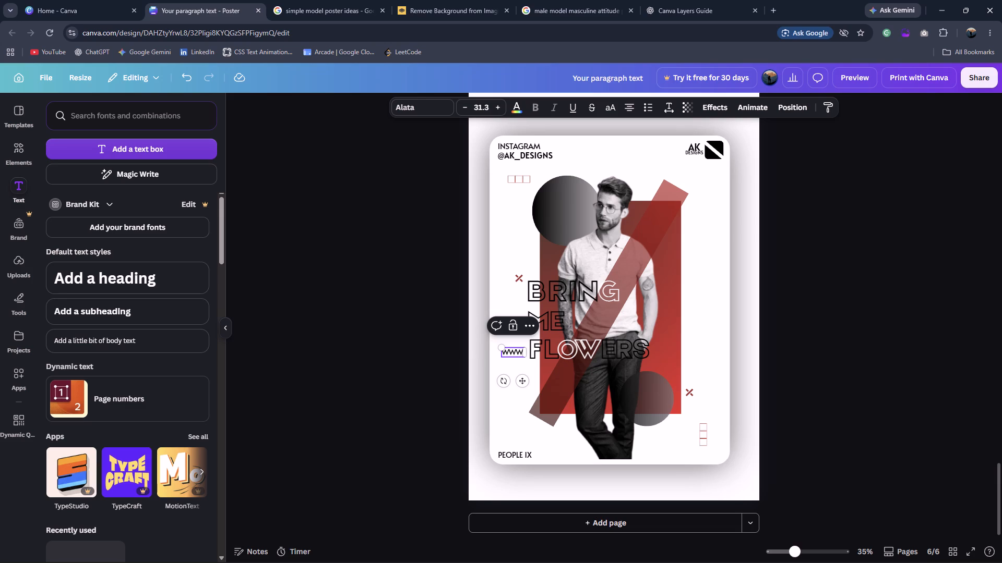
{"action": "type", "text": "ITS"}
{"action": "key", "text": "BackSpace"}
{"action": "key", "text": "BackSpace"}
{"action": "key", "text": "BackSpace"}
{"action": "type", "text": ".NOIRGRAPH"}
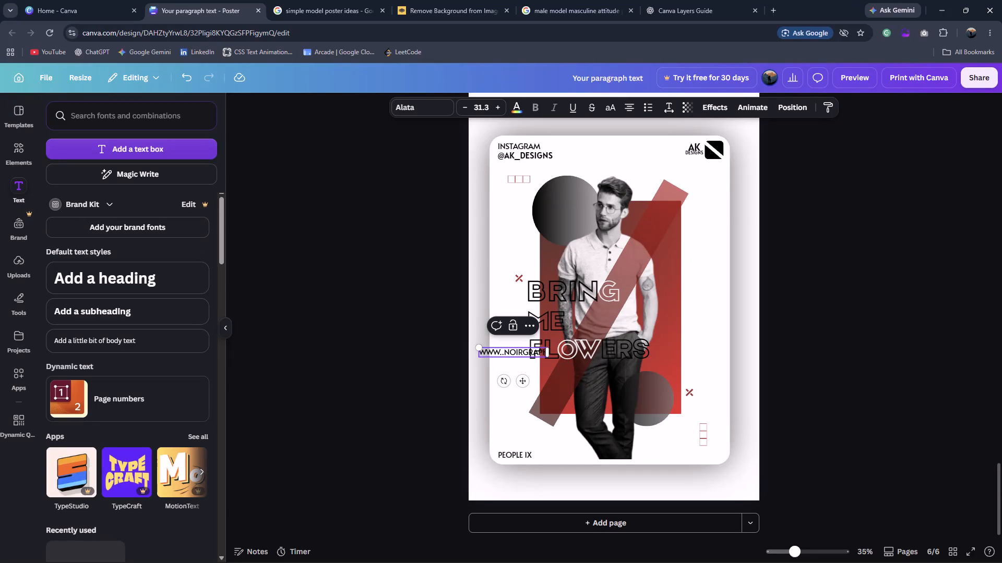
{"action": "type", "text": "PI"}
{"action": "key", "text": "BackSpace"}
{"action": "type", "text": "HICS"}
{"action": "type", "text": ".CPM"}
{"action": "key", "text": "BackSpace"}
{"action": "key", "text": "BackSpace"}
{"action": "type", "text": "OM"}
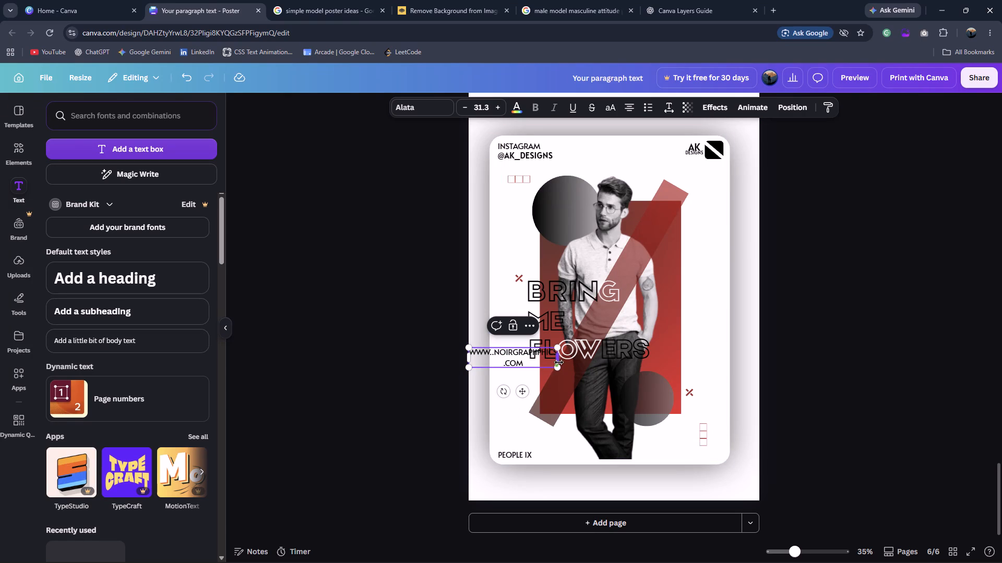
{"action": "left_click_drag", "start_coordinate": [559, 362], "coordinate": [584, 361]}
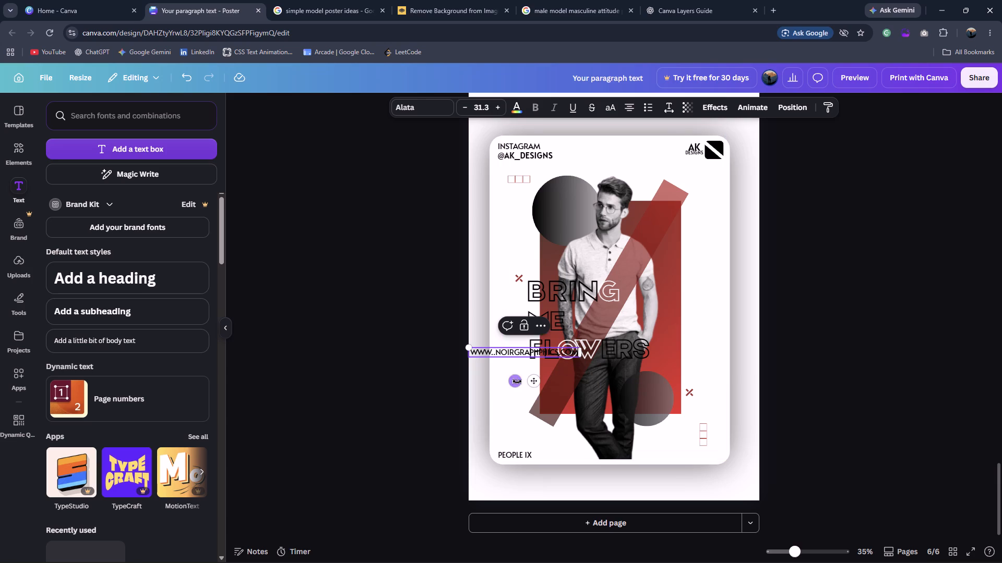
Rotate the website caption about 90° counter-clockwise so it reads vertically upward.
{"action": "left_click_drag", "start_coordinate": [517, 382], "coordinate": [557, 359]}
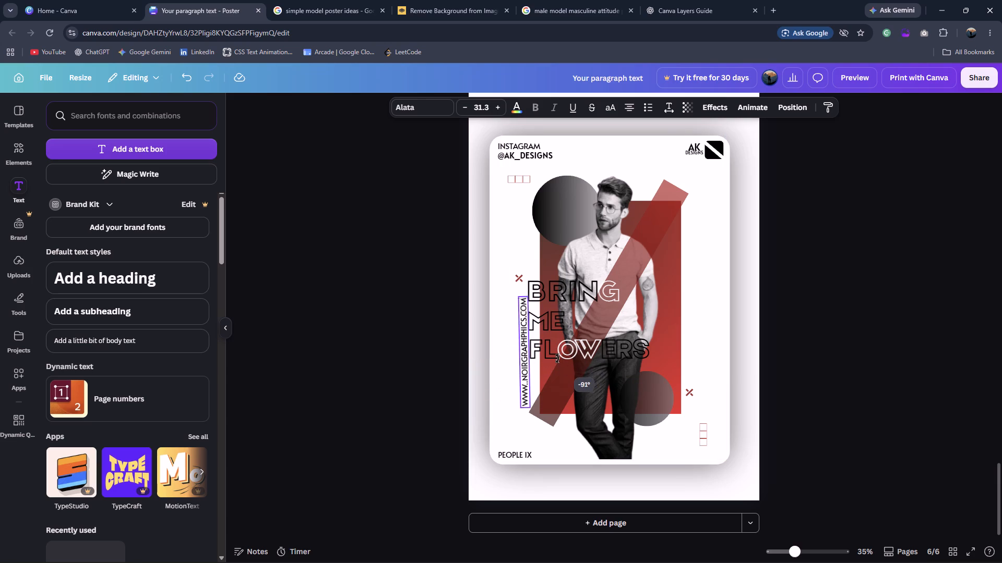
{"action": "left_click_drag", "start_coordinate": [557, 359], "coordinate": [559, 358]}
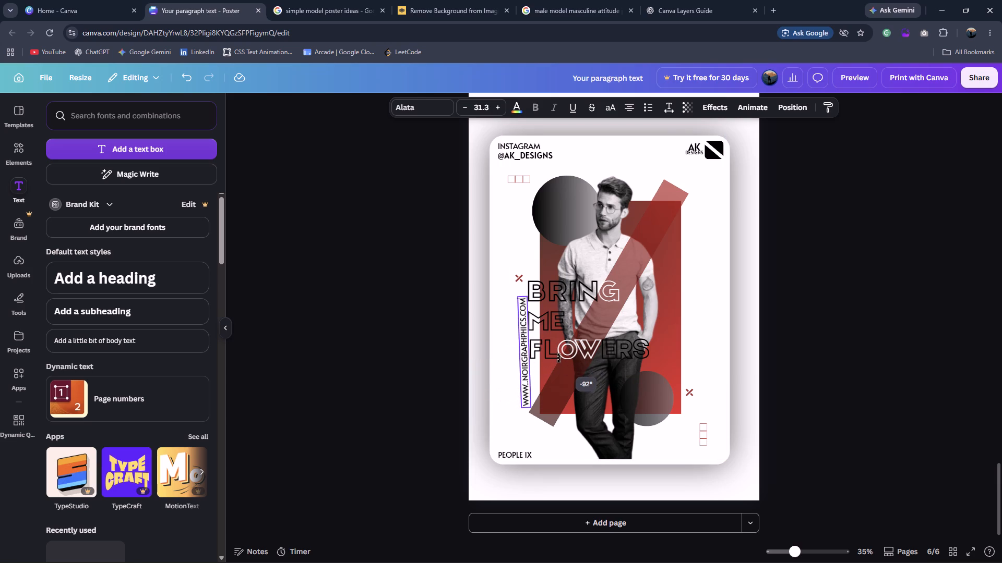
{"action": "left_click_drag", "start_coordinate": [559, 358], "coordinate": [559, 359]}
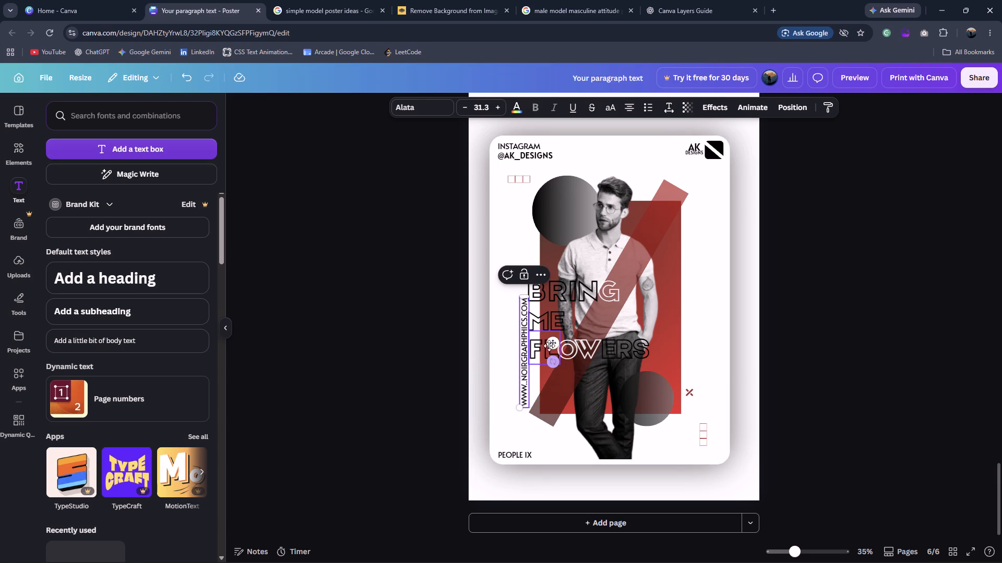
Shrink the vertical website caption to font size 23.4 and place it along the card's left edge beside BRING ME FLOWERS.
{"action": "left_click_drag", "start_coordinate": [553, 342], "coordinate": [529, 288]}
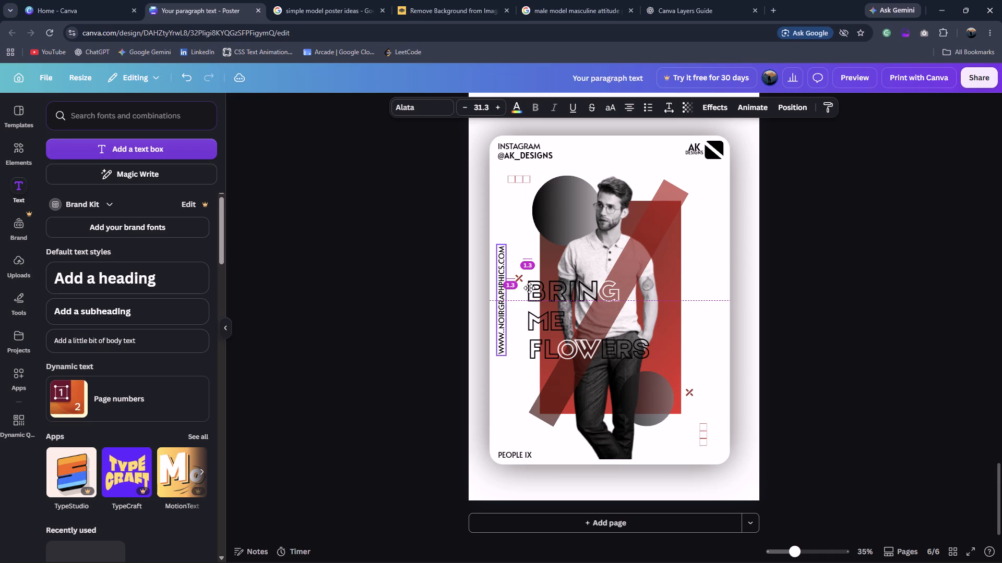
{"action": "left_click_drag", "start_coordinate": [529, 288], "coordinate": [529, 281]}
{"action": "left_click_drag", "start_coordinate": [498, 346], "coordinate": [507, 316]}
{"action": "left_click_drag", "start_coordinate": [530, 268], "coordinate": [524, 283]}
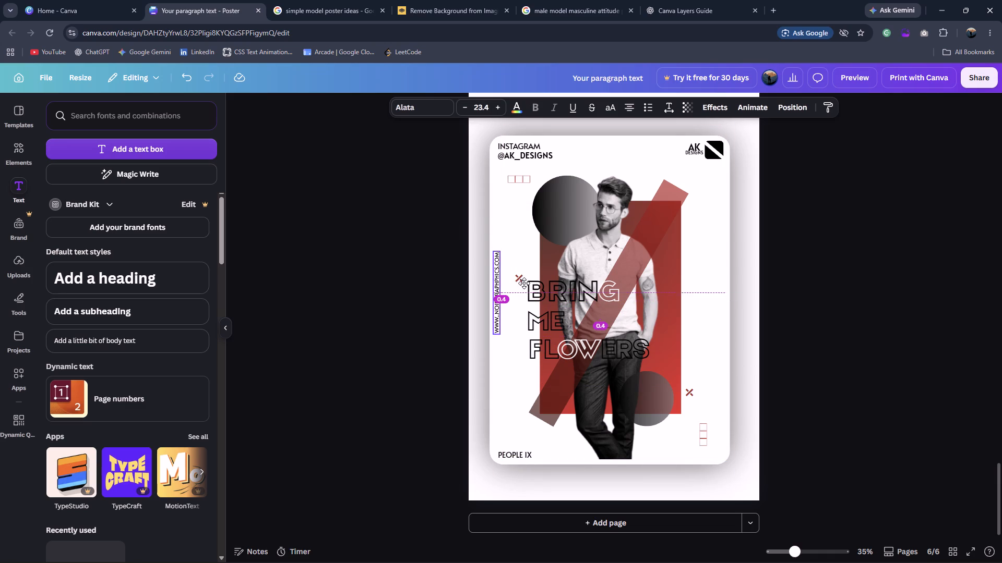
{"action": "left_click_drag", "start_coordinate": [524, 283], "coordinate": [523, 297]}
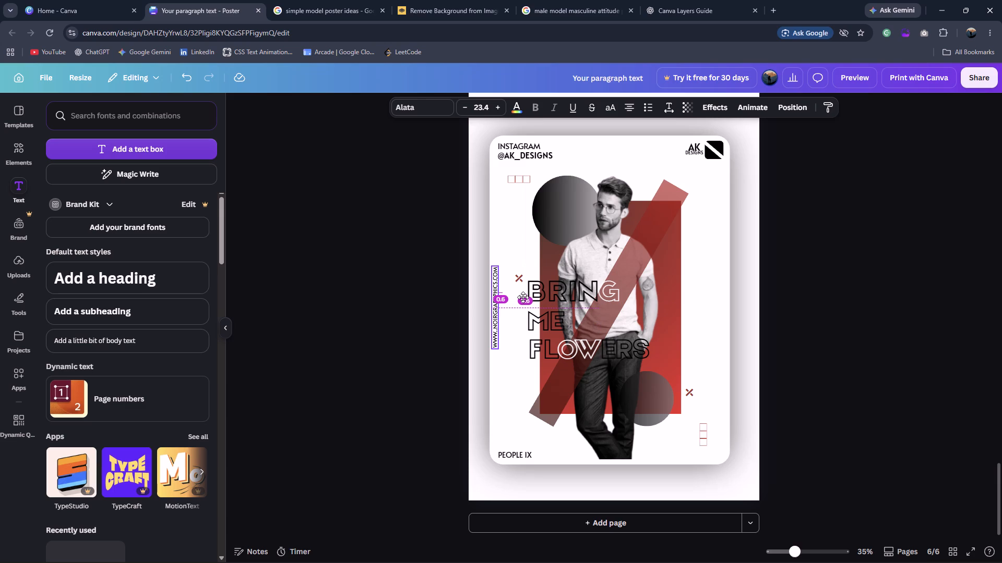
{"action": "left_click_drag", "start_coordinate": [523, 297], "coordinate": [527, 290]}
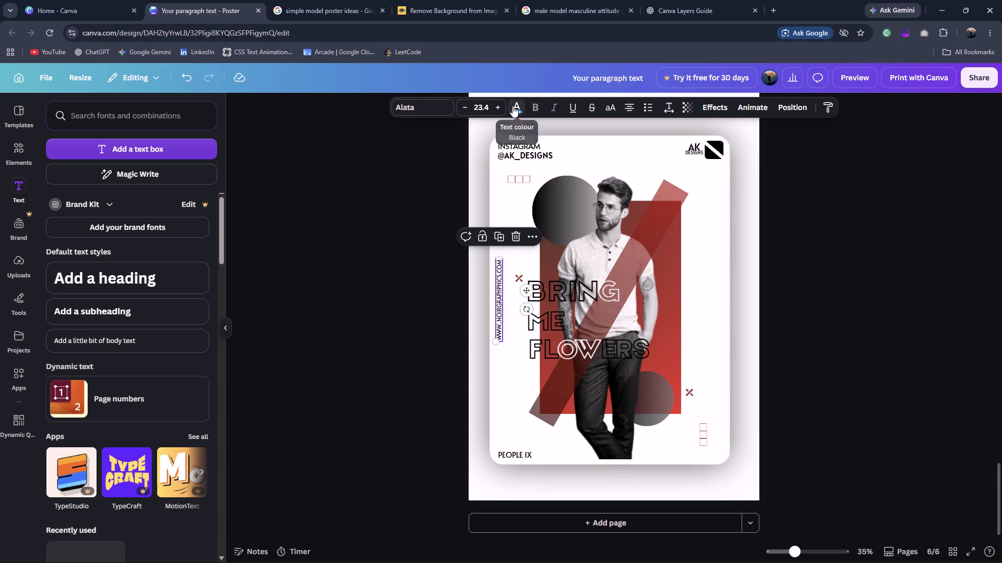
Colour the vertical website caption with the solid red already used in the design and deselect it.
{"action": "left_click", "coordinate": [512, 106]}
{"action": "left_click", "coordinate": [60, 243]}
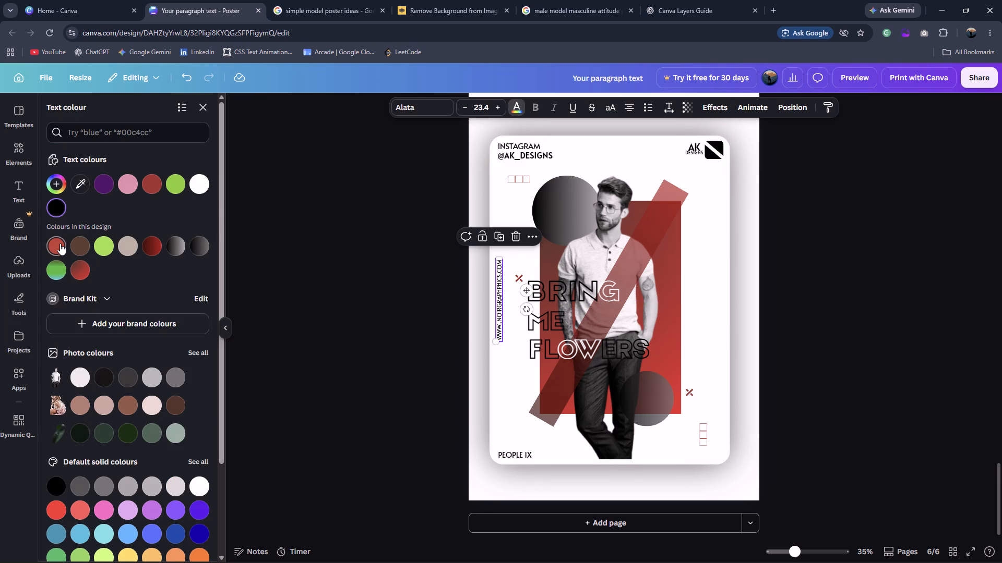
{"action": "left_click", "coordinate": [328, 327]}
{"action": "left_click", "coordinate": [328, 327]}
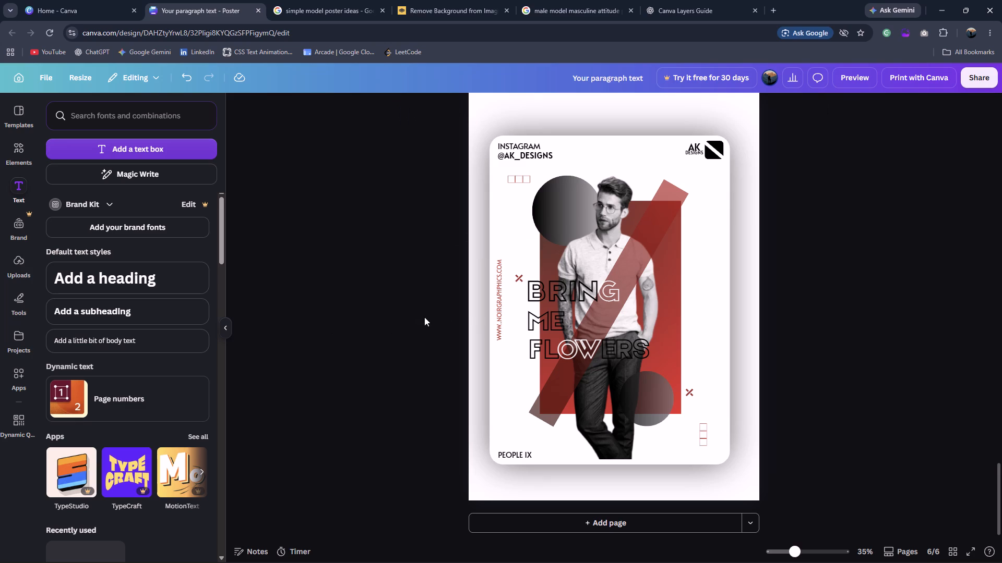
Duplicate the red website caption and place the copy along the card's right edge, level with the original.
{"action": "left_click", "coordinate": [498, 313]}
{"action": "key", "text": "ctrl+d"}
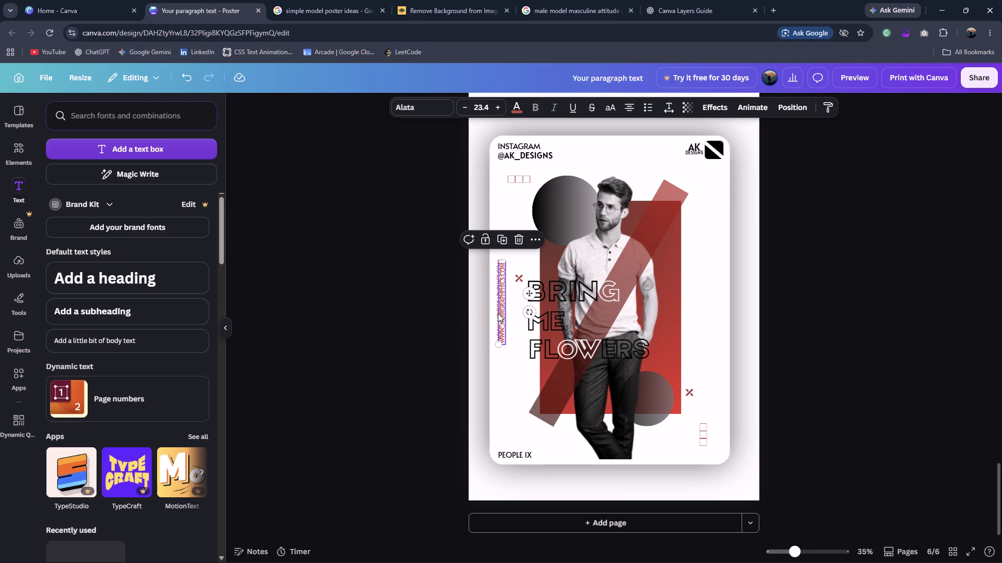
{"action": "left_click_drag", "start_coordinate": [529, 291], "coordinate": [612, 291]}
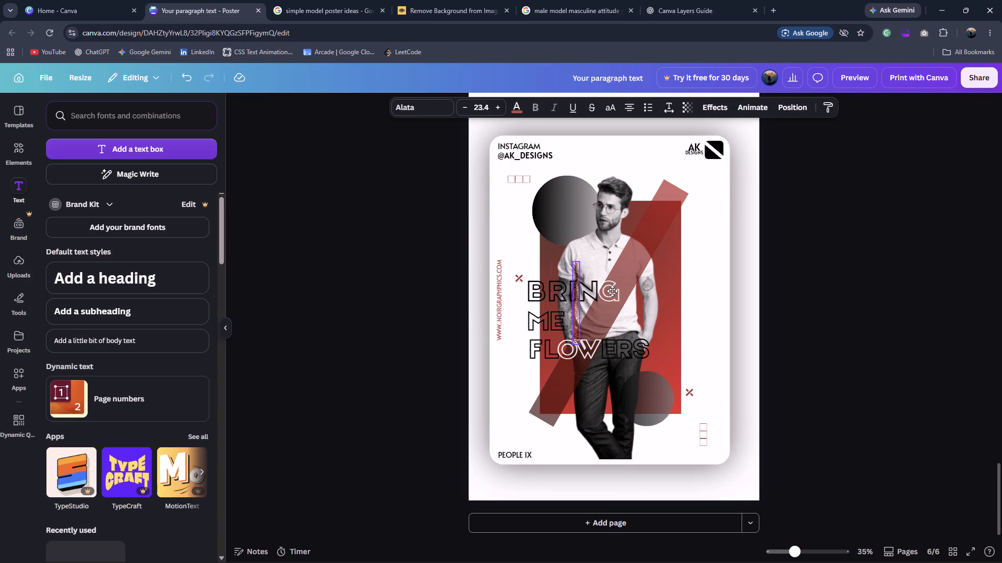
{"action": "left_click_drag", "start_coordinate": [612, 291], "coordinate": [745, 285]}
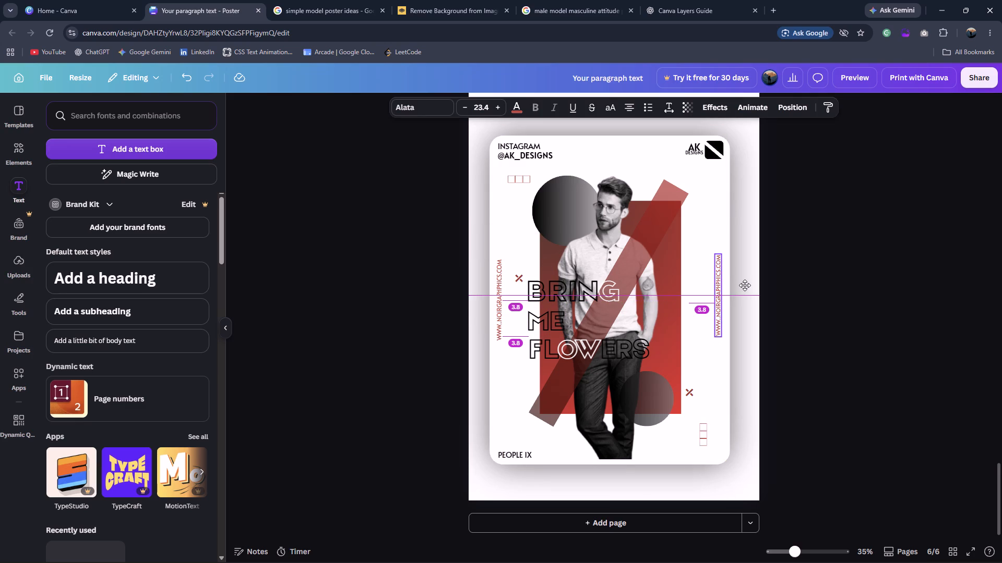
{"action": "left_click_drag", "start_coordinate": [745, 285], "coordinate": [746, 289]}
Rotate the copied website caption to about 90° so it reads downward, keeping it along the card's right edge.
{"action": "left_click_drag", "start_coordinate": [742, 312], "coordinate": [664, 181]}
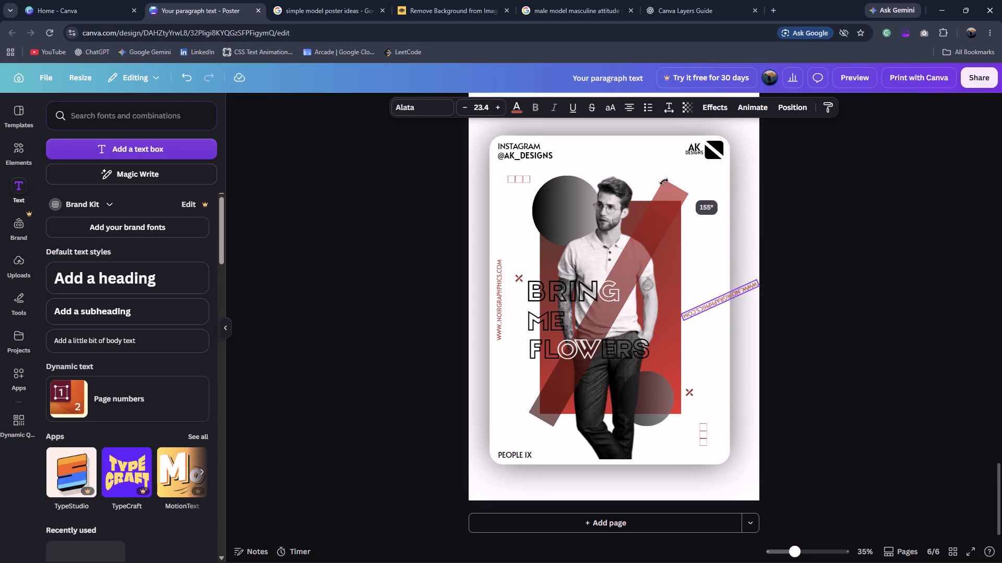
{"action": "left_click_drag", "start_coordinate": [664, 181], "coordinate": [466, 266]}
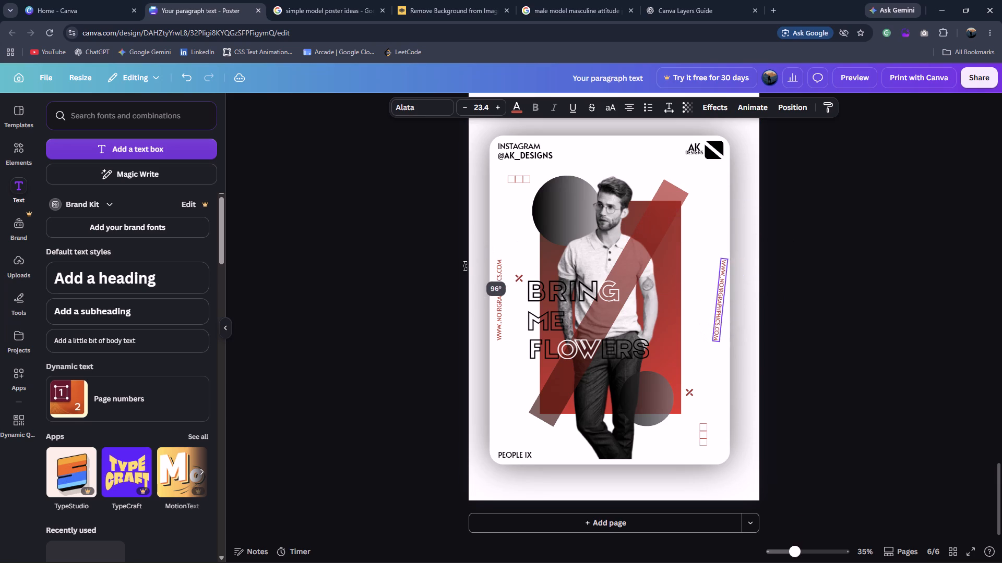
{"action": "left_click_drag", "start_coordinate": [466, 266], "coordinate": [413, 284]}
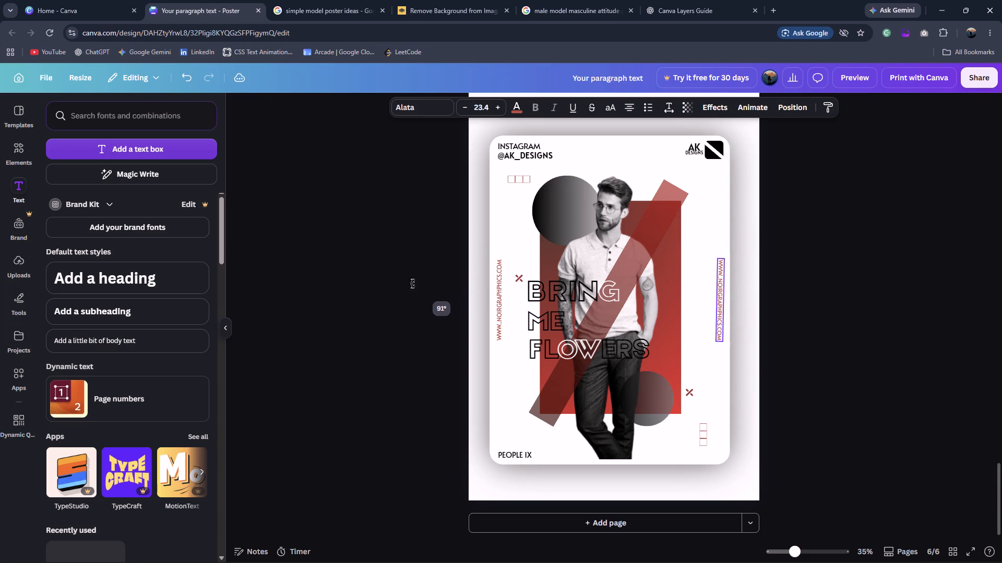
{"action": "left_click_drag", "start_coordinate": [413, 284], "coordinate": [408, 285]}
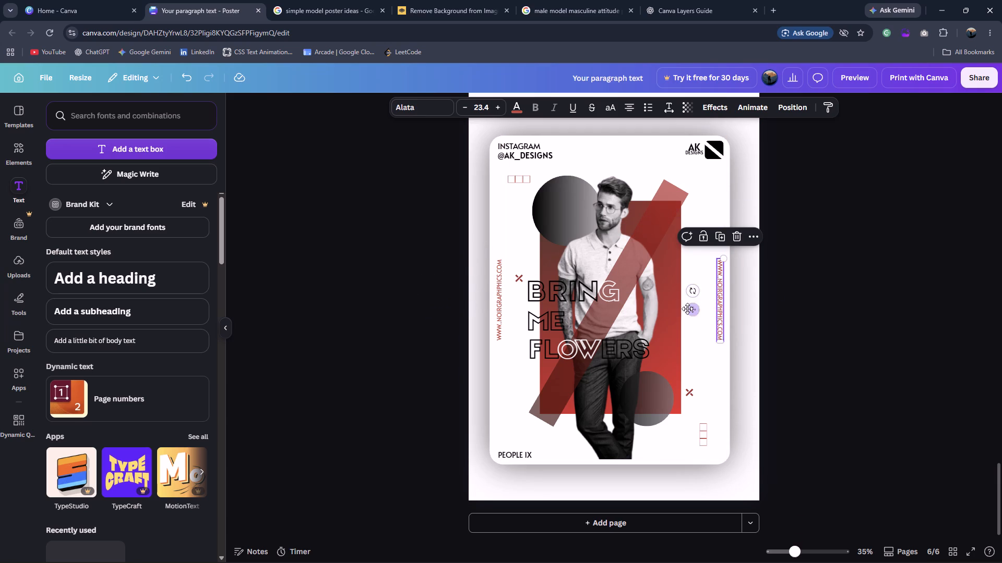
{"action": "left_click", "coordinate": [687, 309]}
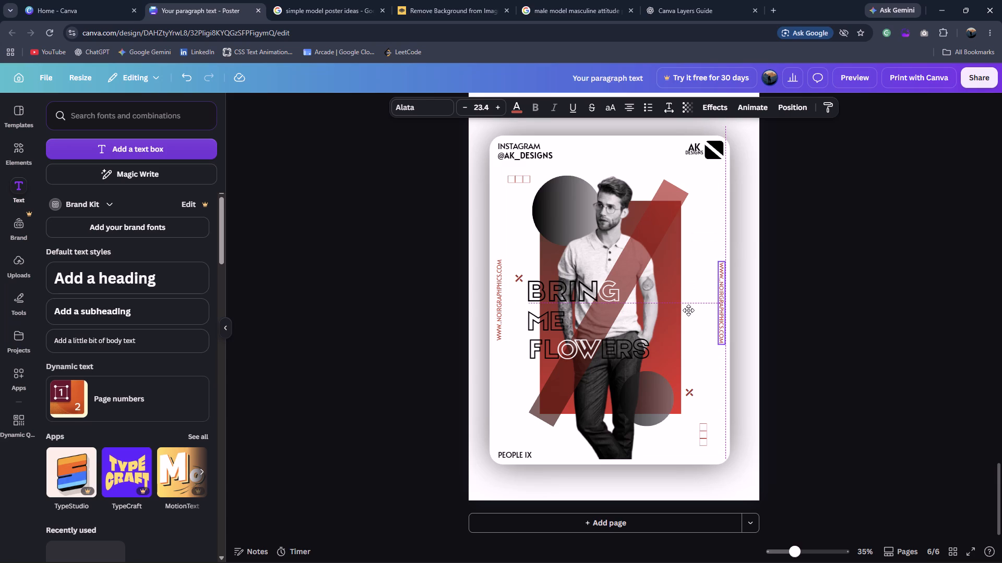
{"action": "left_click", "coordinate": [797, 313]}
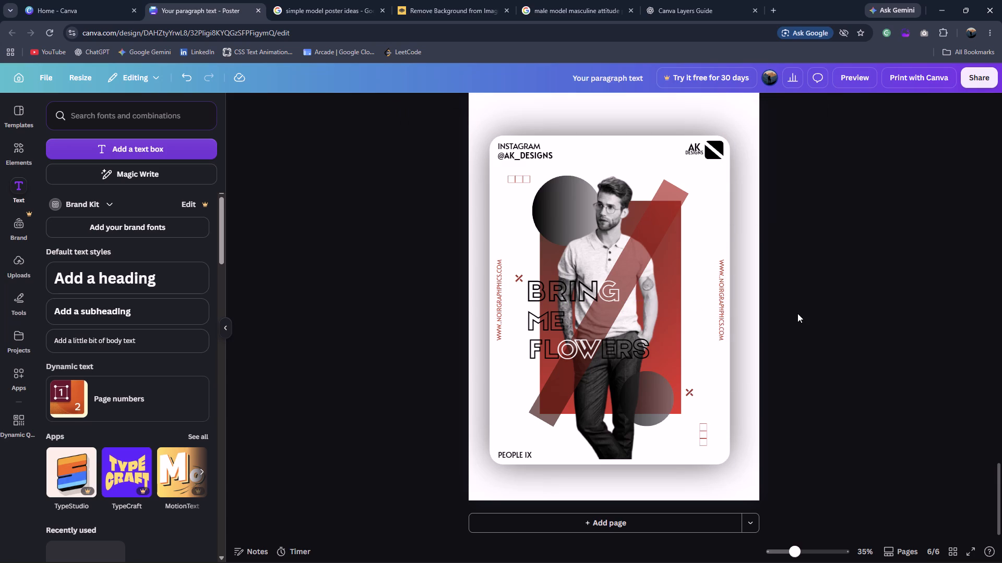
Duplicate the PEOPLE IX caption and place the copy in the card's lower right corner, level with the original.
{"action": "left_click", "coordinate": [311, 0]}
{"action": "left_click", "coordinate": [128, 0]}
{"action": "left_click", "coordinate": [189, 0]}
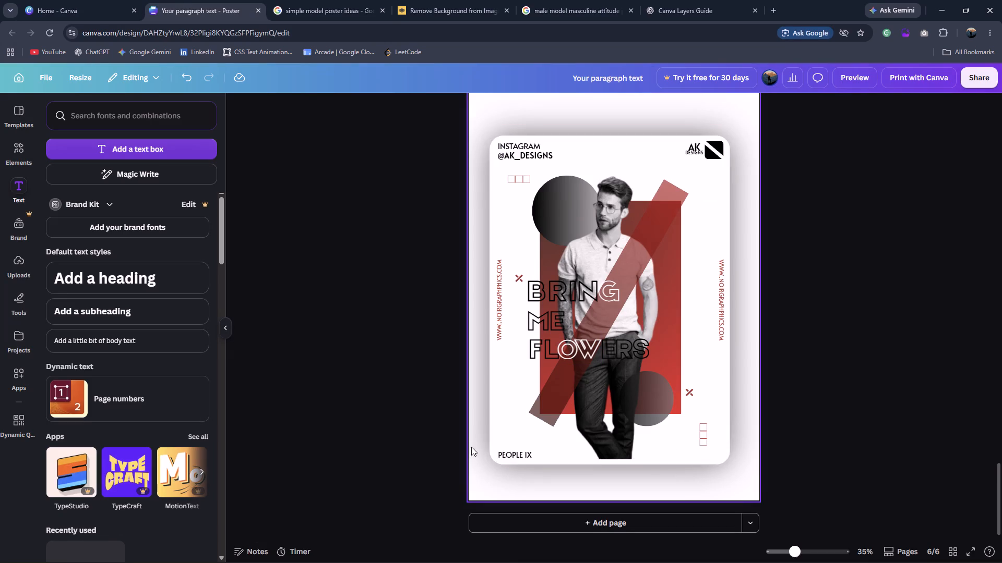
{"action": "left_click", "coordinate": [514, 454]}
{"action": "key", "text": "ctrl+d"}
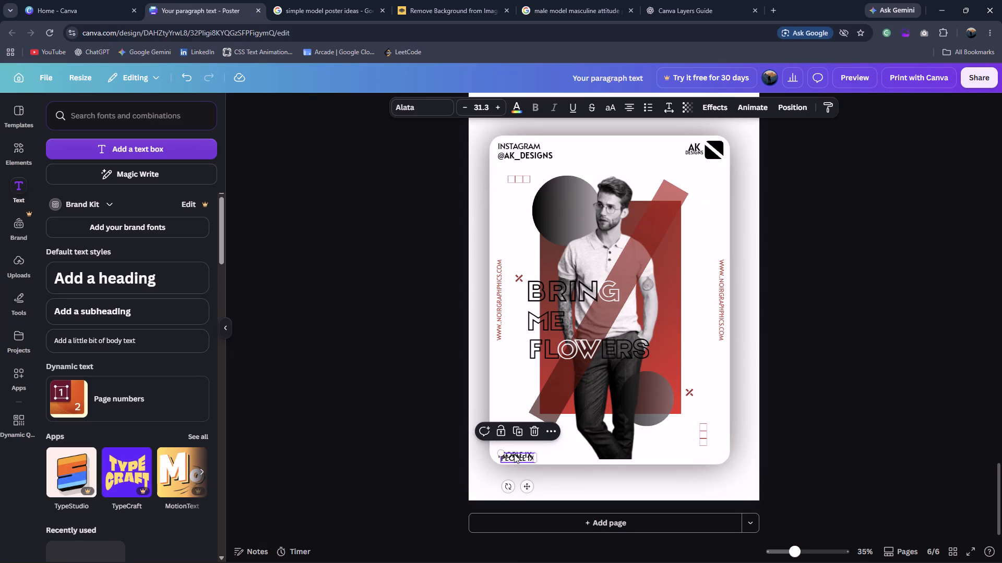
{"action": "left_click_drag", "start_coordinate": [528, 486], "coordinate": [710, 483]}
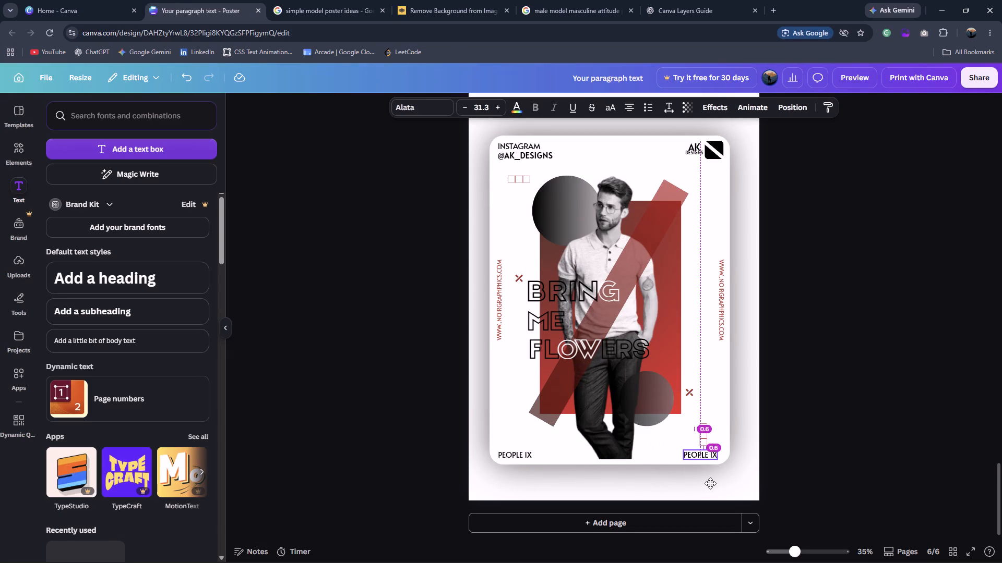
{"action": "left_click_drag", "start_coordinate": [710, 483], "coordinate": [715, 483]}
Change the copied caption in the card's lower right corner to 06 and deselect it.
{"action": "double_click", "coordinate": [702, 457]}
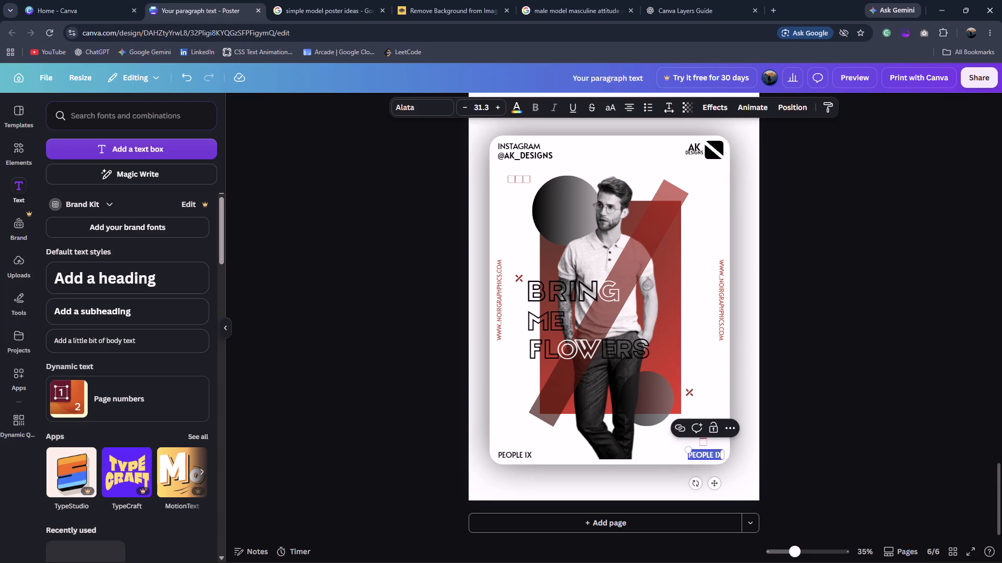
{"action": "key", "text": "0"}
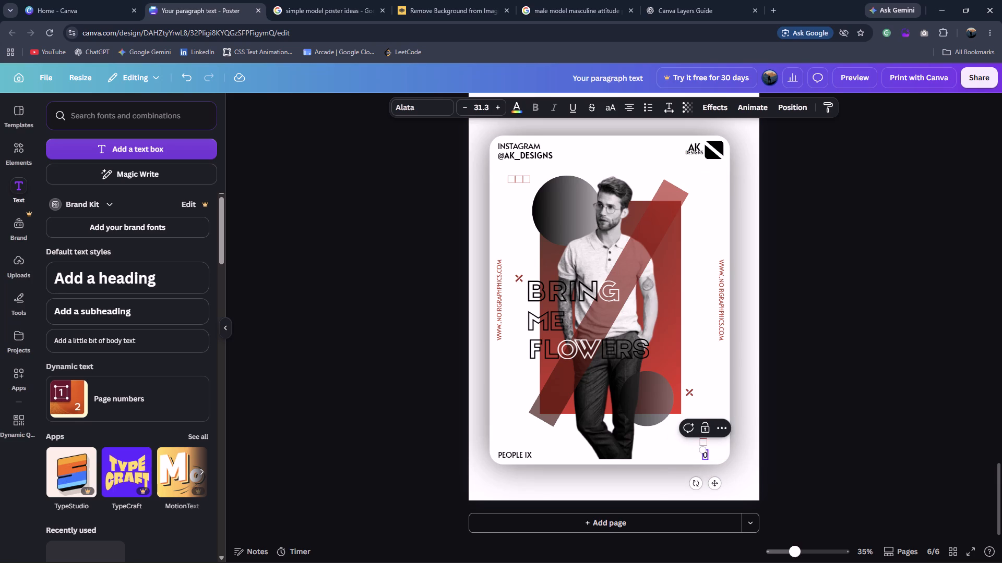
{"action": "scroll", "coordinate": [653, 442], "scroll_direction": "up", "scroll_amount": 1}
{"action": "scroll", "coordinate": [653, 442], "scroll_direction": "down", "scroll_amount": 1}
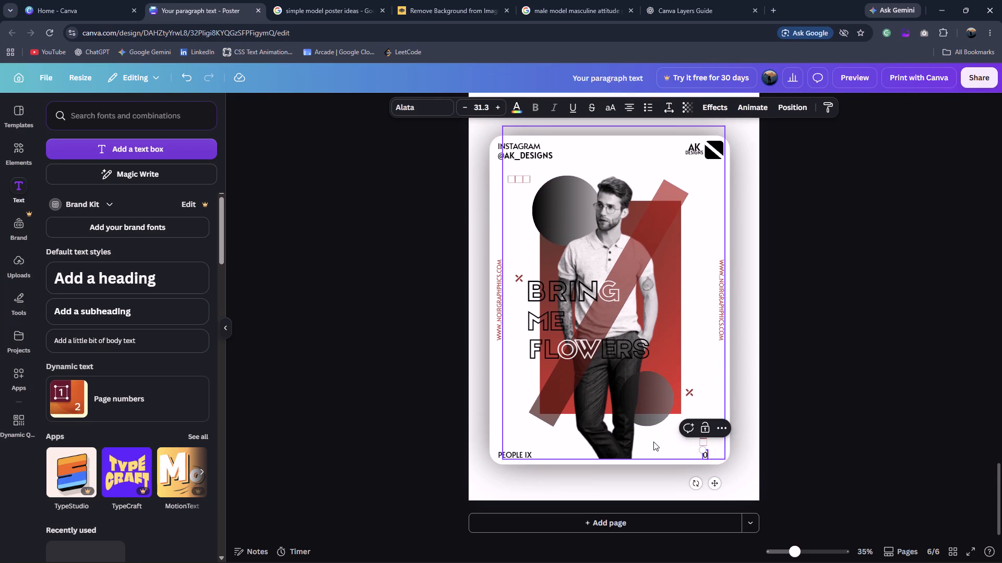
{"action": "key", "text": "6"}
{"action": "left_click", "coordinate": [824, 420]}
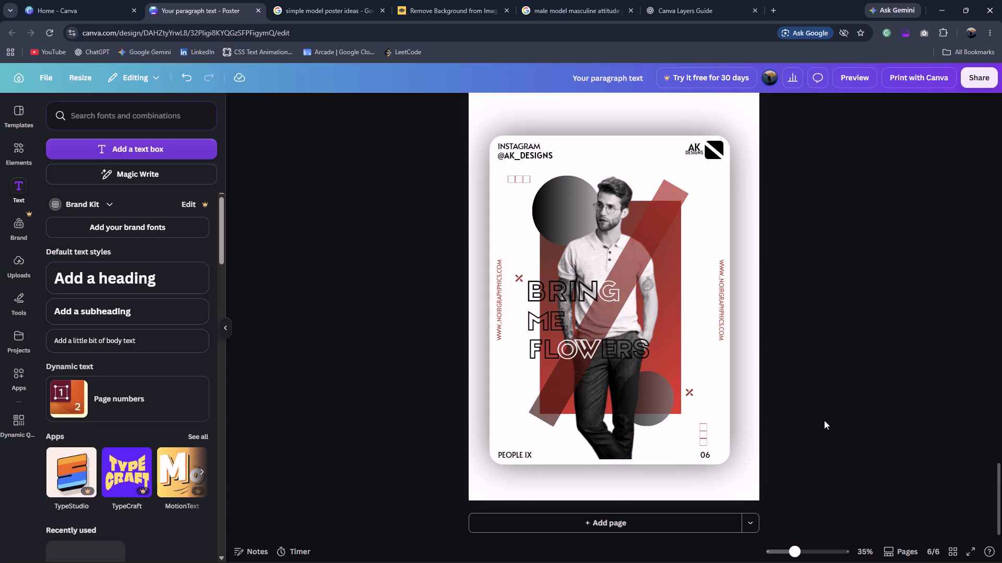
Move the 06 caption horizontally closer to the card's lower right corner, under the vertical website text, and deselect it.
{"action": "left_click", "coordinate": [705, 452]}
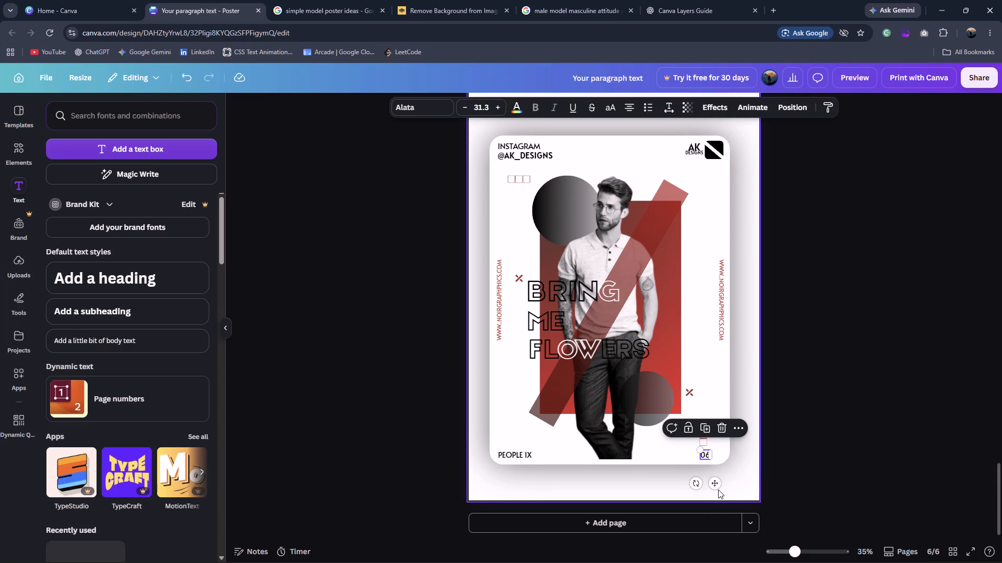
{"action": "left_click", "coordinate": [718, 489]}
{"action": "left_click", "coordinate": [706, 456]}
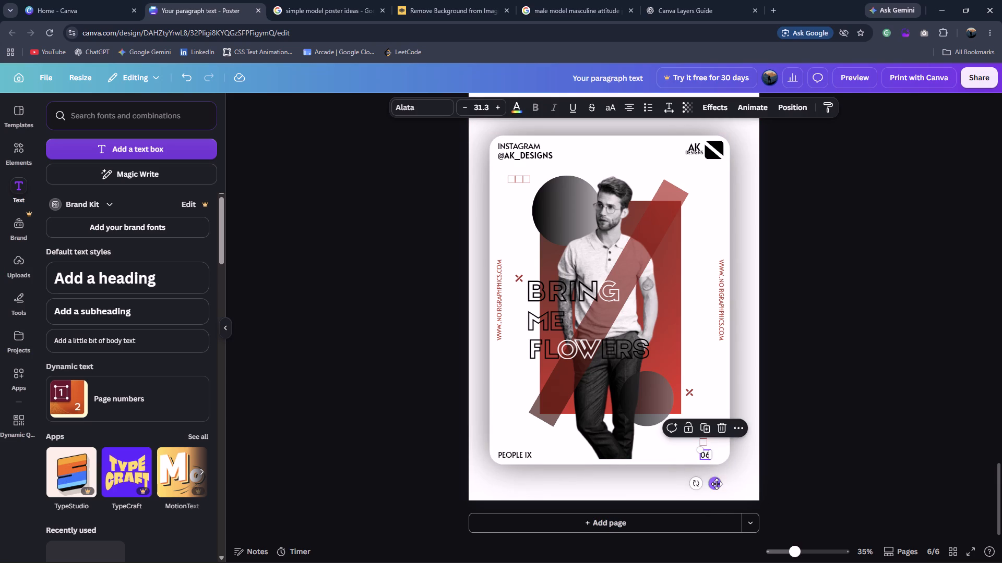
{"action": "left_click_drag", "start_coordinate": [717, 484], "coordinate": [727, 485]}
{"action": "left_click", "coordinate": [804, 466]}
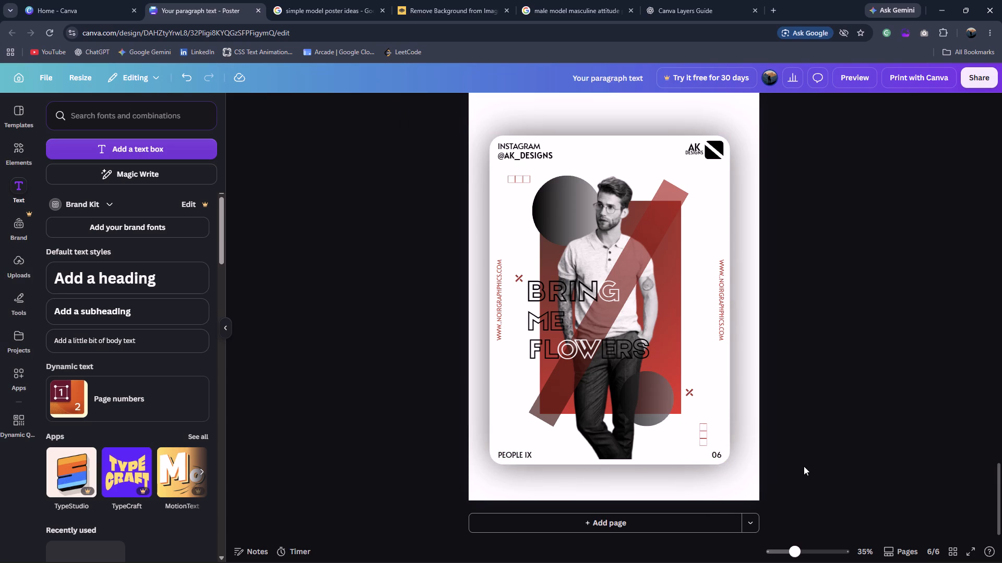
Compare the page 6 poster with the Zeka Design reference image in the simple model poster ideas results.
{"action": "left_click", "coordinate": [292, 0]}
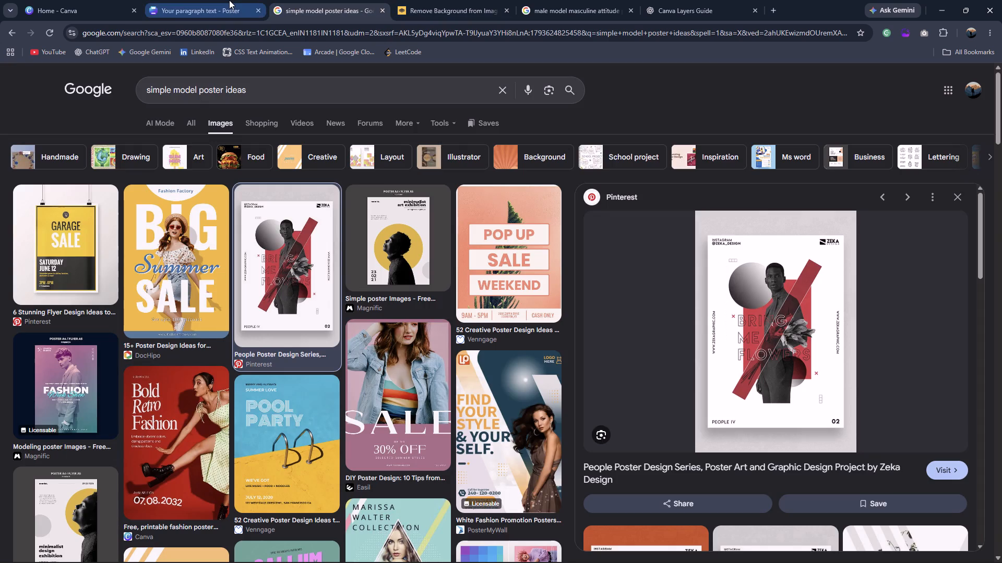
{"action": "left_click", "coordinate": [229, 0]}
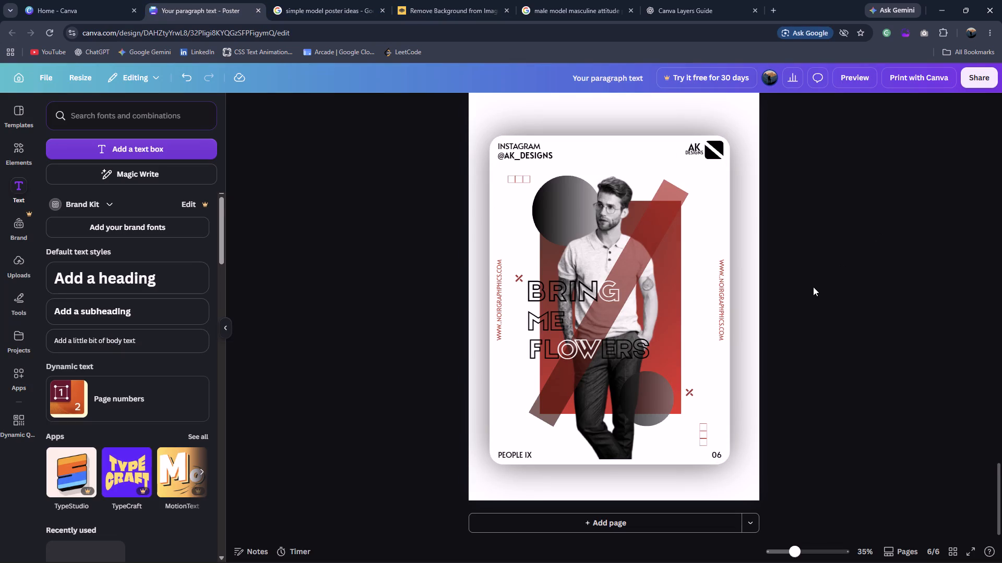
{"action": "scroll", "coordinate": [813, 287], "scroll_direction": "down", "scroll_amount": 1}
{"action": "scroll", "coordinate": [943, 298], "scroll_direction": "up", "scroll_amount": 1}
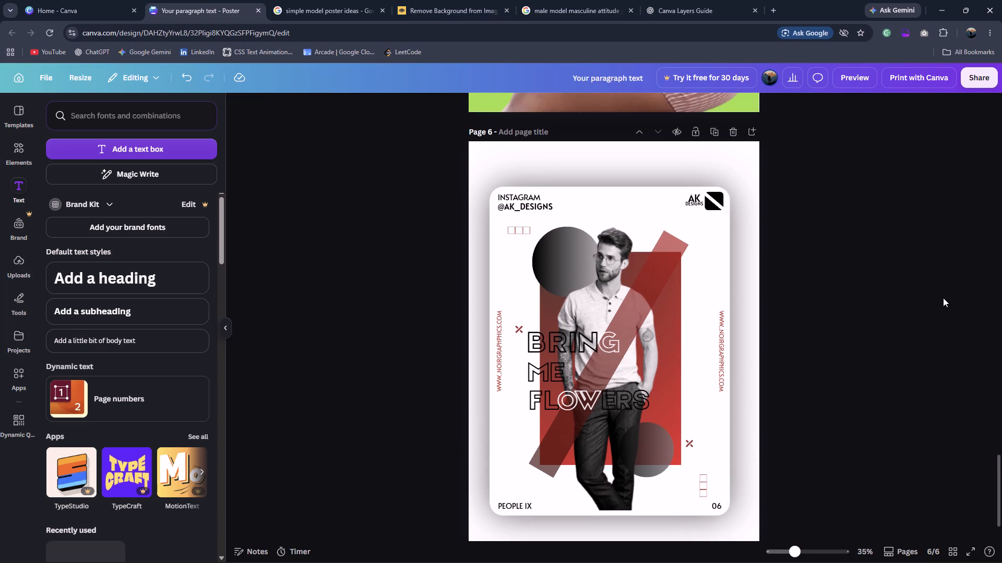
{"action": "scroll", "coordinate": [940, 298], "scroll_direction": "down", "scroll_amount": 1}
Apply the Block text animation to both pieces of the word BRING in the poster title.
{"action": "left_click", "coordinate": [554, 289]}
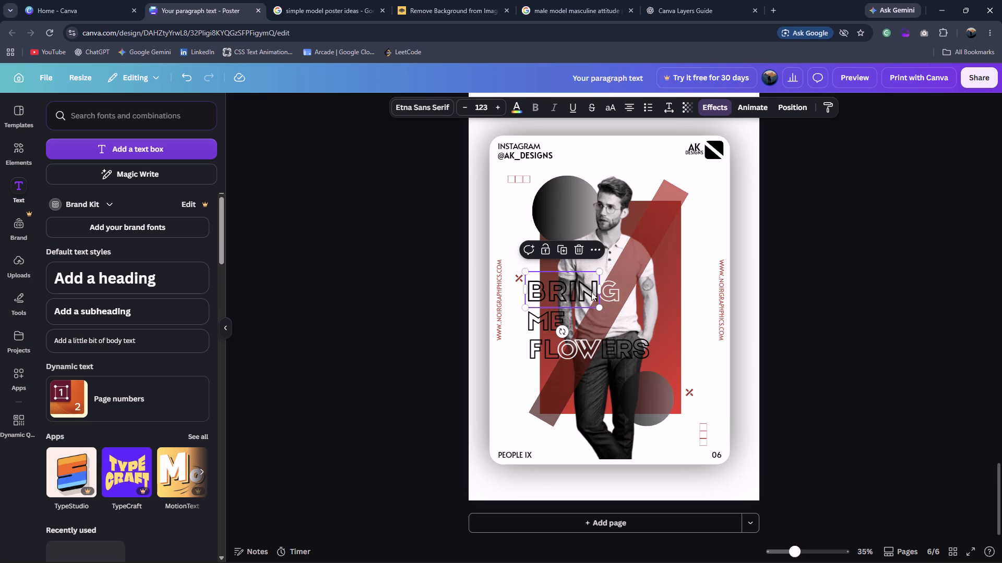
{"action": "left_click", "coordinate": [612, 289], "text": "shift"}
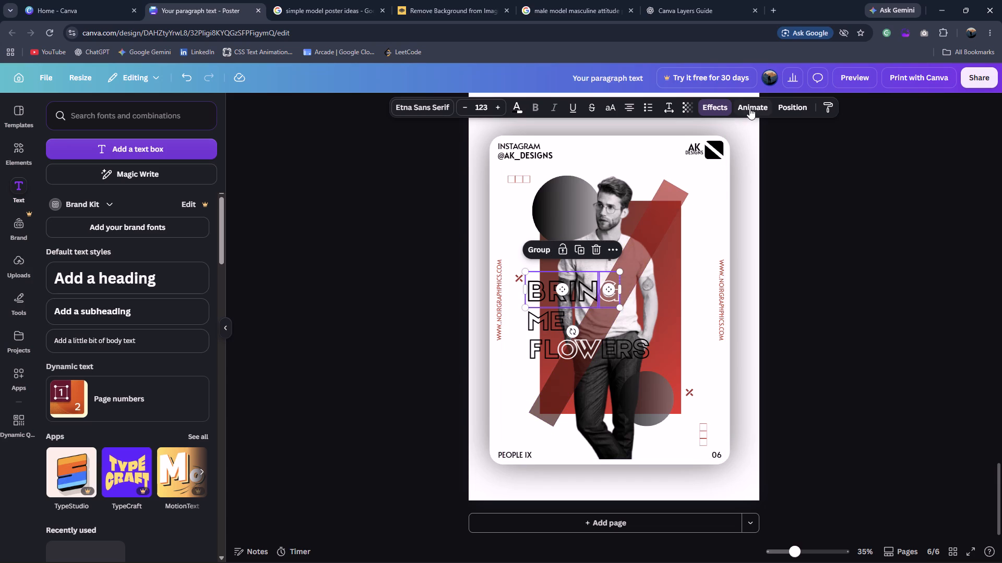
{"action": "left_click", "coordinate": [749, 108]}
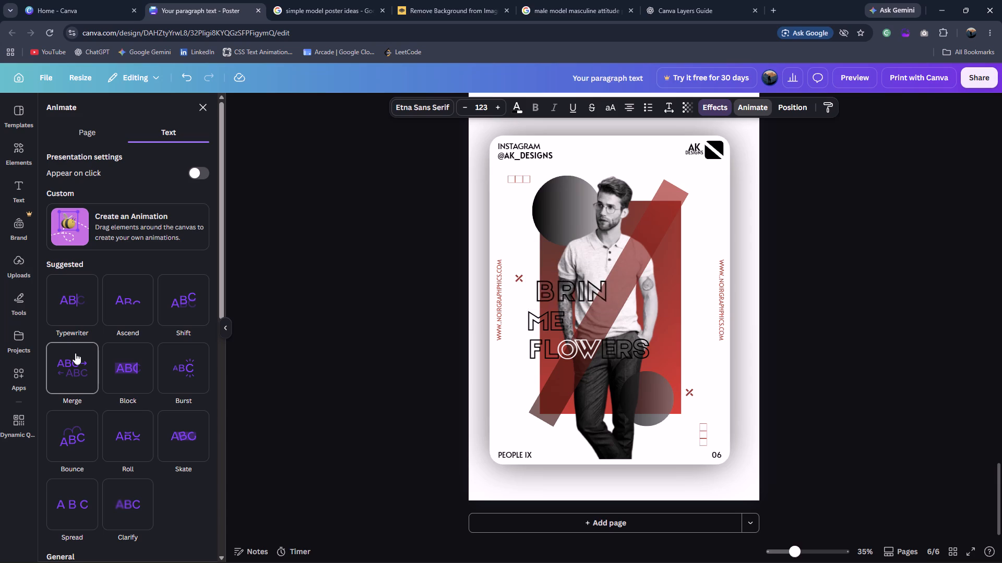
{"action": "left_click", "coordinate": [126, 368]}
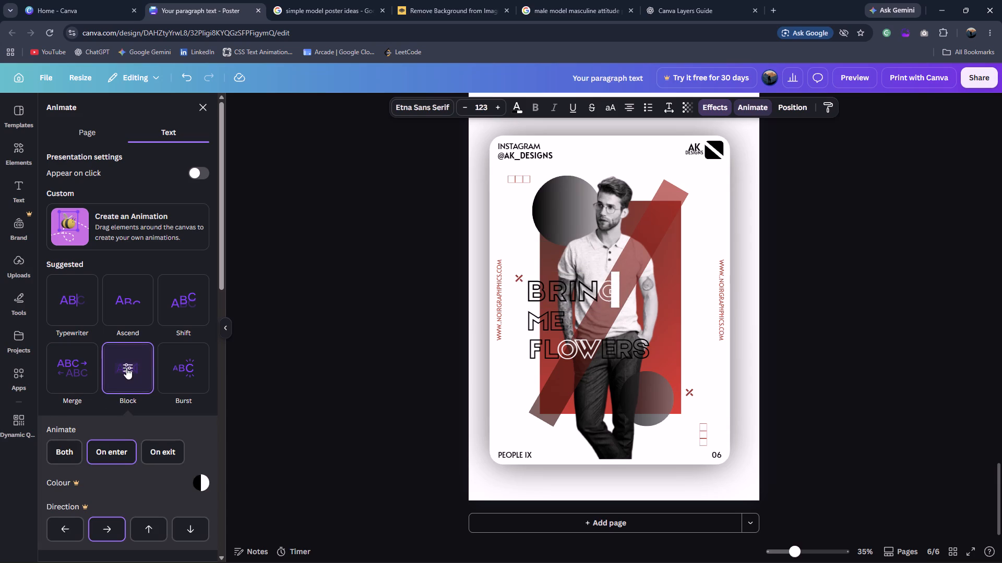
Apply the Burst text animation to the word ME in the poster title.
{"action": "left_click", "coordinate": [545, 319]}
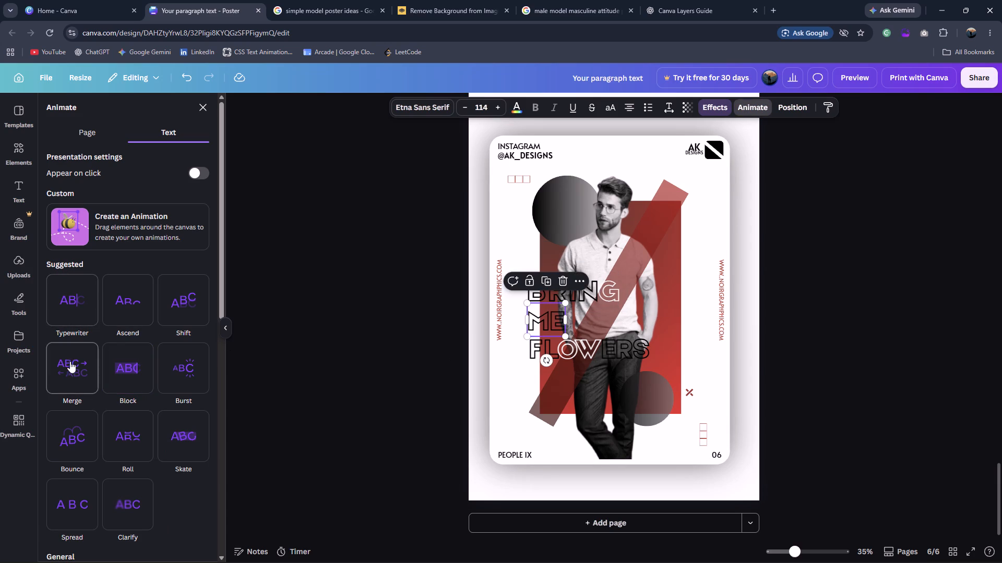
{"action": "left_click", "coordinate": [192, 382]}
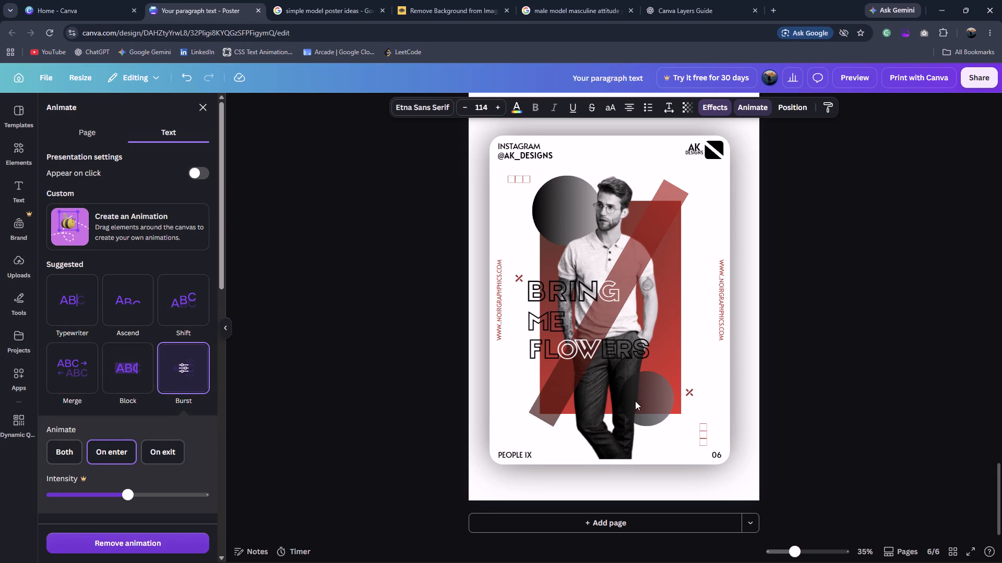
Apply the Skate text animation to all three pieces of the word FLOWERS in the poster title.
{"action": "left_click", "coordinate": [531, 352]}
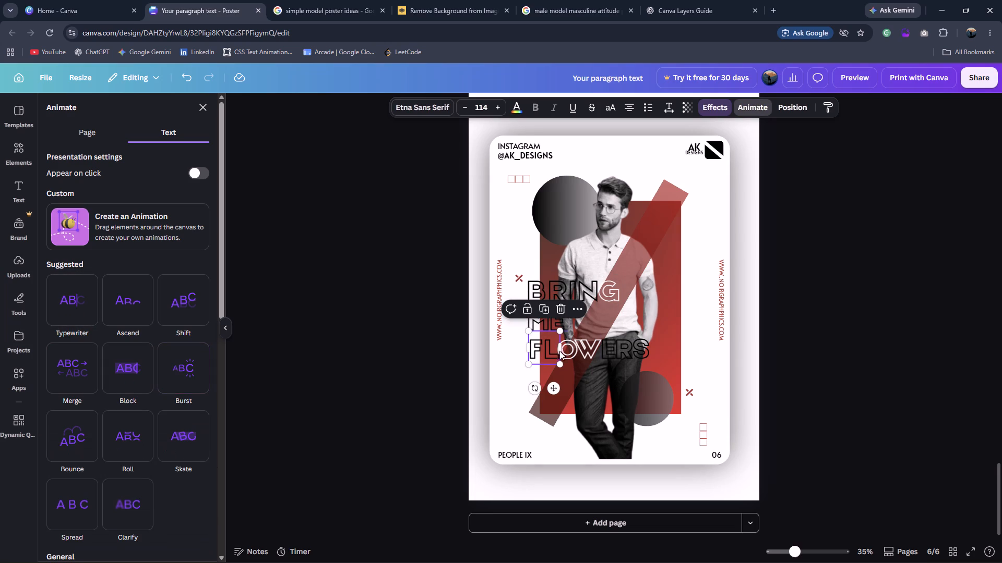
{"action": "left_click", "coordinate": [569, 353], "text": "shift"}
{"action": "left_click", "coordinate": [621, 353], "text": "shift"}
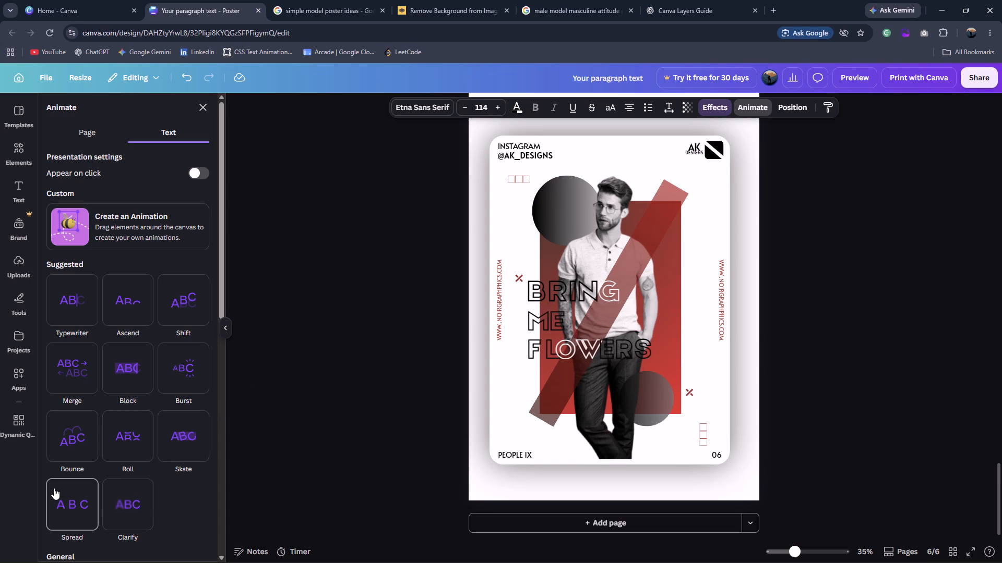
{"action": "scroll", "coordinate": [113, 453], "scroll_direction": "down", "scroll_amount": 3}
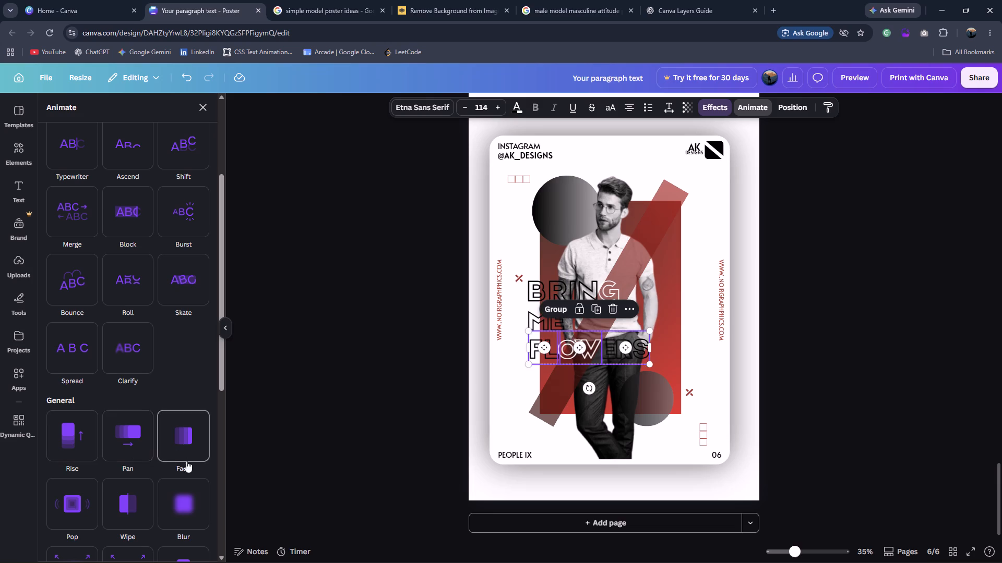
{"action": "scroll", "coordinate": [186, 487], "scroll_direction": "down", "scroll_amount": 3}
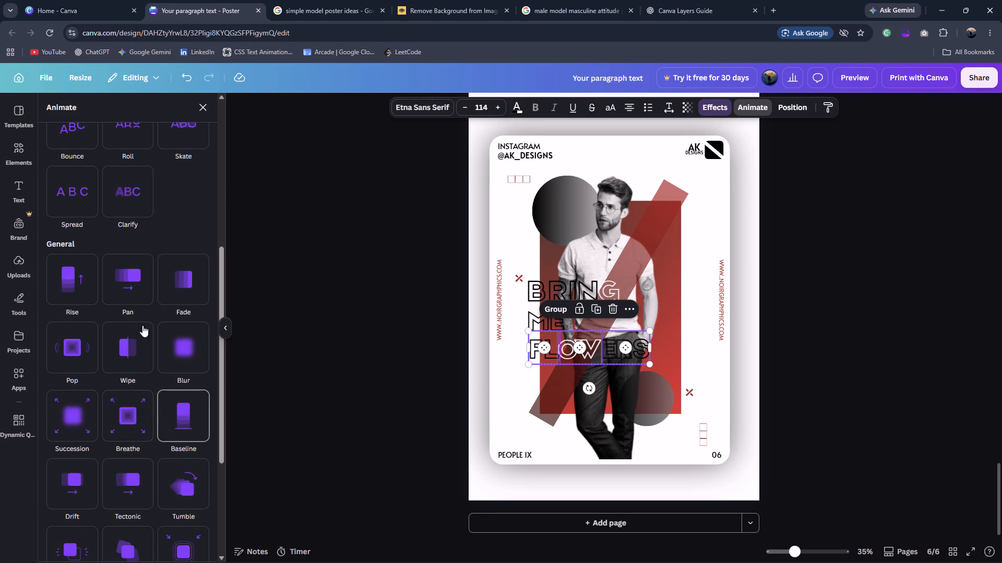
{"action": "scroll", "coordinate": [139, 258], "scroll_direction": "up", "scroll_amount": 1}
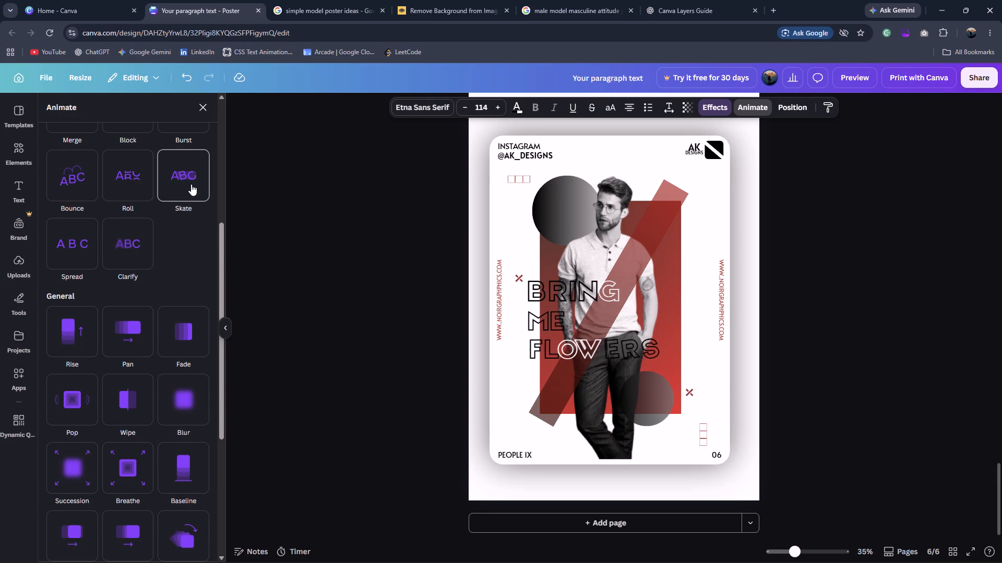
{"action": "left_click", "coordinate": [191, 184]}
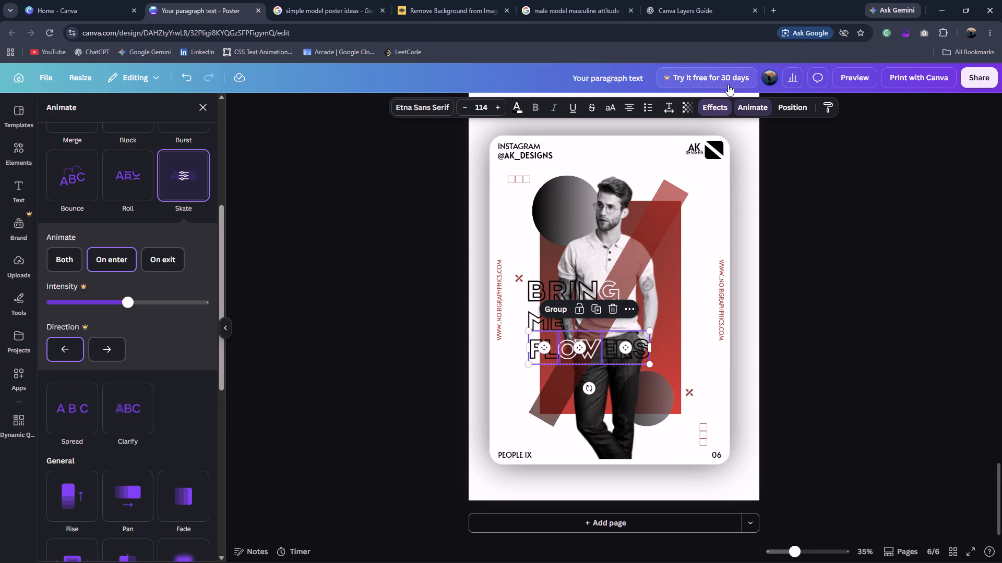
Preview the animated design, skipping ahead to watch the later pages through the Bring Me Flowers poster, and close the preview.
{"action": "left_click", "coordinate": [858, 76]}
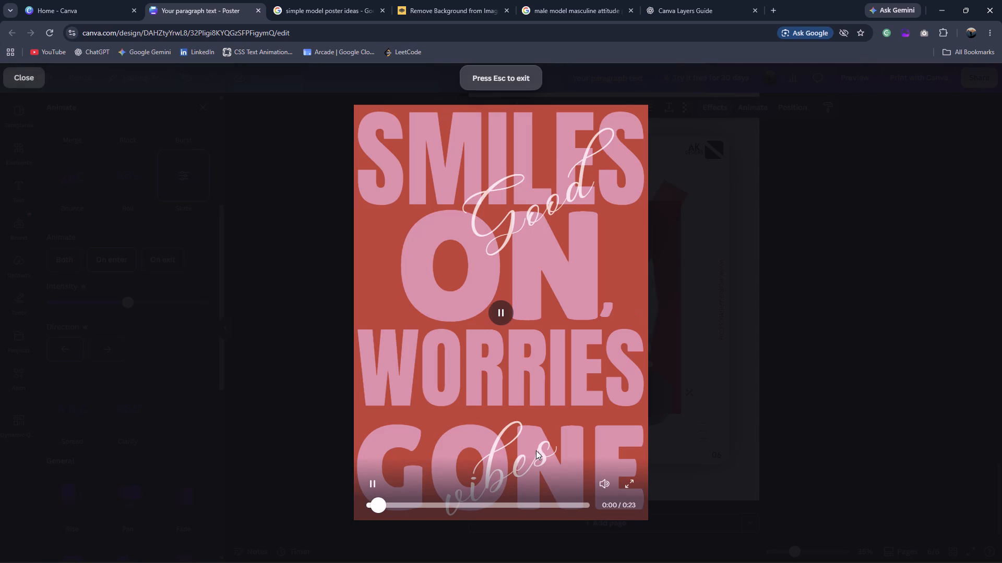
{"action": "left_click", "coordinate": [508, 502]}
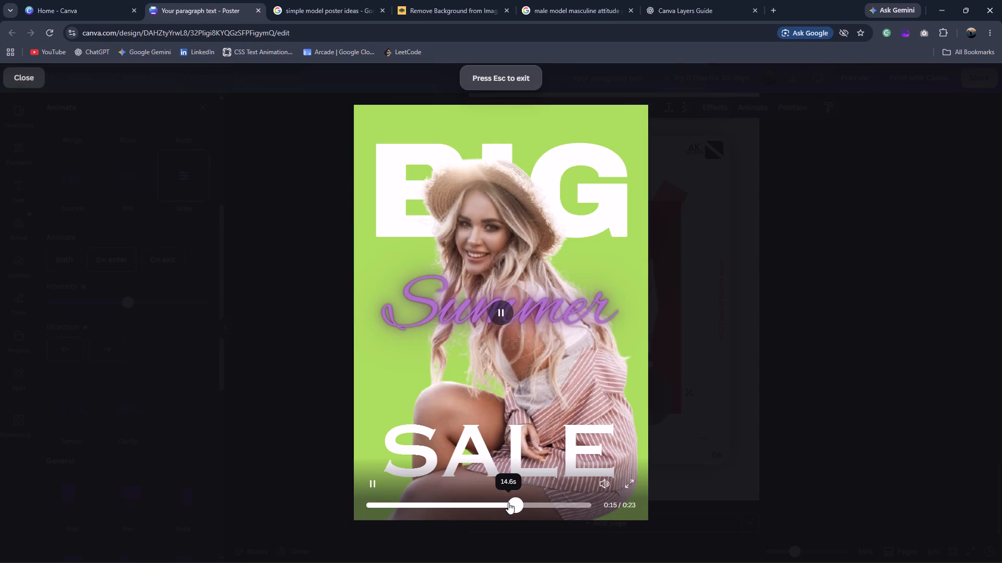
{"action": "left_click", "coordinate": [467, 509]}
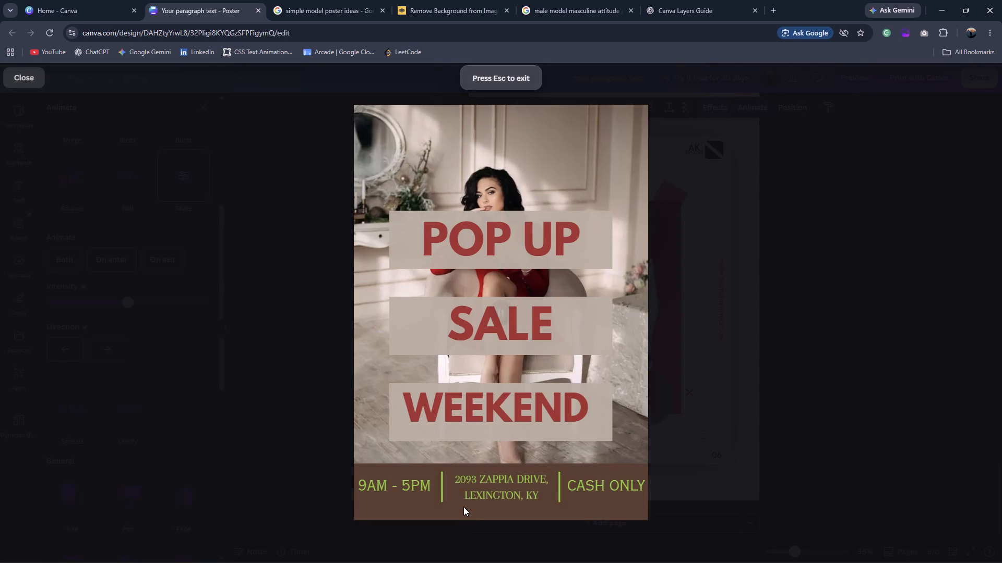
{"action": "left_click", "coordinate": [458, 506]}
{"action": "left_click", "coordinate": [443, 504]}
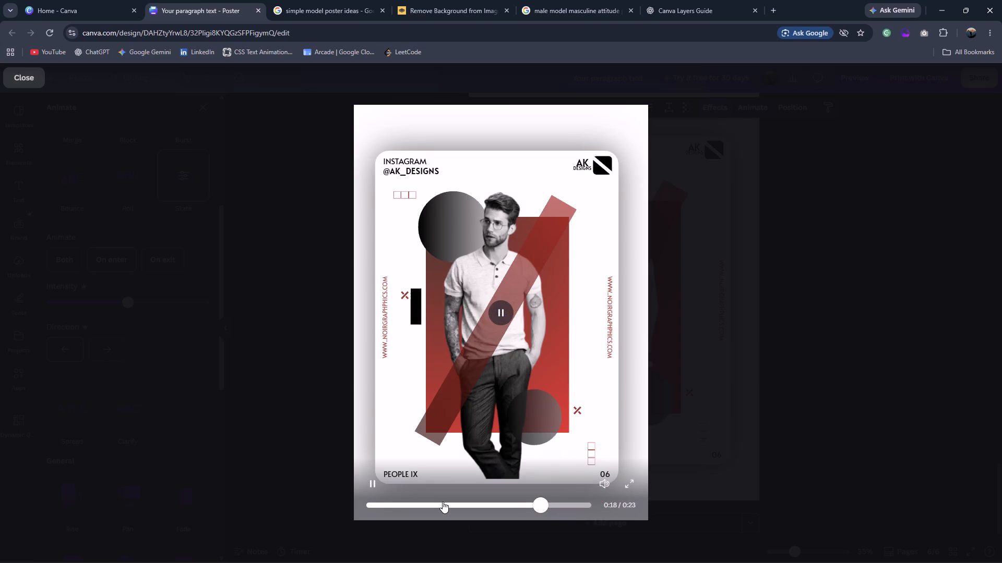
{"action": "left_click", "coordinate": [808, 372]}
{"action": "scroll", "coordinate": [808, 365], "scroll_direction": "down", "scroll_amount": 1}
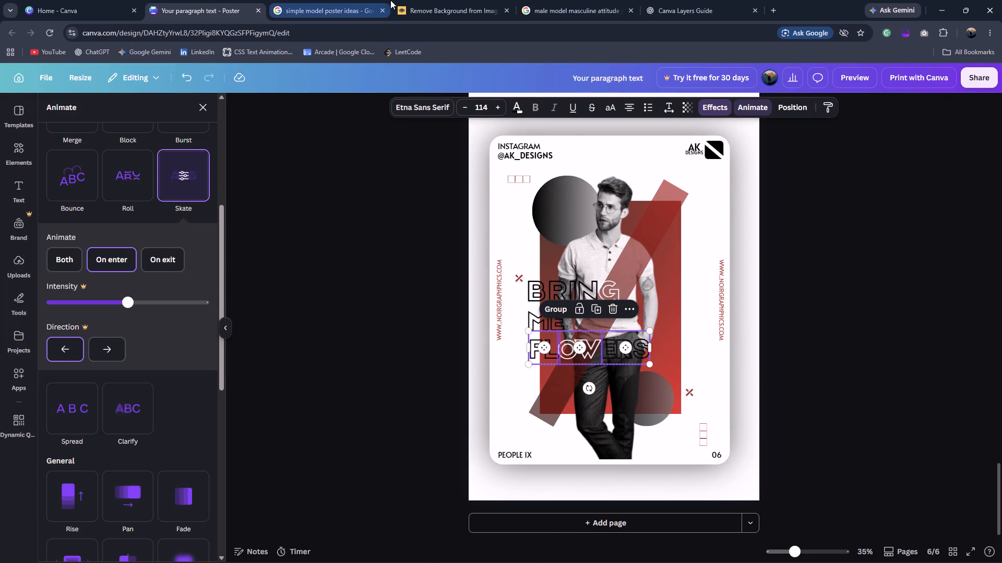
Browse the related Zeka Design posters in the image results and examine the Deconstruction poster up close.
{"action": "left_click", "coordinate": [350, 0]}
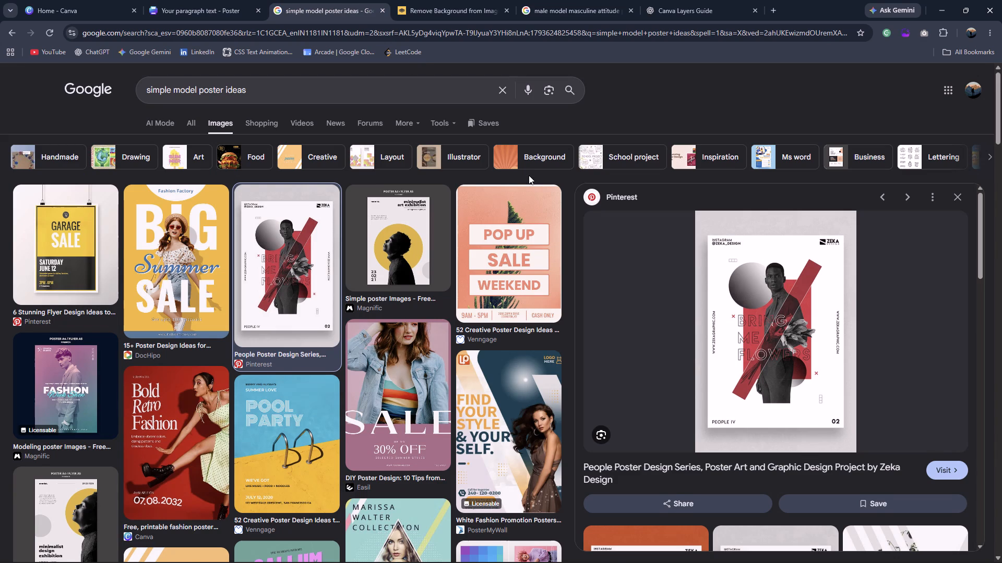
{"action": "scroll", "coordinate": [529, 175], "scroll_direction": "down", "scroll_amount": 5}
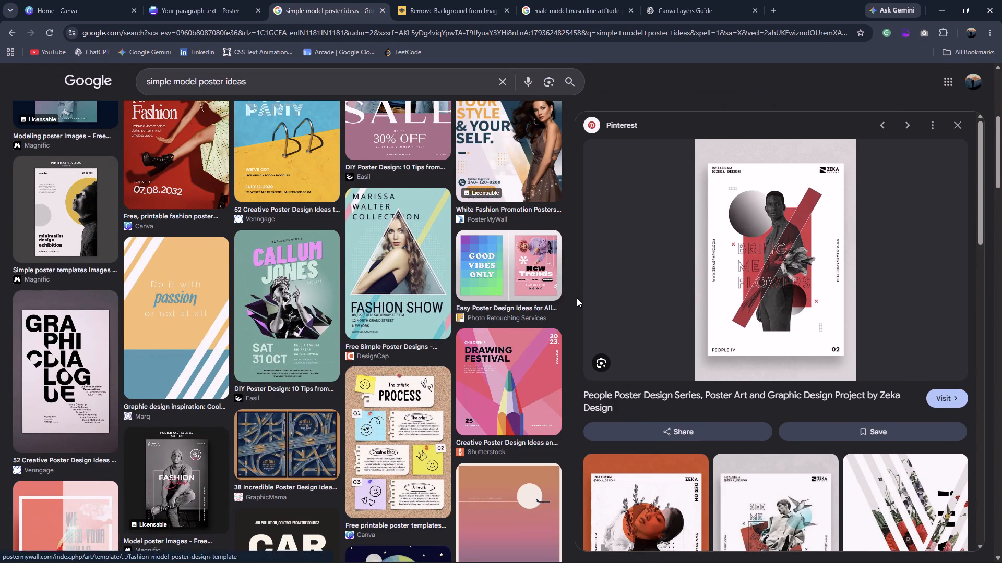
{"action": "scroll", "coordinate": [577, 298], "scroll_direction": "down", "scroll_amount": 2}
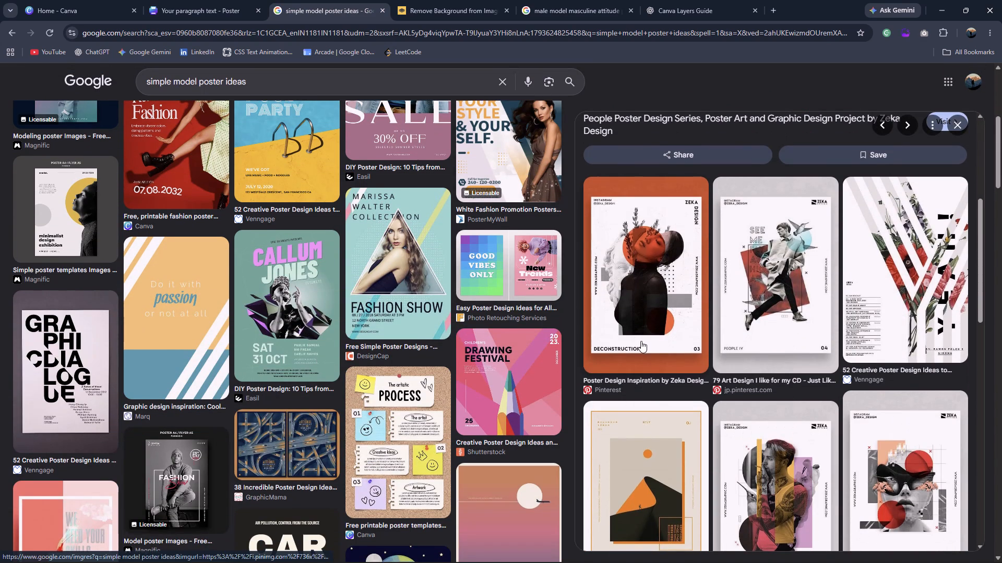
{"action": "left_click", "coordinate": [662, 297]}
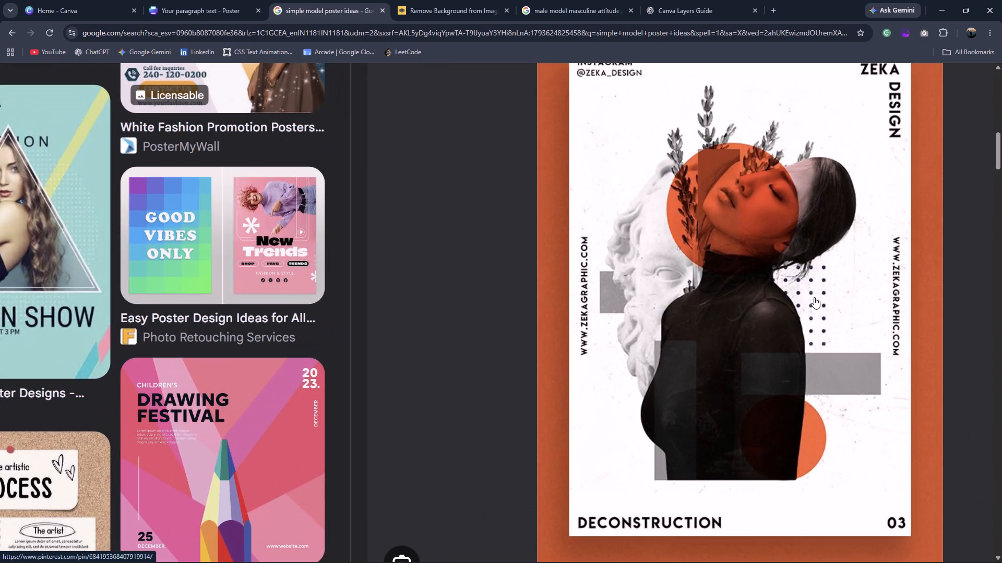
{"action": "scroll", "coordinate": [814, 297], "scroll_direction": "up", "scroll_amount": 1}
{"action": "scroll", "coordinate": [814, 297], "scroll_direction": "down", "scroll_amount": 5}
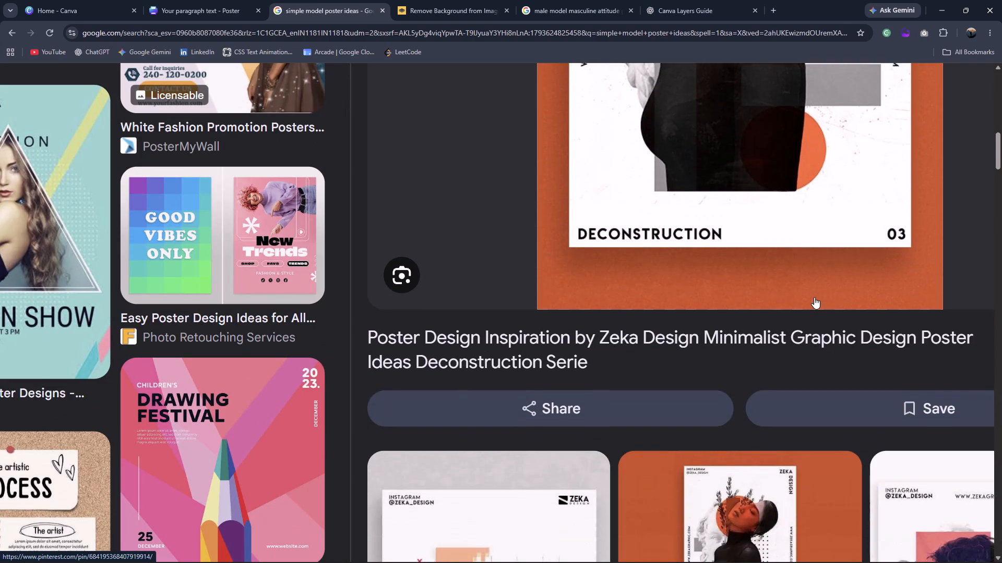
{"action": "scroll", "coordinate": [814, 297], "scroll_direction": "right", "scroll_amount": 7}
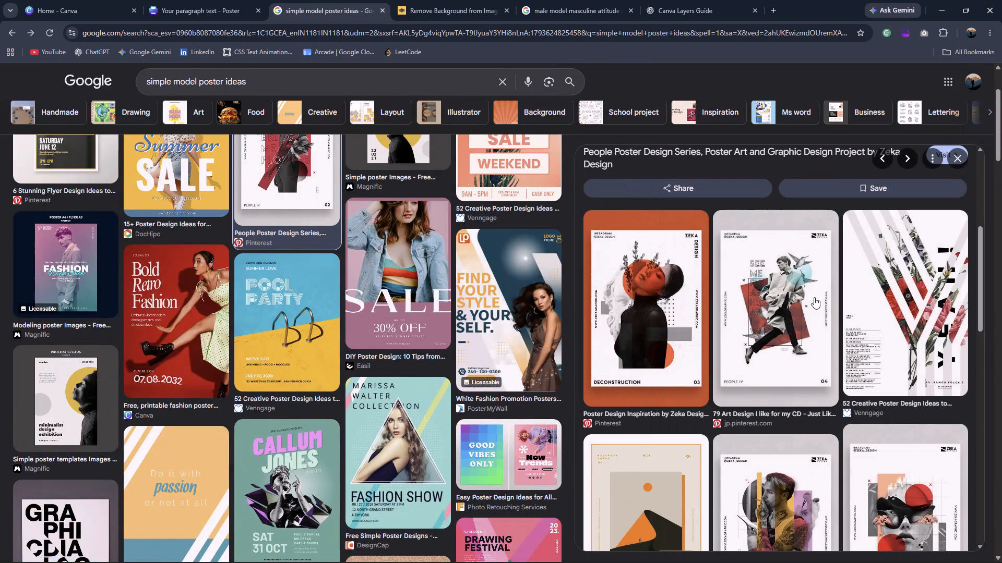
Change the male model image search to "female model nonchalant pose standing" and run it.
{"action": "left_click", "coordinate": [579, 3]}
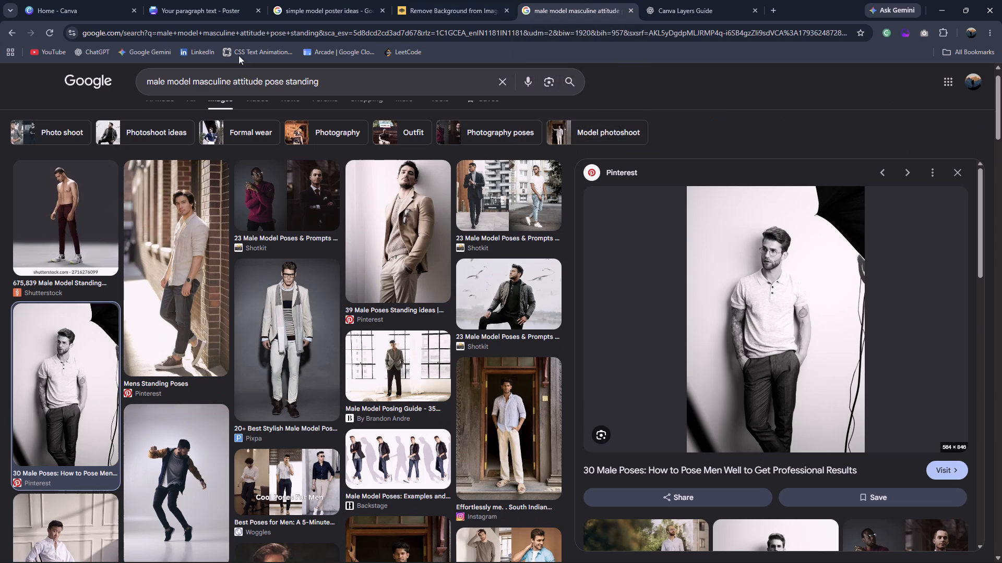
{"action": "double_click", "coordinate": [218, 82]}
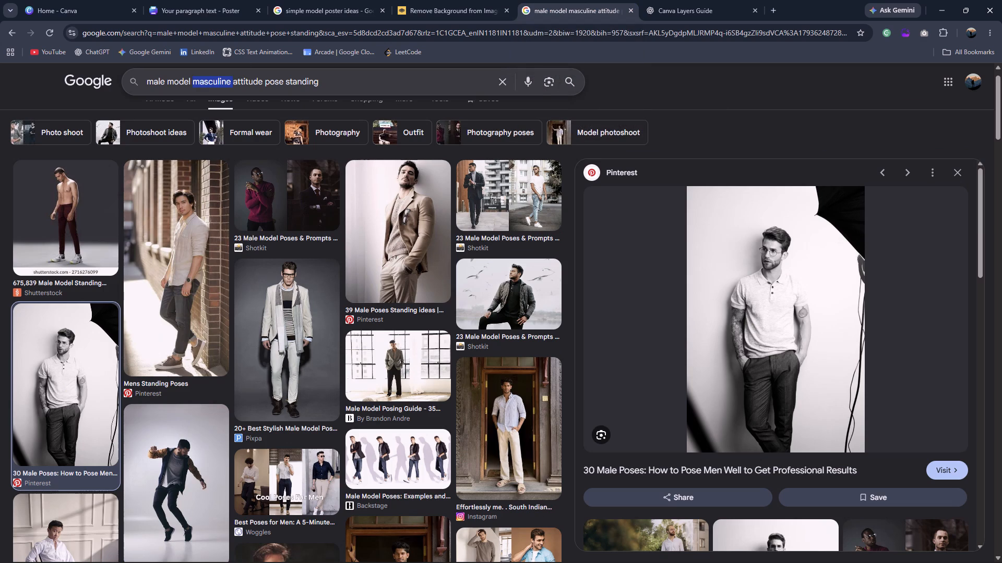
{"action": "key", "text": "BackSpace"}
{"action": "key", "text": "BackSpace"}
{"action": "key", "text": "space"}
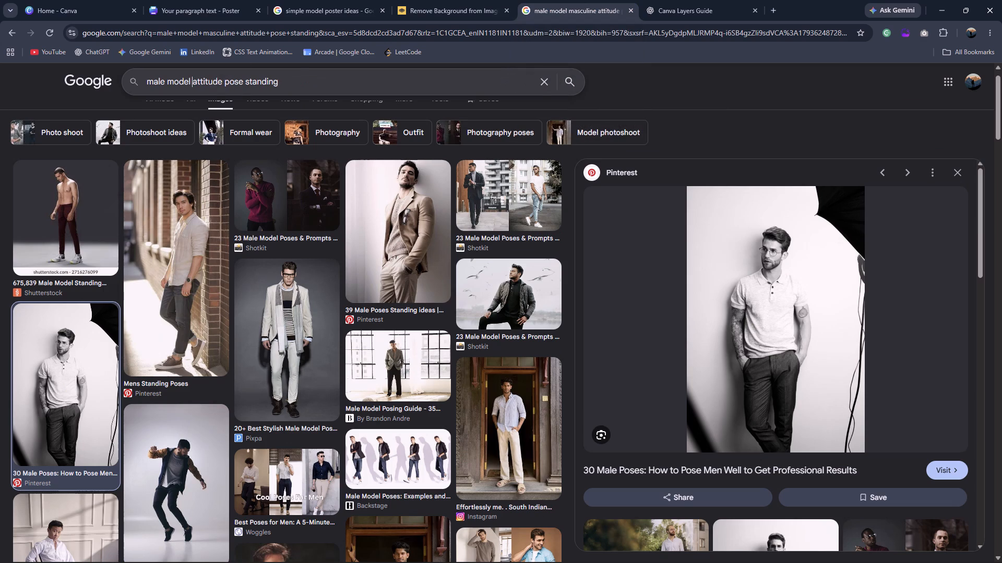
{"action": "left_click", "coordinate": [148, 83]}
{"action": "type", "text": "FE"}
{"action": "key", "text": "BackSpace"}
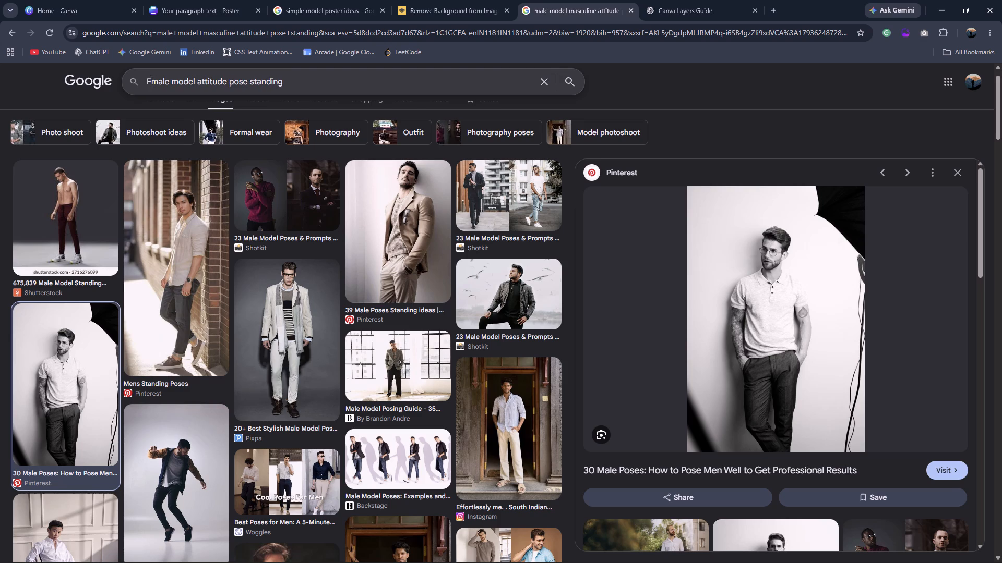
{"action": "key", "text": "BackSpace"}
{"action": "type", "text": "fw"}
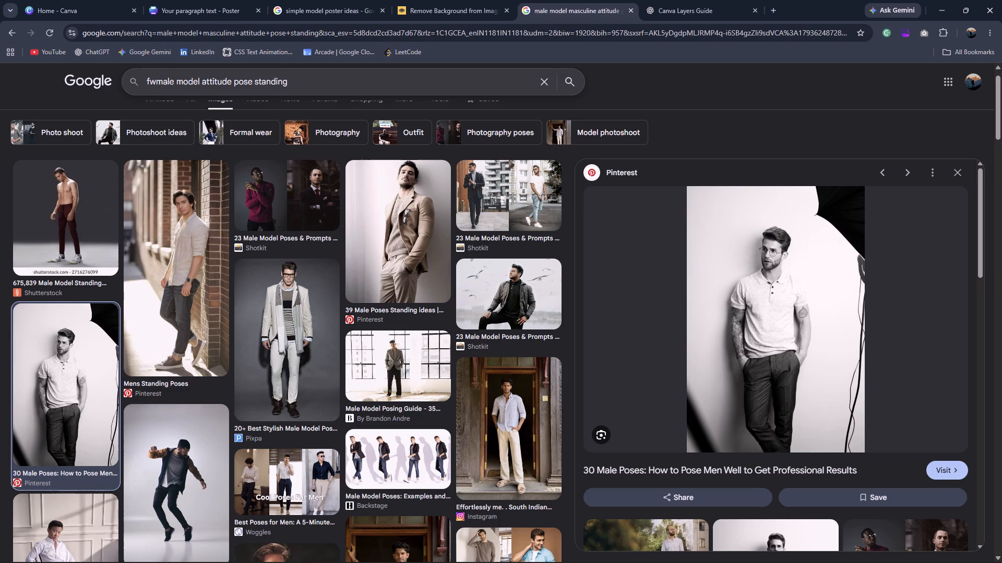
{"action": "key", "text": "BackSpace"}
{"action": "key", "text": "e"}
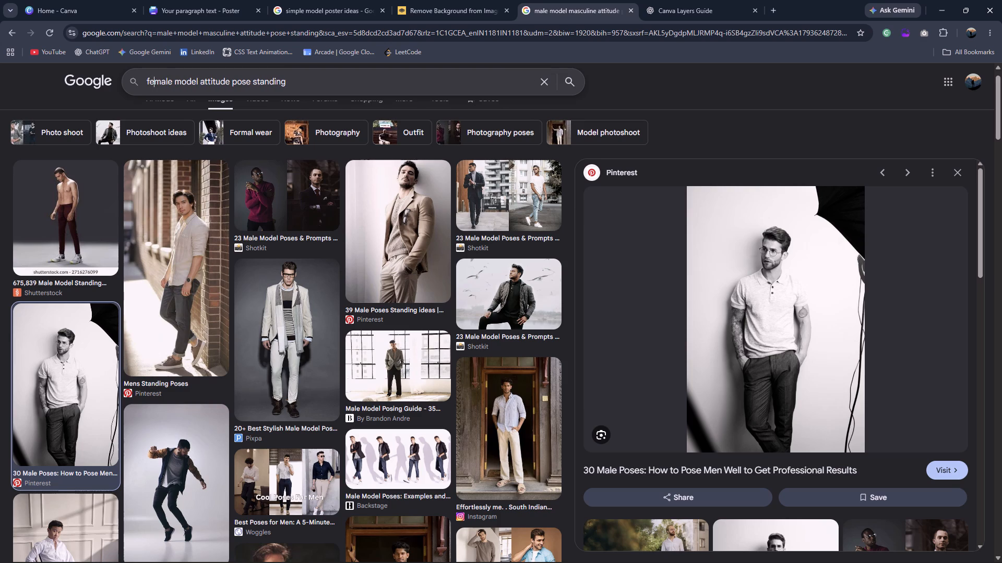
{"action": "double_click", "coordinate": [217, 87]}
{"action": "key", "text": "m"}
{"action": "key", "text": "BackSpace"}
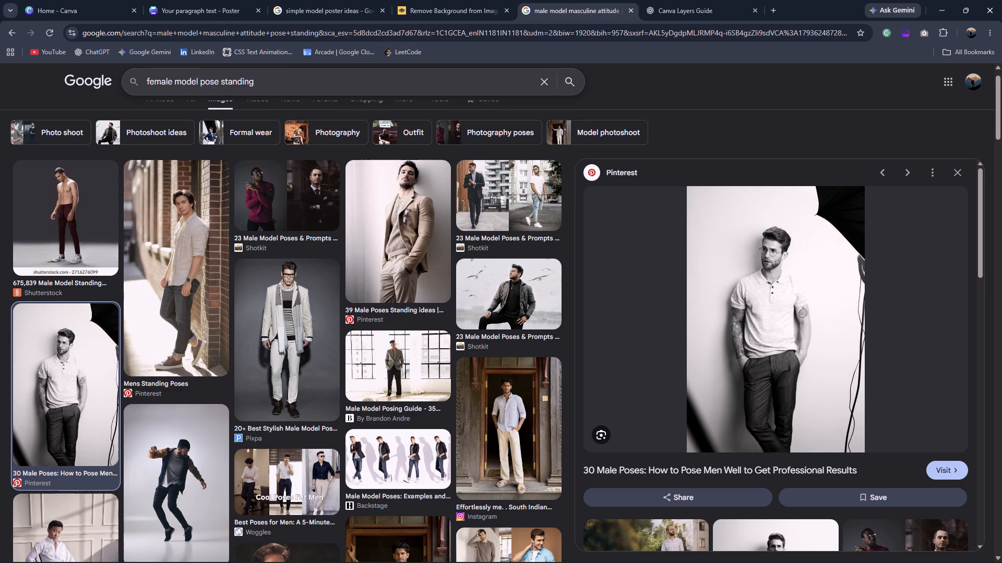
{"action": "type", "text": "nonchalant"}
{"action": "key", "text": "space"}
{"action": "key", "text": "Return"}
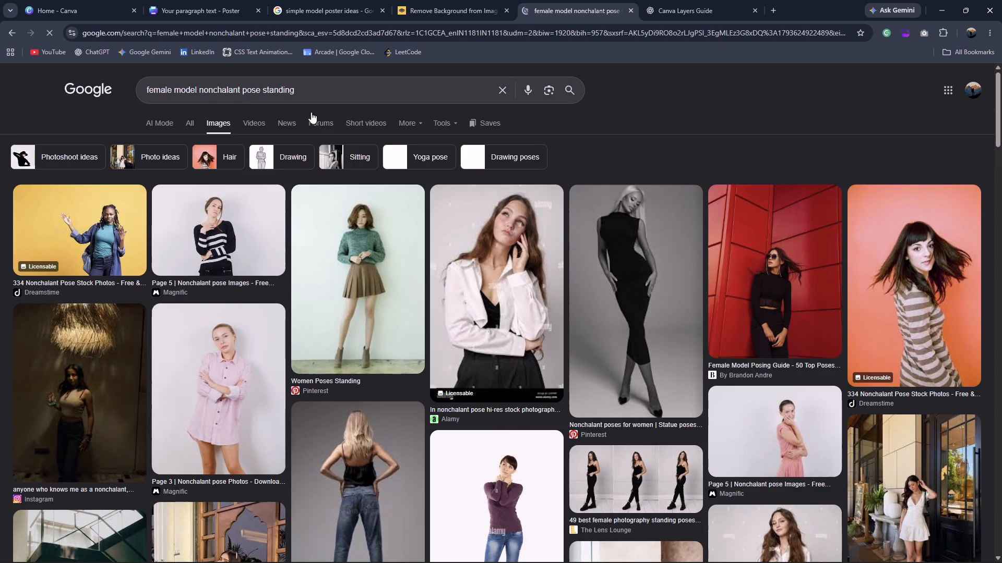
Refine the image search to "female model nonchalant pose not smiling sexy" and look over the first results.
{"action": "double_click", "coordinate": [283, 91]}
{"action": "key", "text": "BackSpace"}
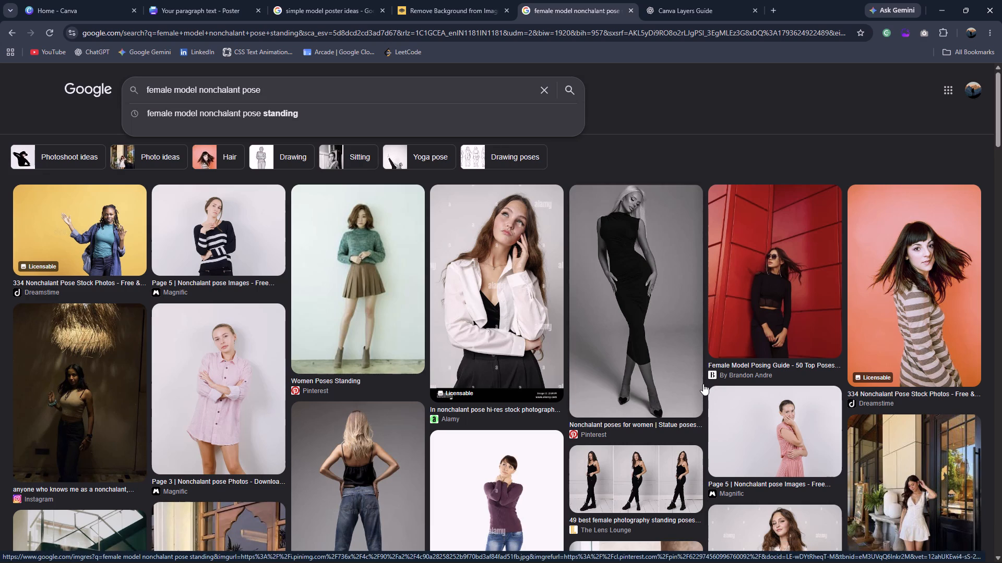
{"action": "type", "text": "not smiling"}
{"action": "key", "text": "space"}
{"action": "type", "text": "sexy"}
{"action": "key", "text": "Return"}
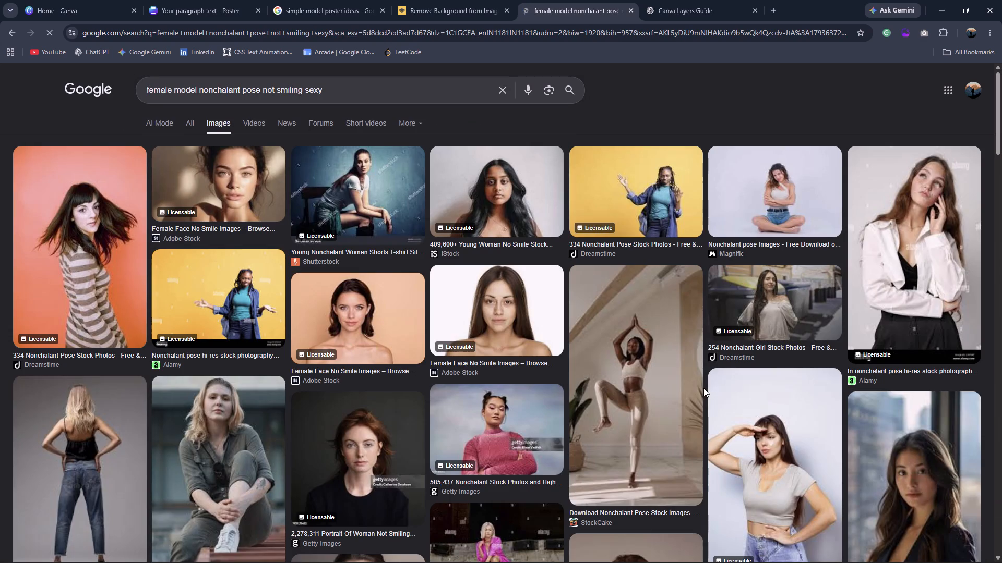
{"action": "scroll", "coordinate": [433, 369], "scroll_direction": "down", "scroll_amount": 2}
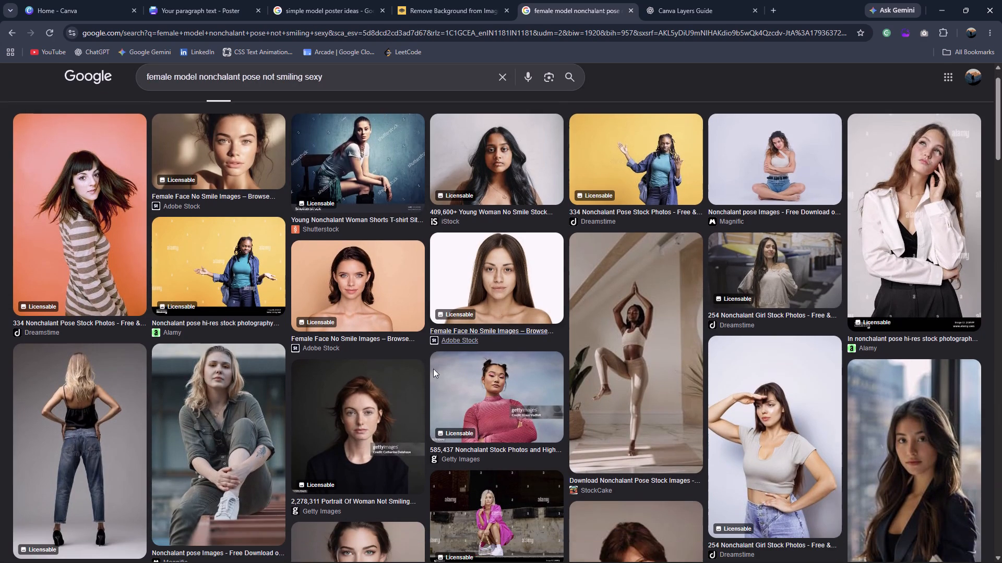
{"action": "scroll", "coordinate": [422, 322], "scroll_direction": "up", "scroll_amount": 2}
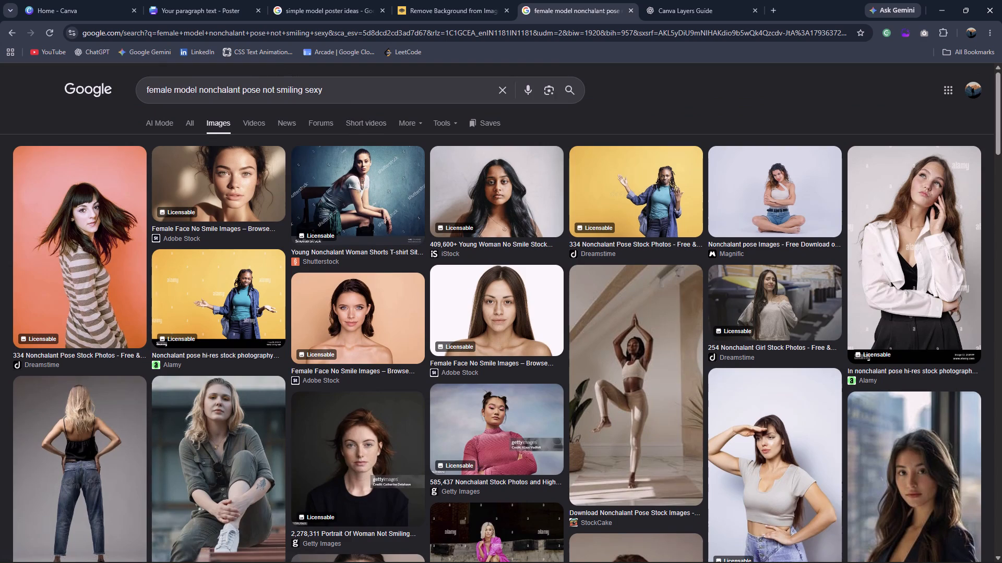
Shorten the image search to "female model nonchalant pose sexy" and browse the results for a suitable model photo.
{"action": "left_click_drag", "start_coordinate": [268, 87], "coordinate": [293, 89]}
{"action": "key", "text": "BackSpace"}
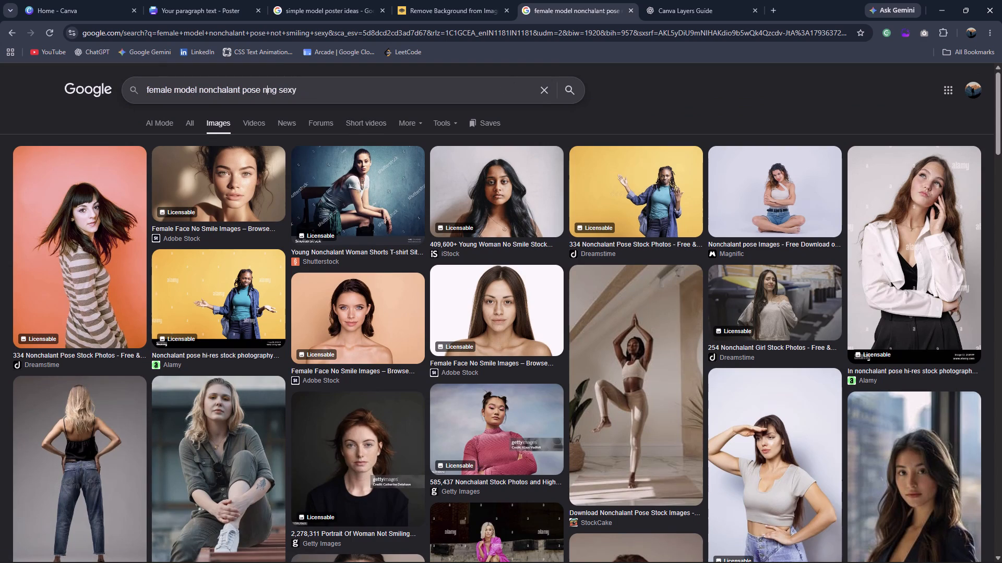
{"action": "key", "text": "Right"}
{"action": "key", "text": "Right"}
{"action": "key", "text": "BackSpace"}
{"action": "key", "text": "BackSpace"}
{"action": "key", "text": "BackSpace"}
{"action": "key", "text": "BackSpace"}
{"action": "key", "text": "Return"}
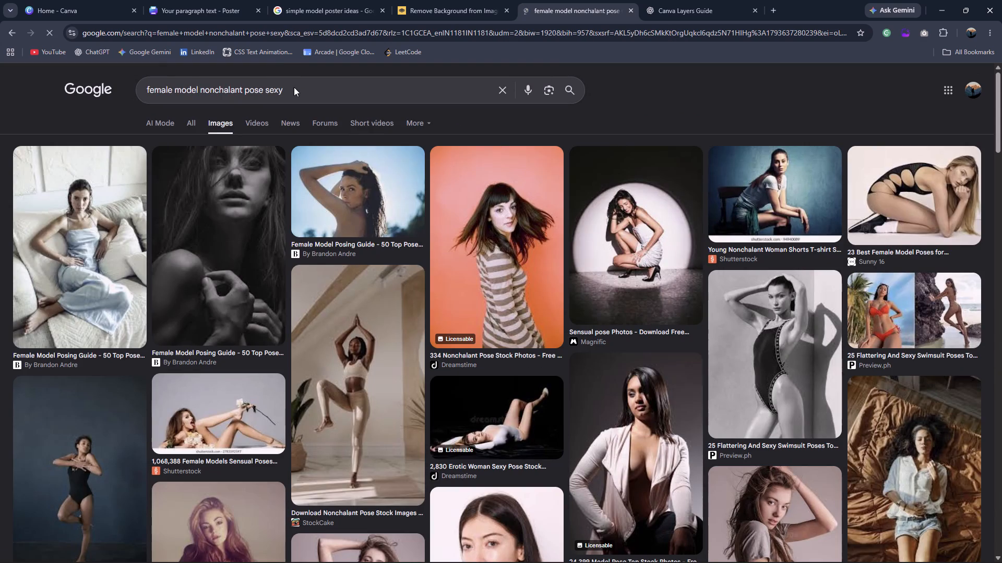
{"action": "scroll", "coordinate": [628, 347], "scroll_direction": "down", "scroll_amount": 7}
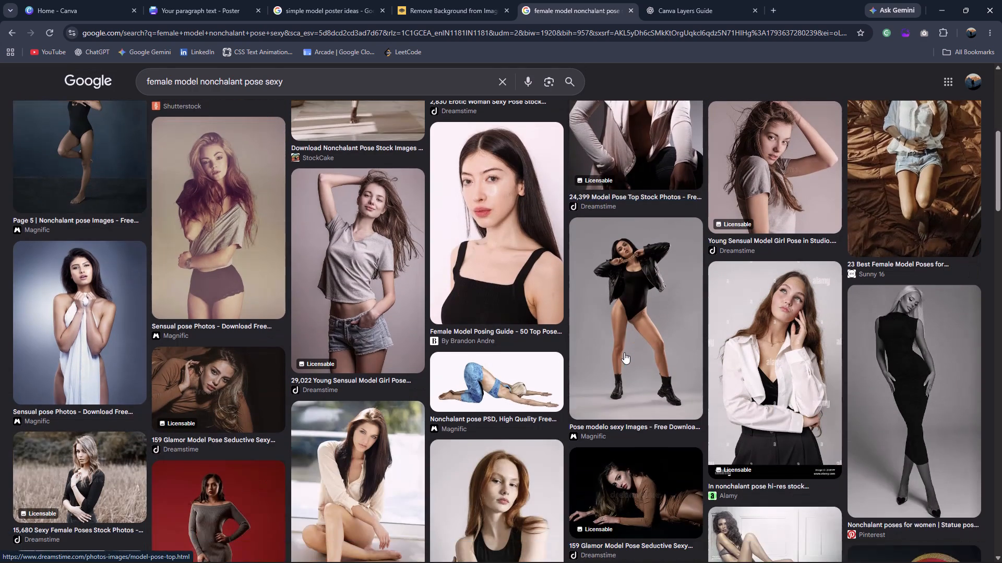
{"action": "scroll", "coordinate": [624, 352], "scroll_direction": "down", "scroll_amount": 8}
{"action": "scroll", "coordinate": [624, 352], "scroll_direction": "up", "scroll_amount": 12}
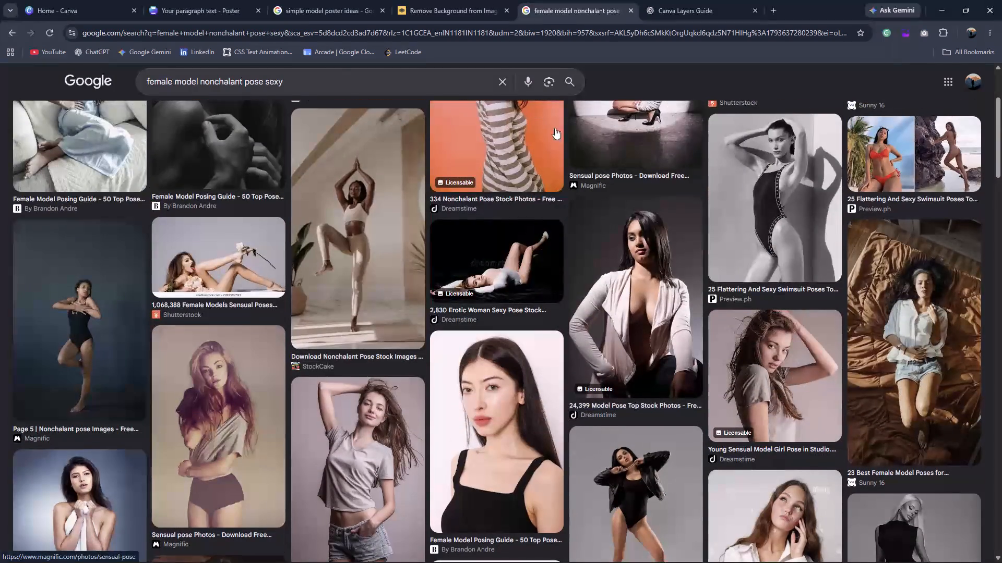
Clear the search query and delete the two most recent searches from the history, including "female model nonchalant pose not smiling sexy".
{"action": "left_click", "coordinate": [498, 76]}
{"action": "left_click", "coordinate": [561, 105]}
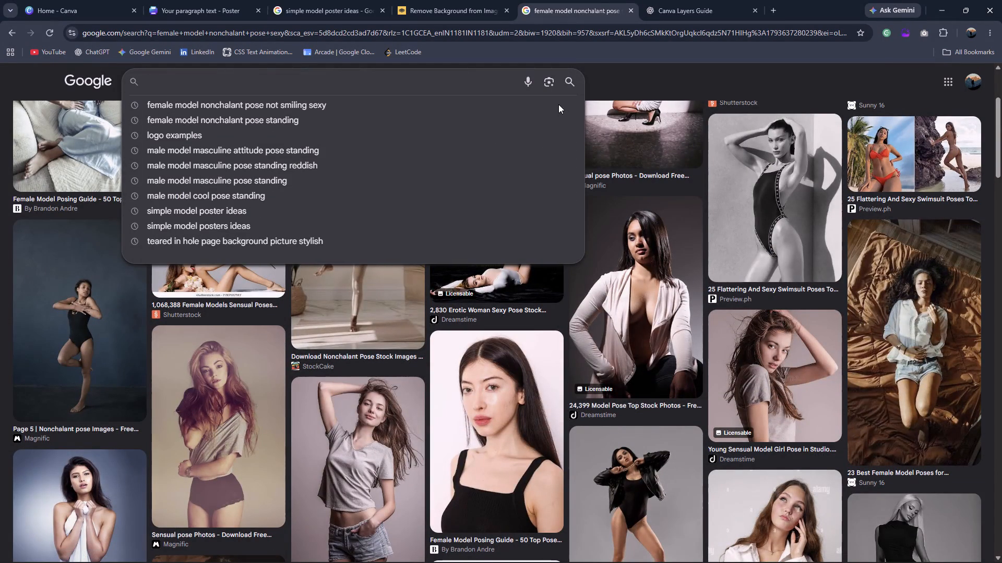
{"action": "left_click", "coordinate": [563, 104]}
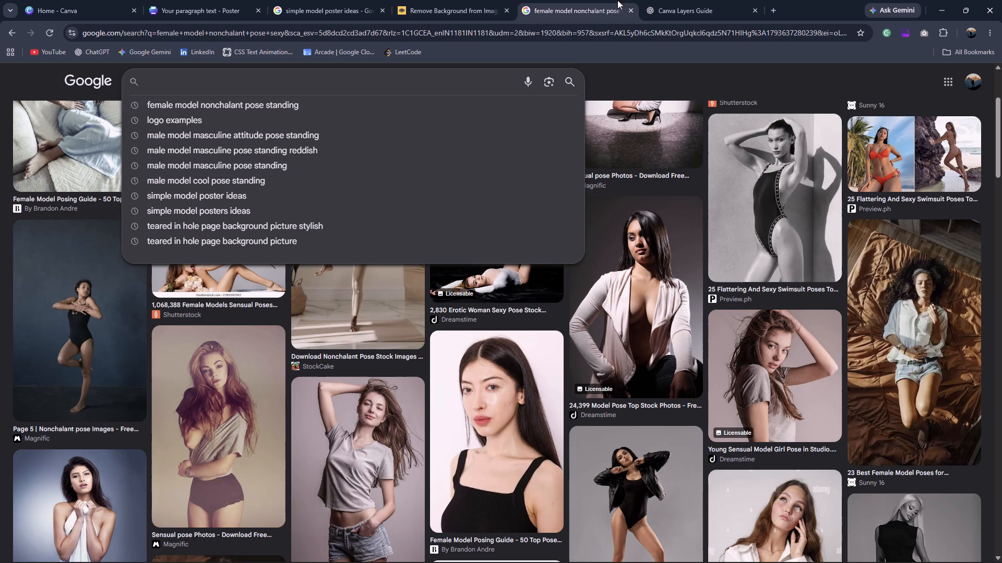
{"action": "left_click", "coordinate": [810, 0]}
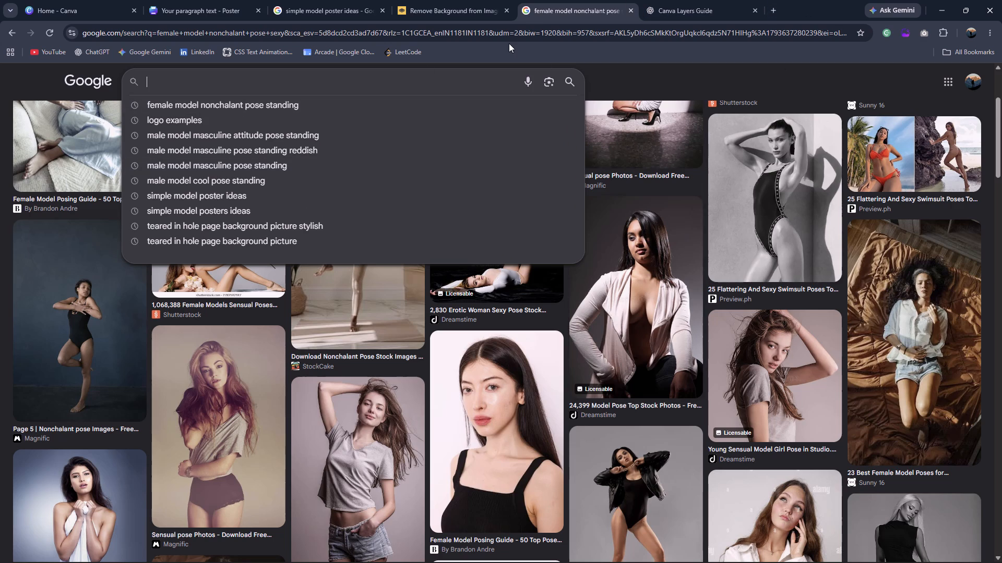
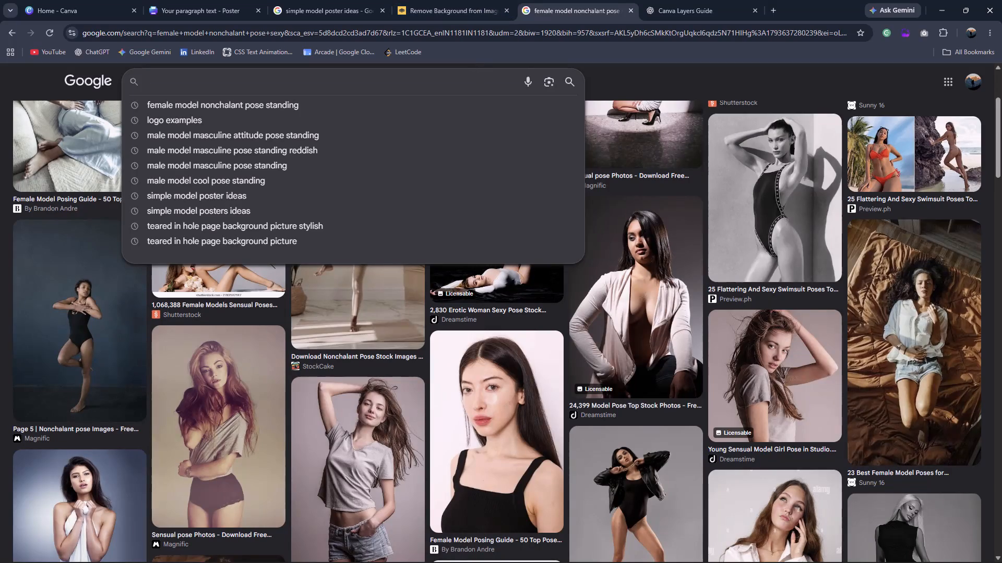
Delete "female model nonchalant pose standing" from the search history.
{"action": "left_click", "coordinate": [561, 102]}
Search images for "asian model cool gothic pose model" and look over the first results.
{"action": "left_click", "coordinate": [459, 88]}
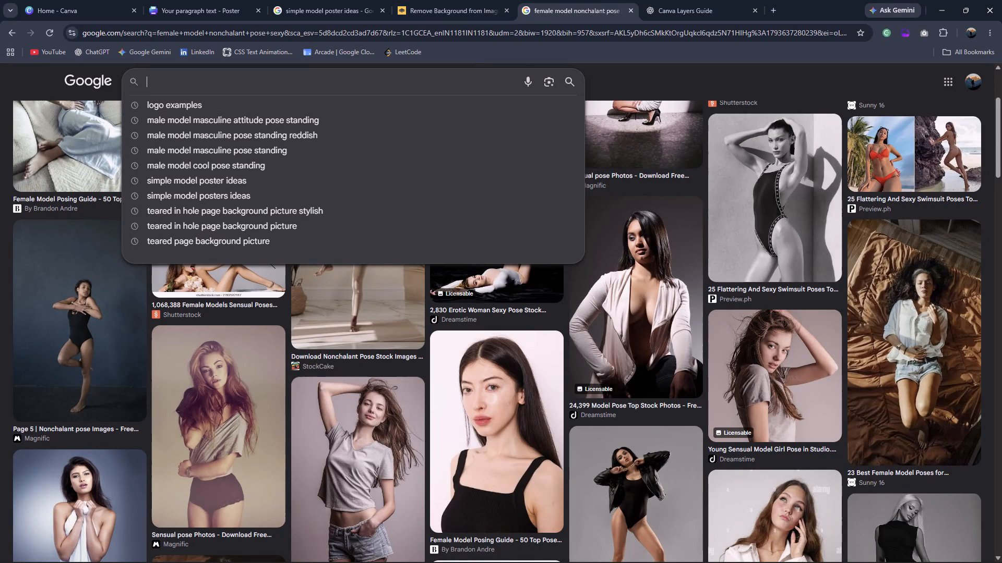
{"action": "type", "text": "asian model"}
{"action": "key", "text": "space"}
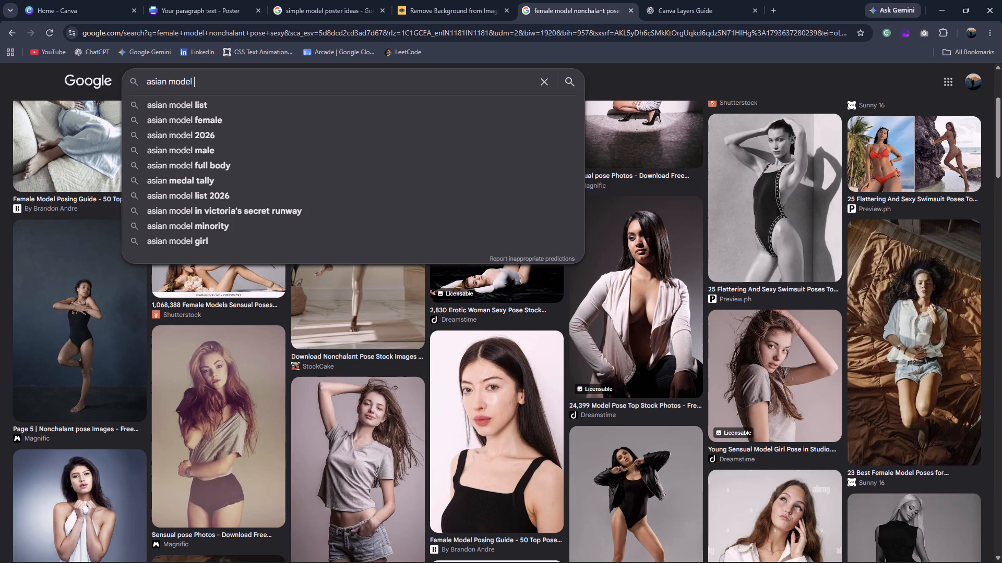
{"action": "key", "text": "h"}
{"action": "key", "text": "BackSpace"}
{"action": "type", "text": "cool gothic pose model"}
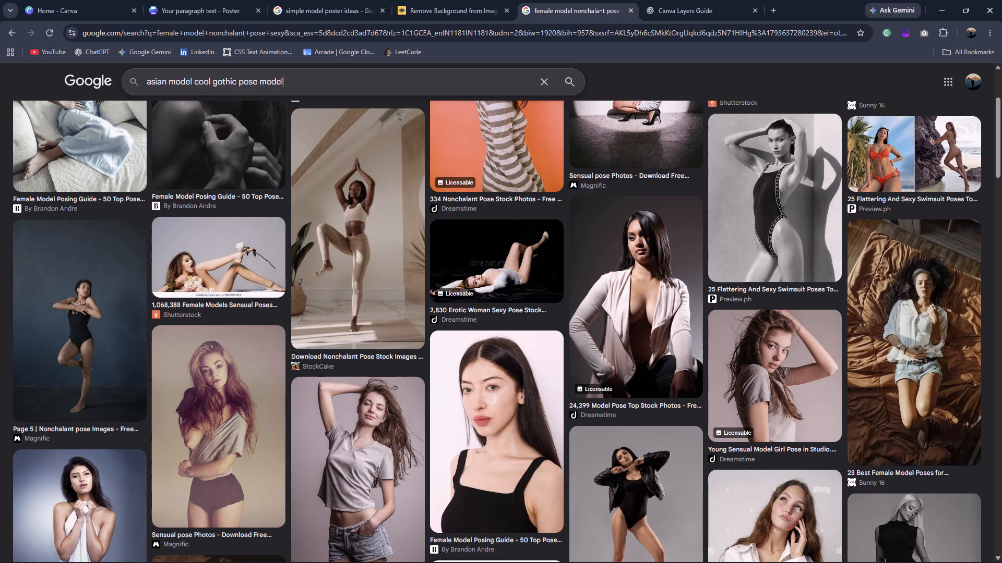
{"action": "key", "text": "Return"}
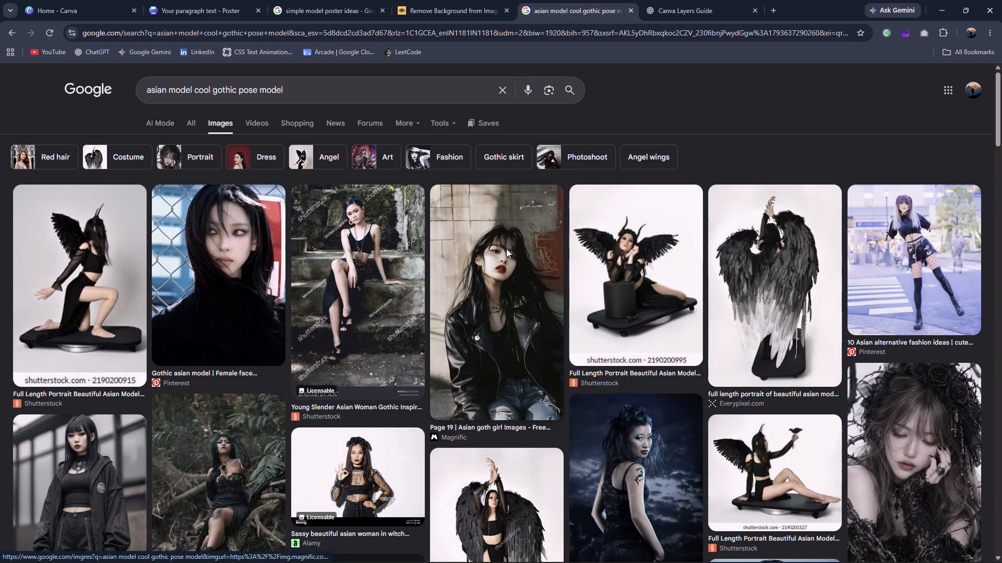
{"action": "scroll", "coordinate": [488, 387], "scroll_direction": "down", "scroll_amount": 5}
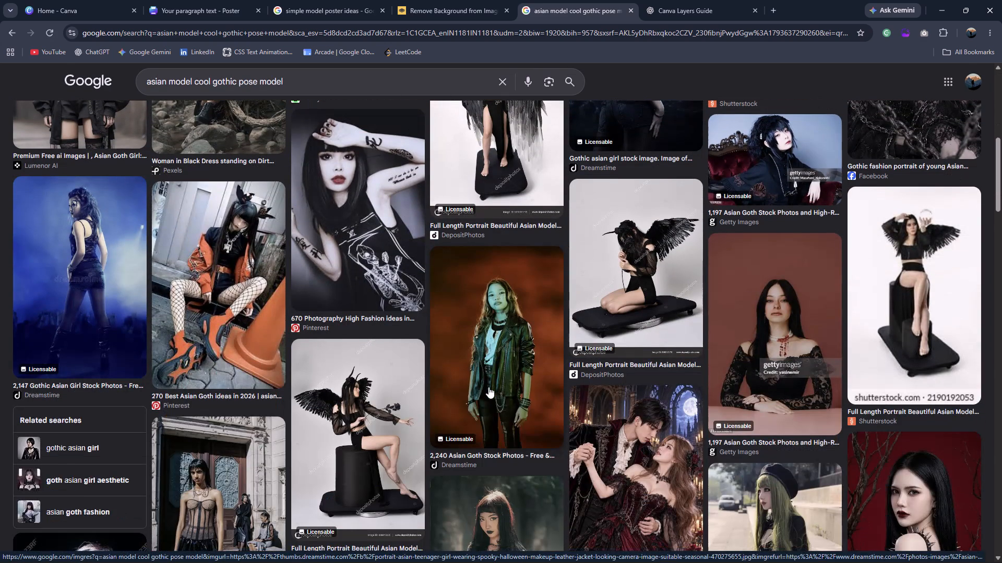
Remove "gothic" from the query and run the image search for "asian model cool pose model".
{"action": "scroll", "coordinate": [488, 387], "scroll_direction": "up", "scroll_amount": 8}
{"action": "double_click", "coordinate": [217, 91]}
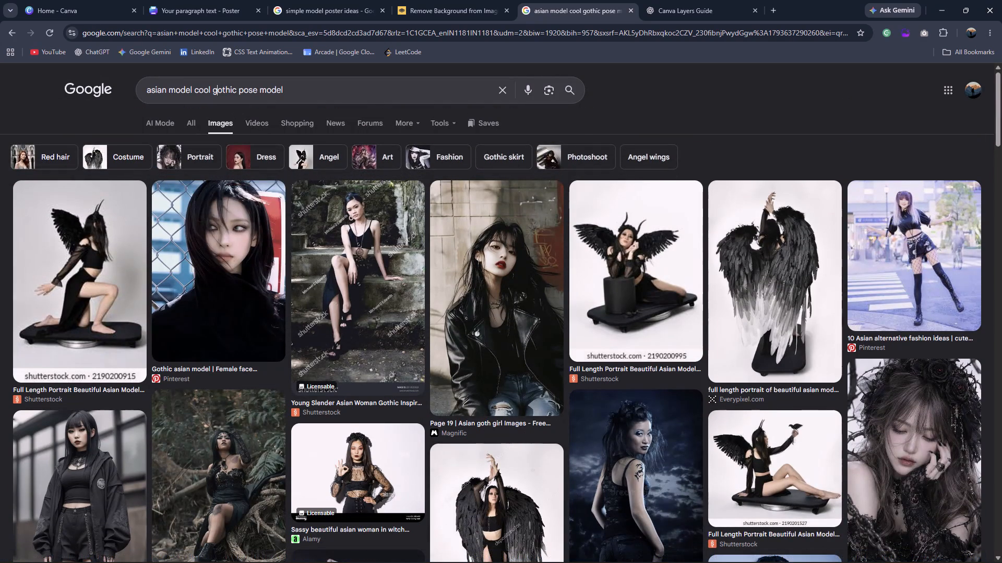
{"action": "key", "text": "BackSpace"}
{"action": "key", "text": "BackSpace"}
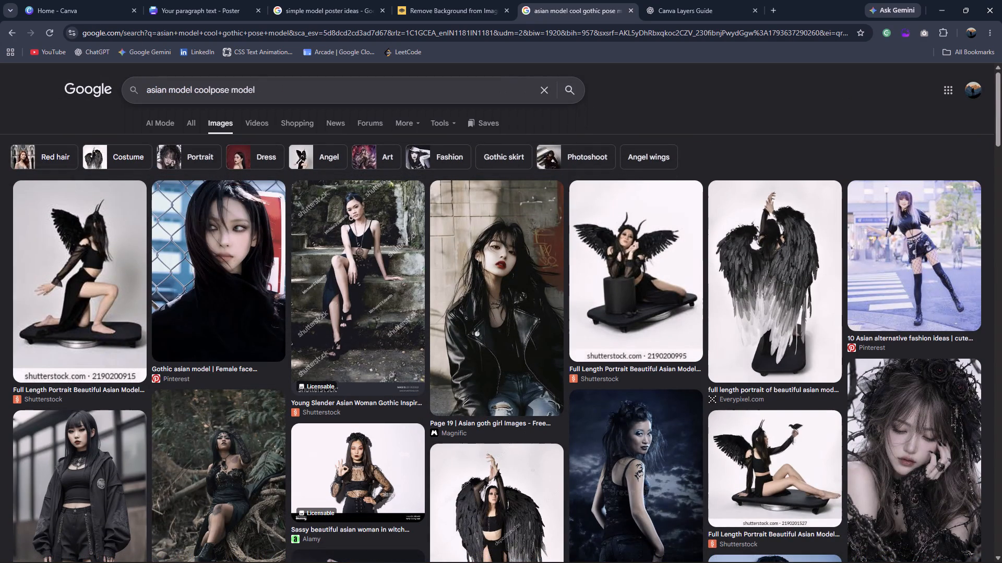
{"action": "key", "text": "space"}
{"action": "key", "text": "Return"}
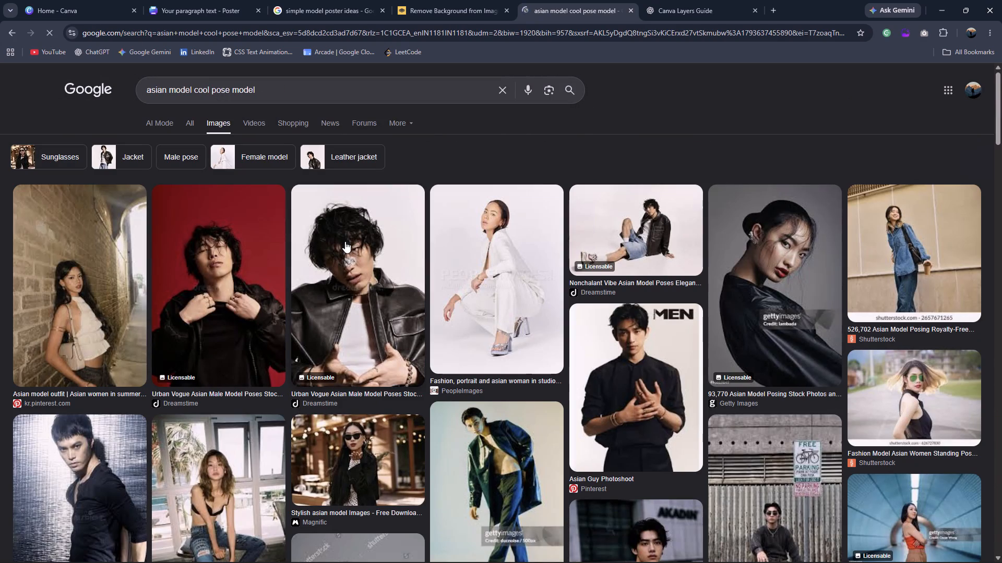
Refine the image search to "asian girl model cool pose model" and run it.
{"action": "left_click", "coordinate": [172, 90]}
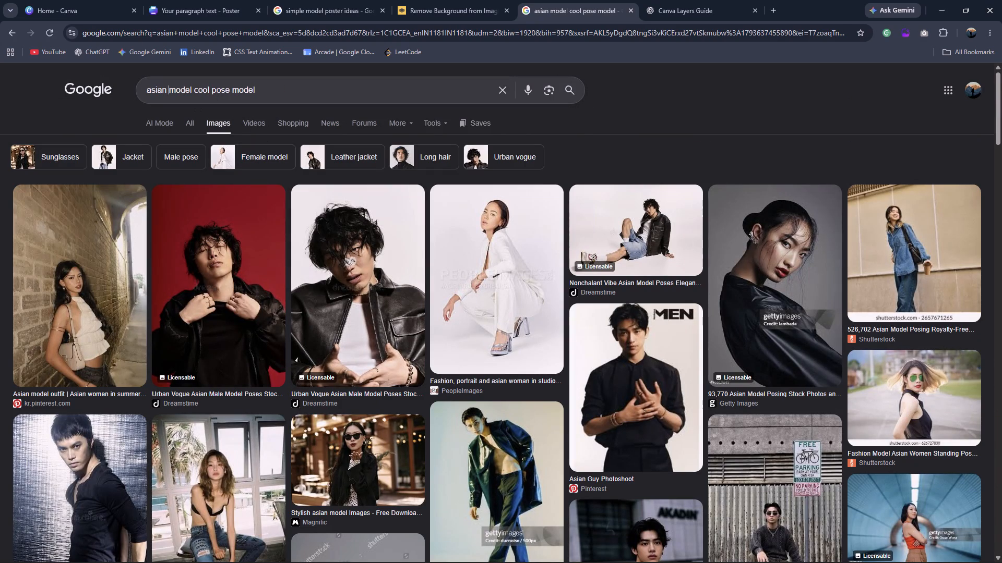
{"action": "type", "text": "girl"}
{"action": "key", "text": "space"}
{"action": "key", "text": "Return"}
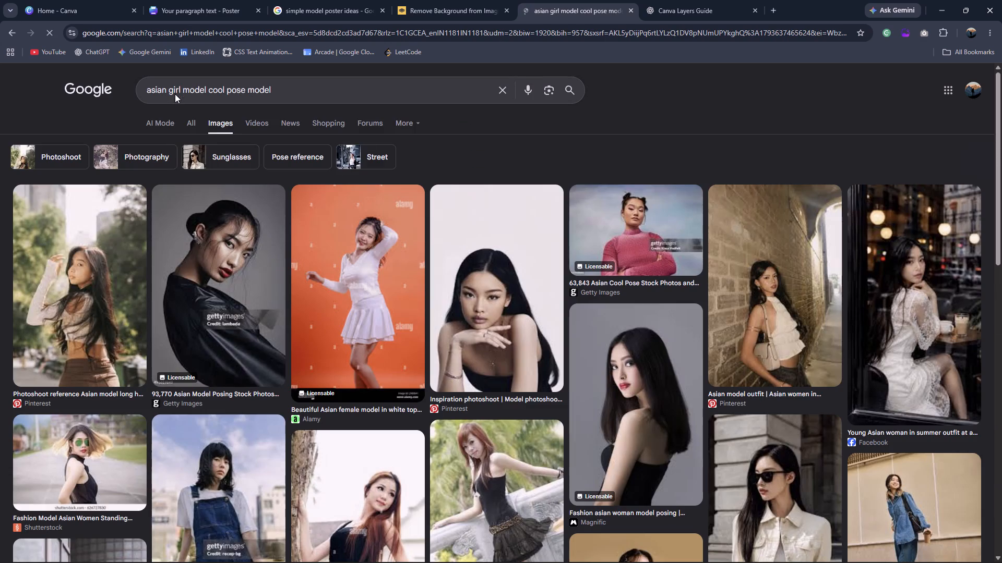
Add "gothic" to the end of the image search, preview the black leather jacket girl photo from Magnific, and check its related images.
{"action": "left_click", "coordinate": [315, 94]}
{"action": "key", "text": "space"}
{"action": "type", "text": "gothic"}
{"action": "key", "text": "Return"}
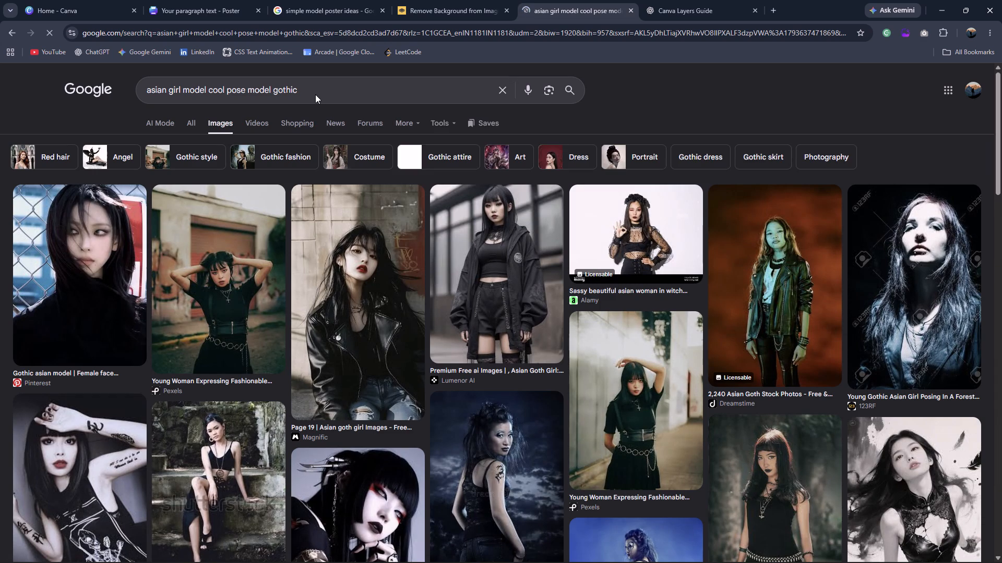
{"action": "left_click", "coordinate": [386, 224]}
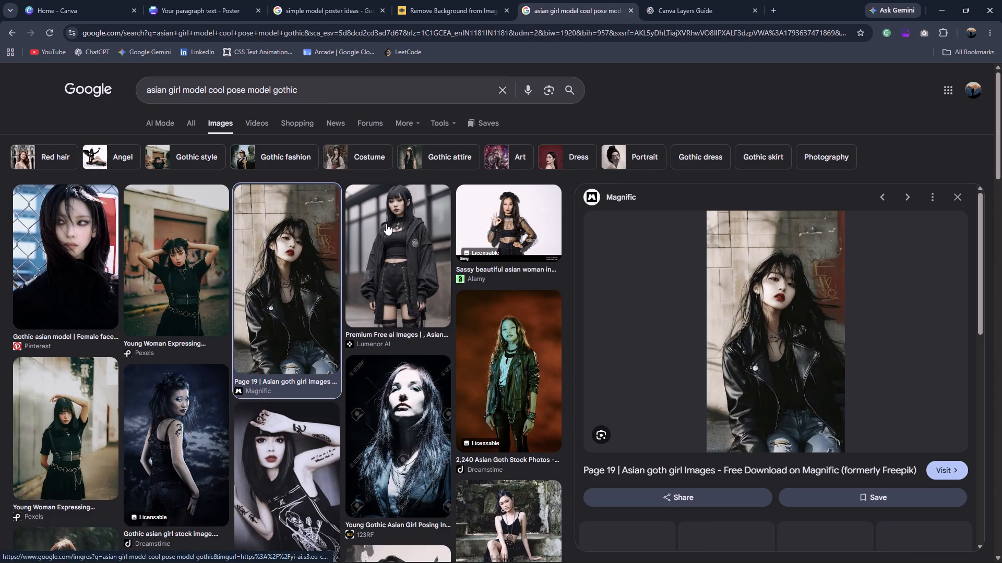
{"action": "scroll", "coordinate": [684, 345], "scroll_direction": "down", "scroll_amount": 2}
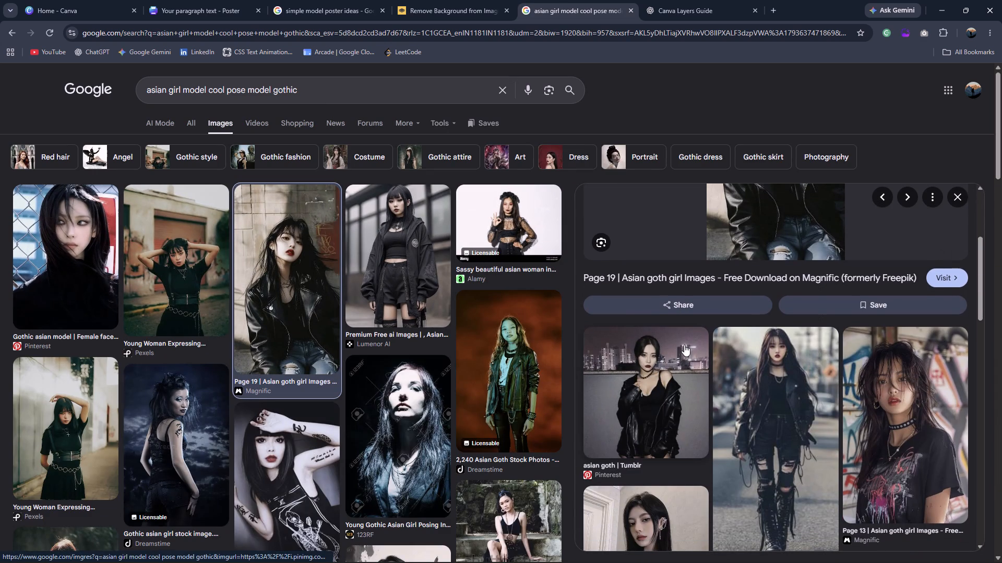
{"action": "scroll", "coordinate": [771, 300], "scroll_direction": "up", "scroll_amount": 5}
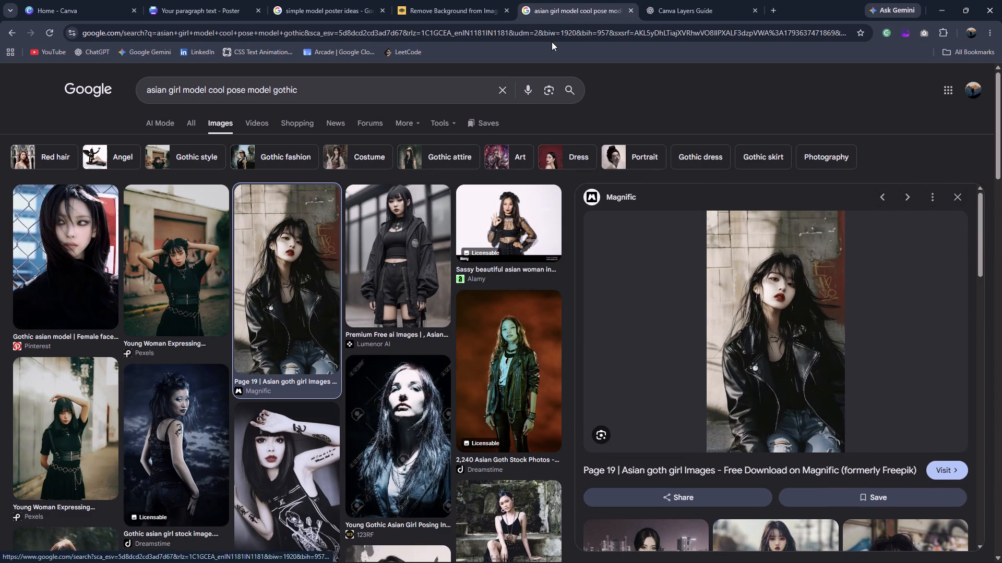
Go back to the "simple model poster ideas" results, close the image preview, and browse the results for another poster design reference.
{"action": "left_click", "coordinate": [223, 0]}
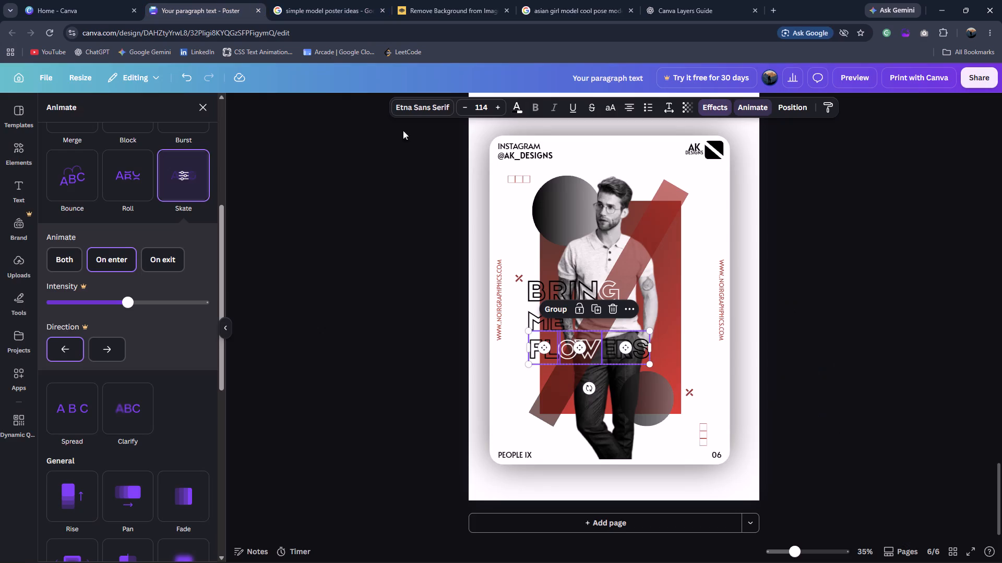
{"action": "left_click", "coordinate": [333, 0]}
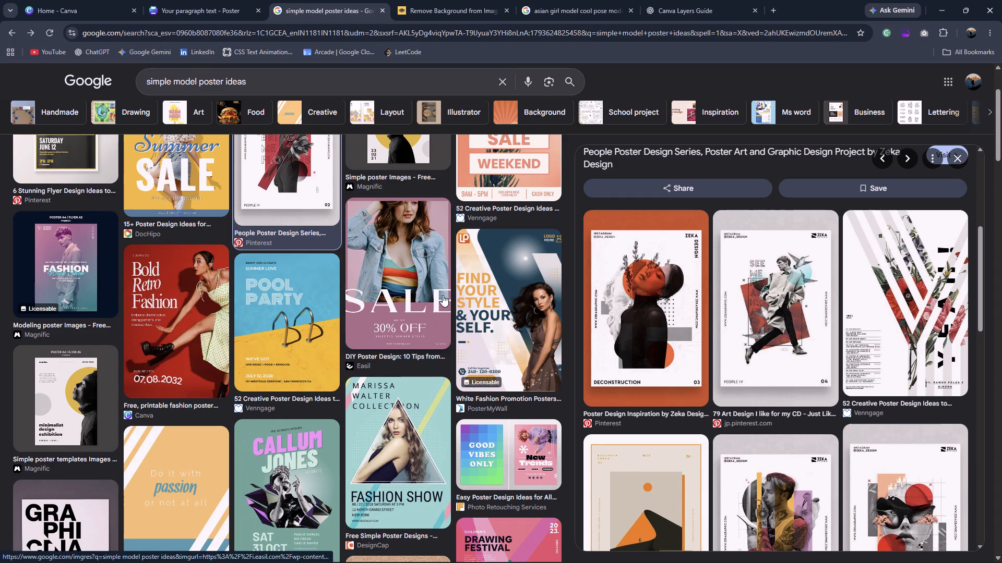
{"action": "scroll", "coordinate": [443, 295], "scroll_direction": "down", "scroll_amount": 2}
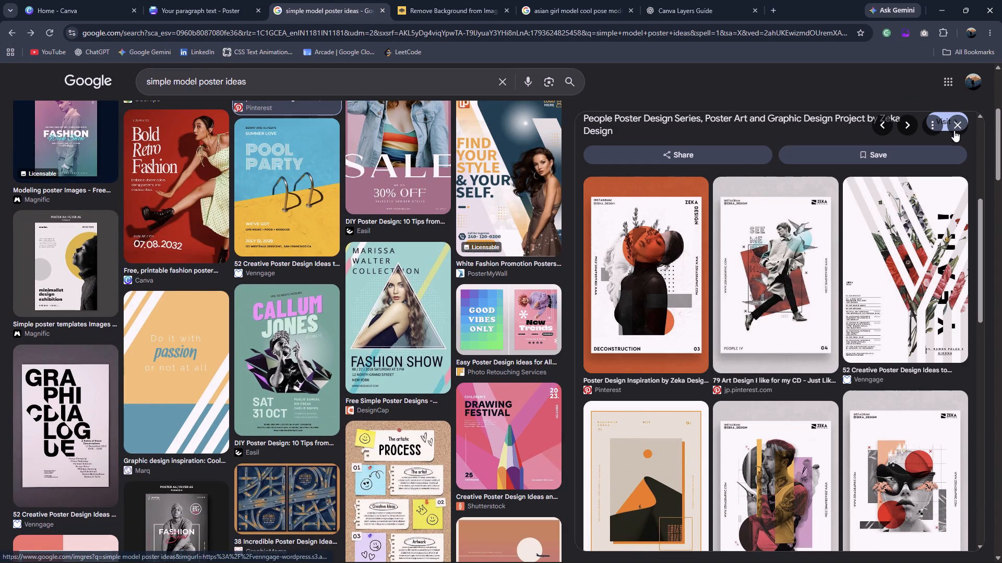
{"action": "left_click", "coordinate": [955, 121]}
{"action": "scroll", "coordinate": [578, 307], "scroll_direction": "down", "scroll_amount": 6}
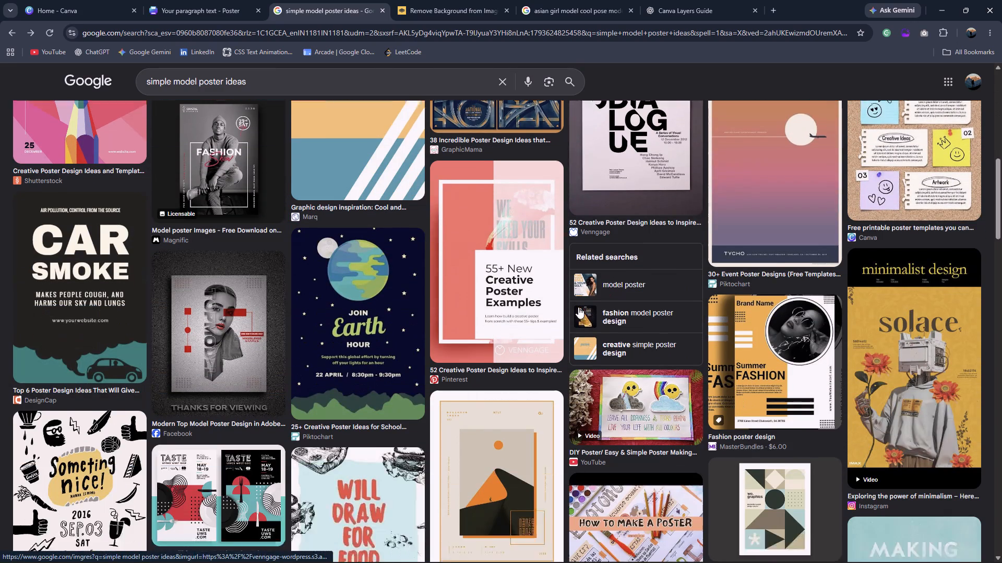
{"action": "scroll", "coordinate": [578, 307], "scroll_direction": "down", "scroll_amount": 4}
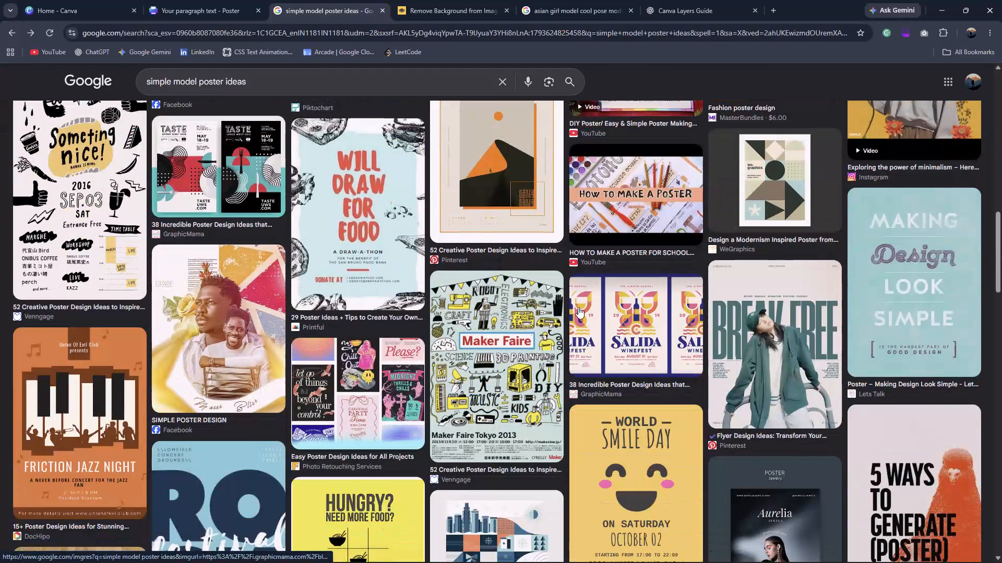
{"action": "scroll", "coordinate": [578, 307], "scroll_direction": "down", "scroll_amount": 11}
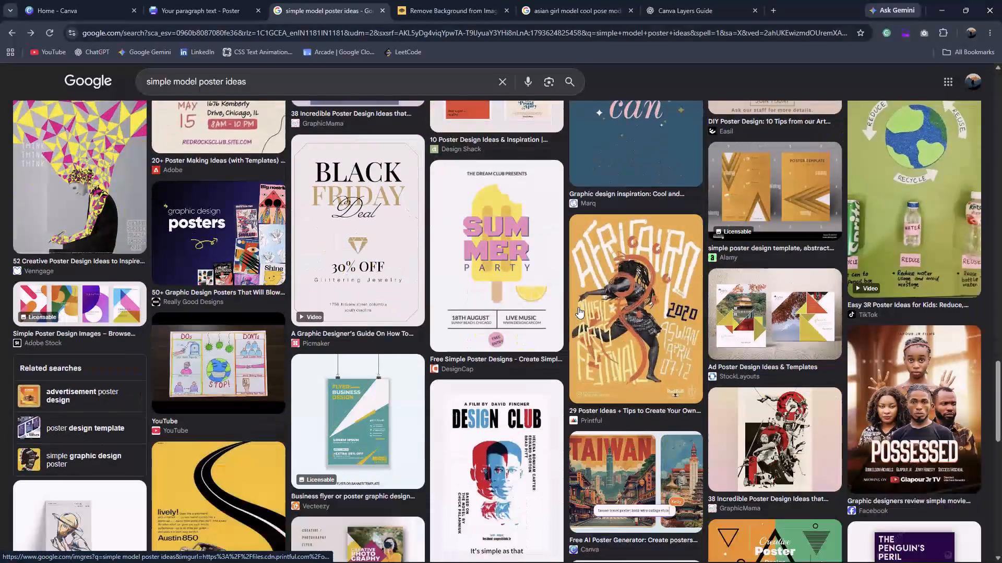
{"action": "scroll", "coordinate": [578, 307], "scroll_direction": "down", "scroll_amount": 7}
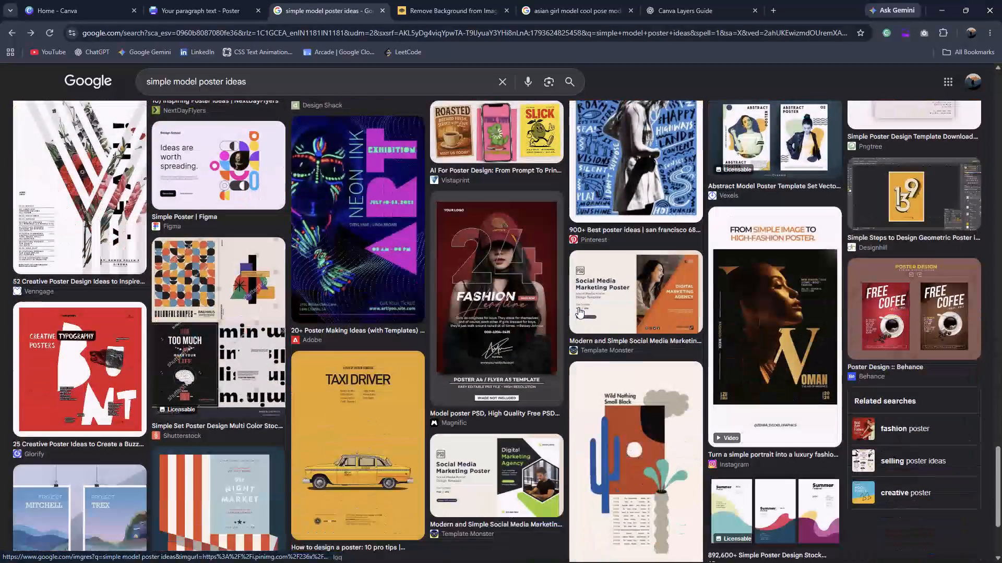
{"action": "scroll", "coordinate": [578, 307], "scroll_direction": "down", "scroll_amount": 4}
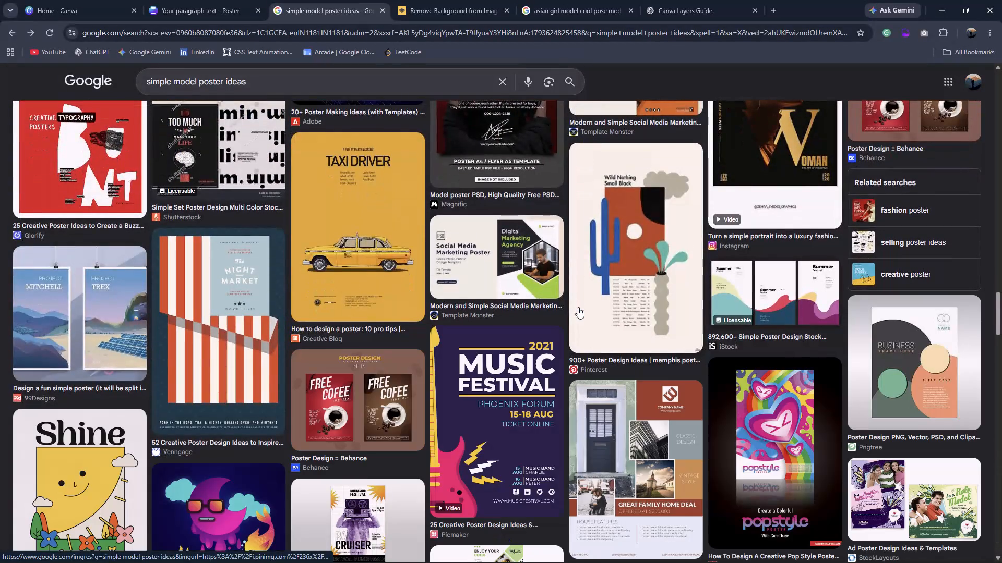
{"action": "scroll", "coordinate": [578, 307], "scroll_direction": "down", "scroll_amount": 8}
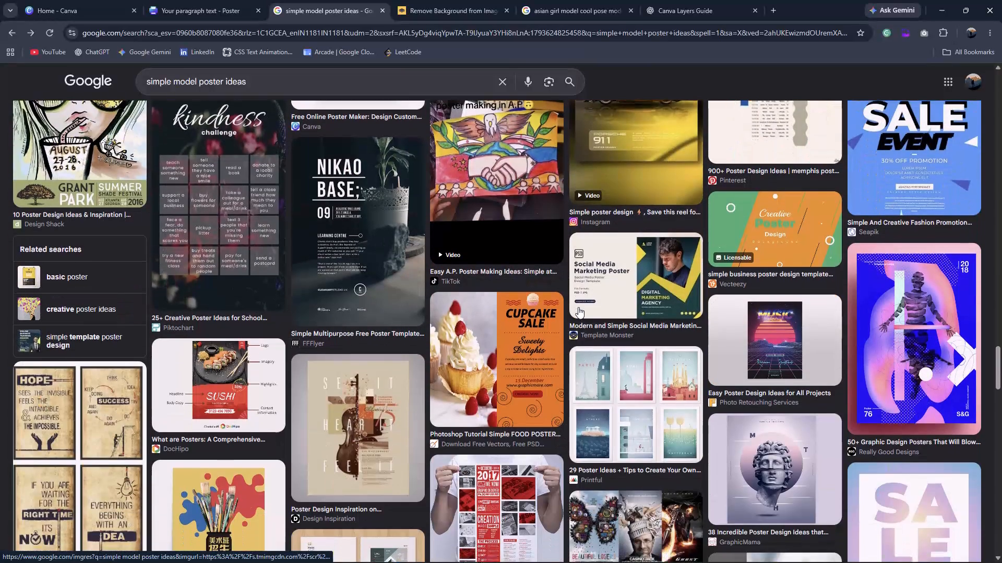
{"action": "scroll", "coordinate": [578, 307], "scroll_direction": "down", "scroll_amount": 6}
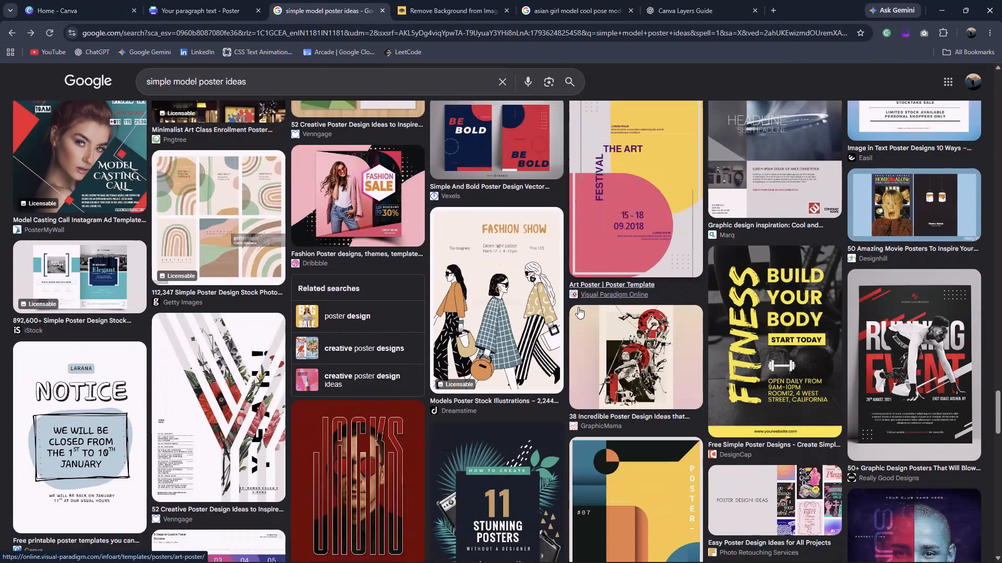
{"action": "scroll", "coordinate": [578, 307], "scroll_direction": "down", "scroll_amount": 1}
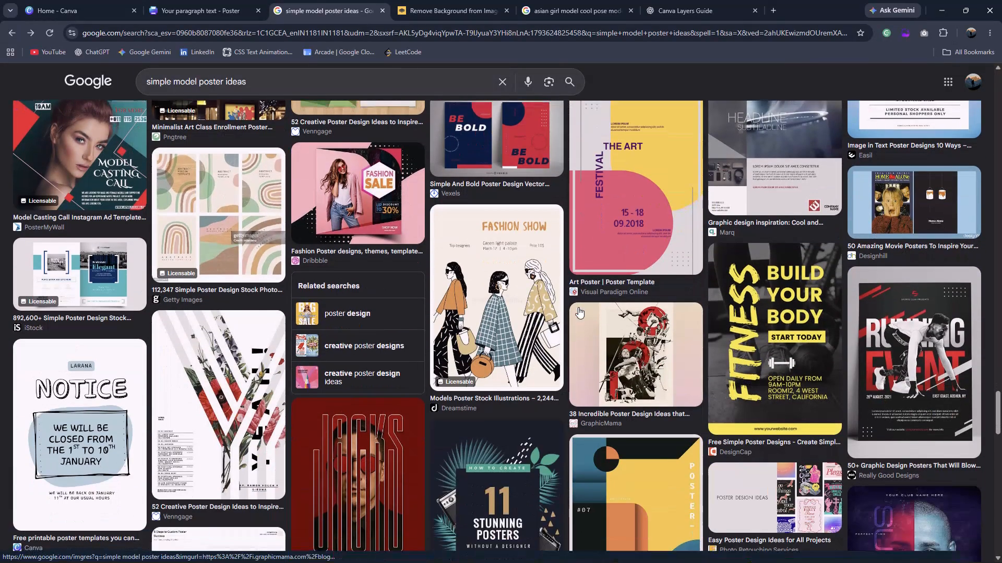
{"action": "scroll", "coordinate": [578, 307], "scroll_direction": "down", "scroll_amount": 2}
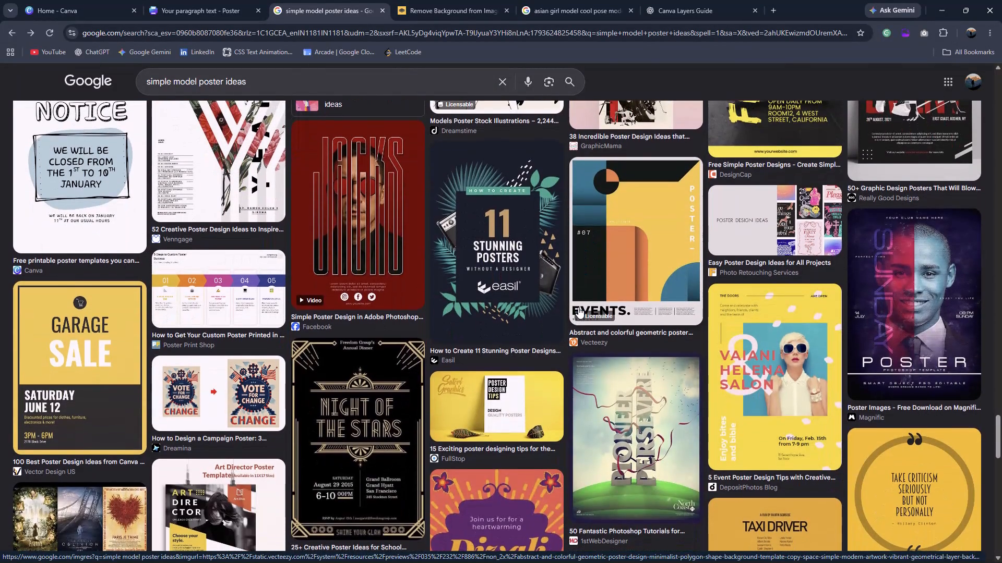
{"action": "scroll", "coordinate": [578, 307], "scroll_direction": "down", "scroll_amount": 7}
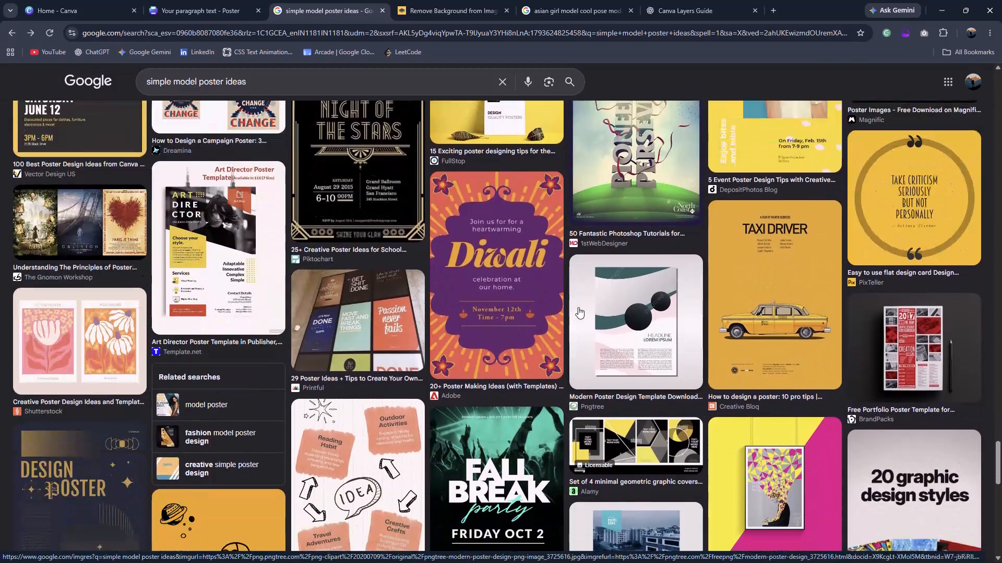
{"action": "scroll", "coordinate": [578, 307], "scroll_direction": "down", "scroll_amount": 1}
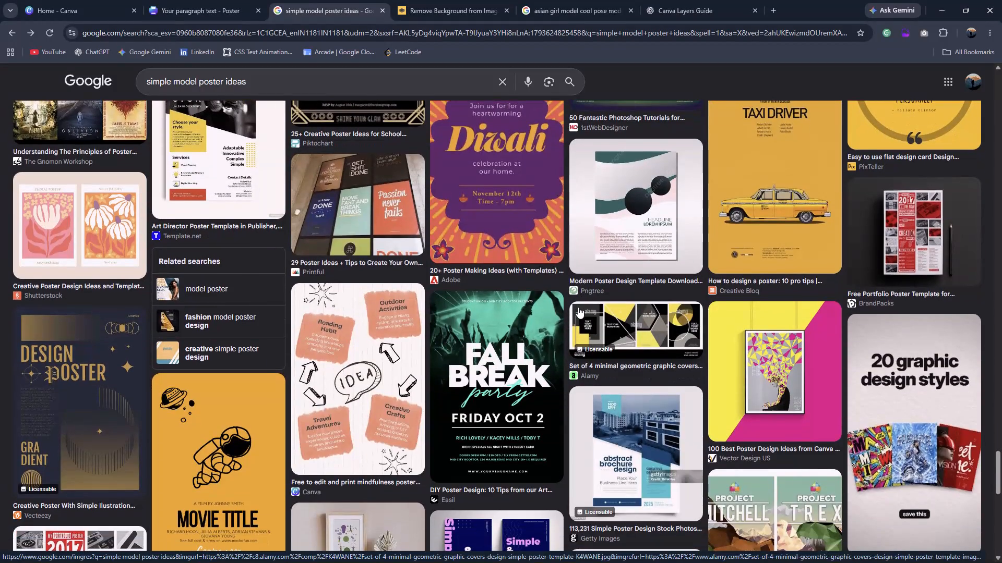